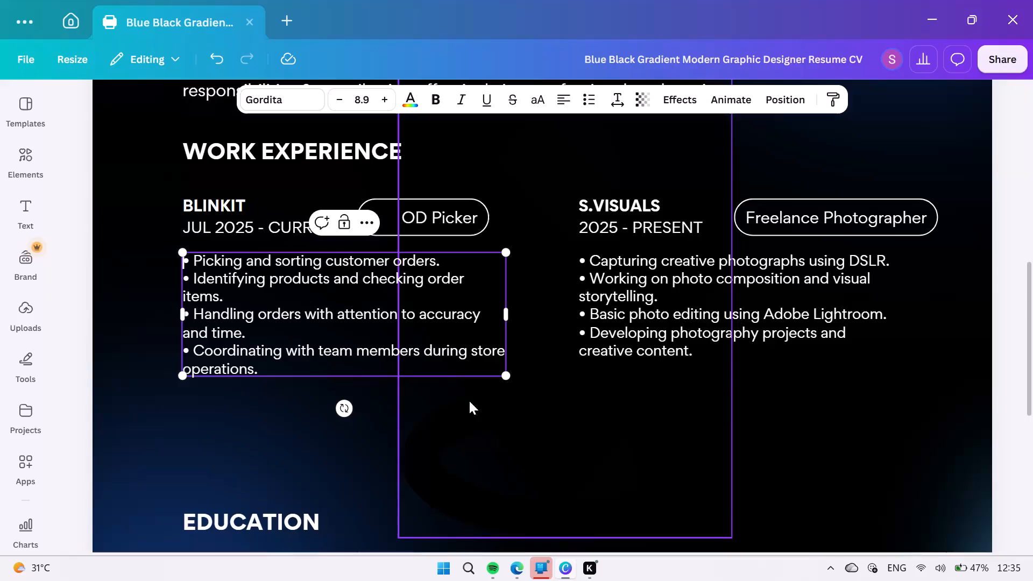
Move the rounded outline off the OD Picker label into the space just below the About Me paragraph.
click(463, 442)
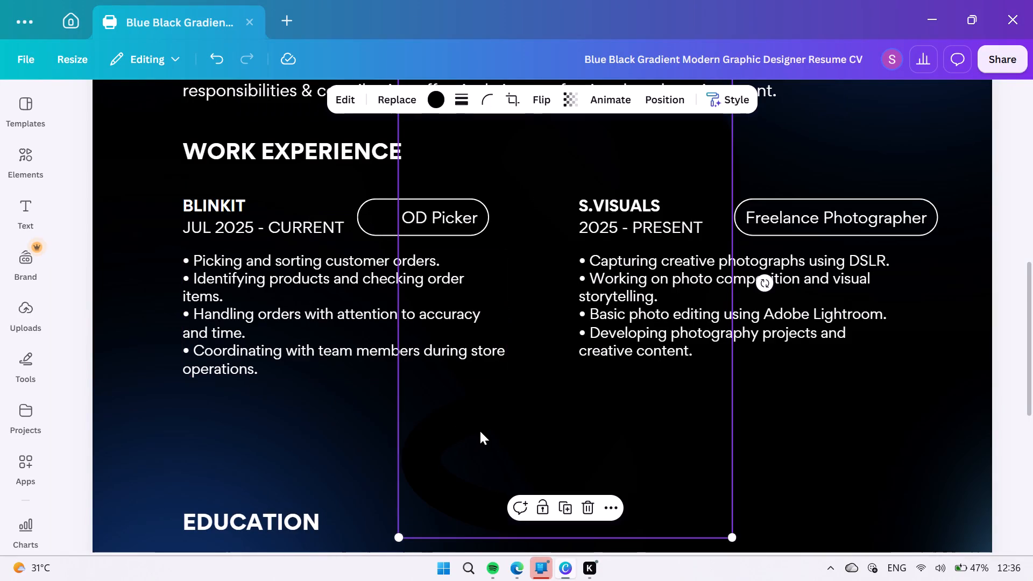
click(321, 401)
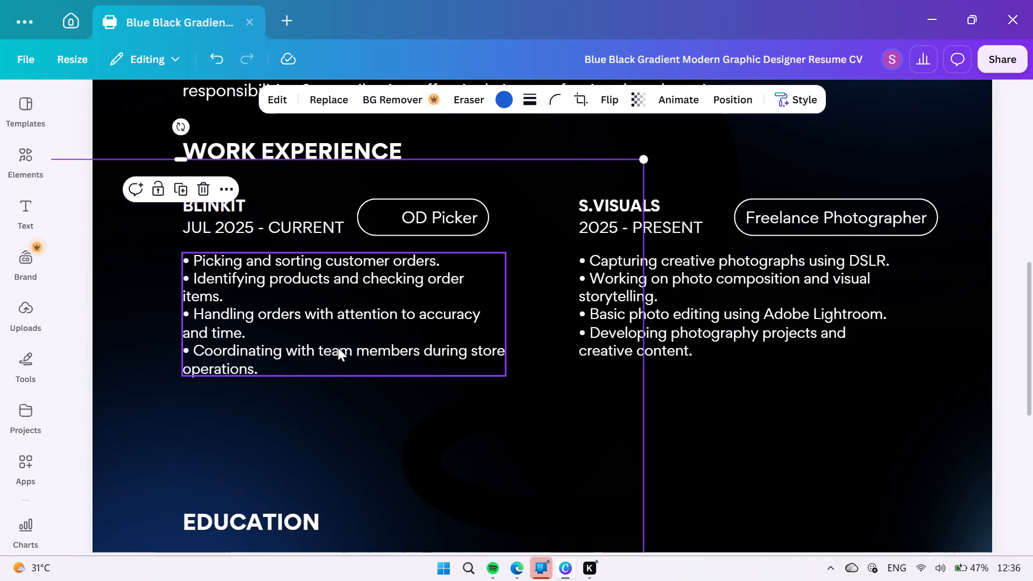
scroll(418, 339, up, 1)
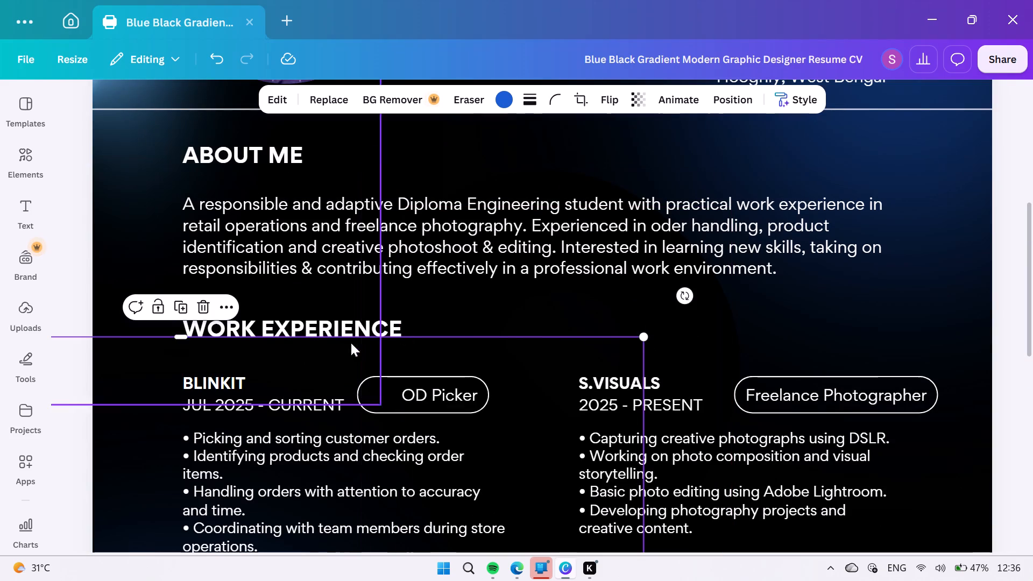
click(427, 393)
click(427, 393)
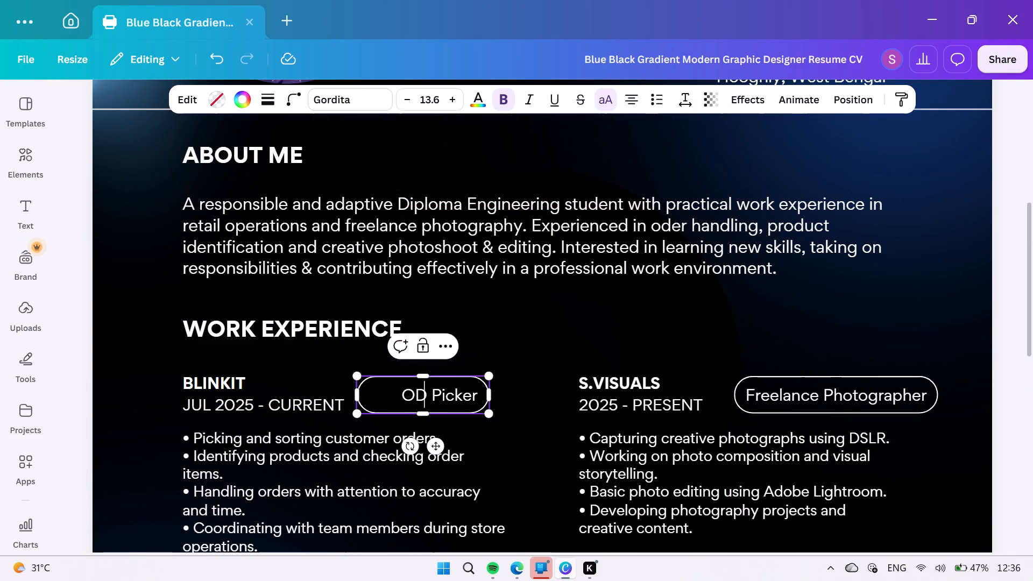
click(427, 393)
click(465, 396)
click(472, 396)
click(492, 395)
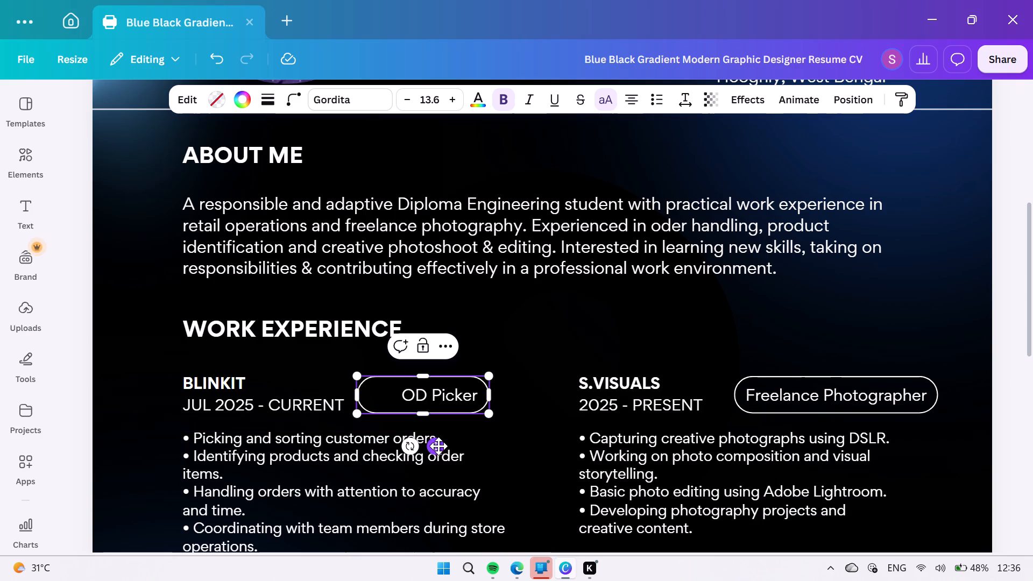
drag(438, 446, 562, 341)
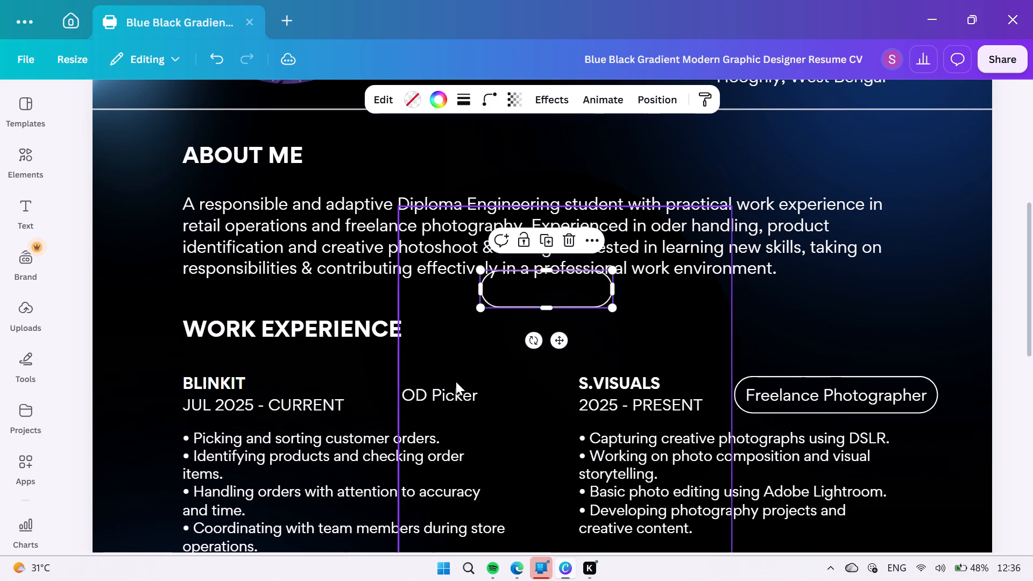
Shift the OD Picker label slightly toward the Blinkit date and narrow its text box to fit closely around the words.
click(450, 394)
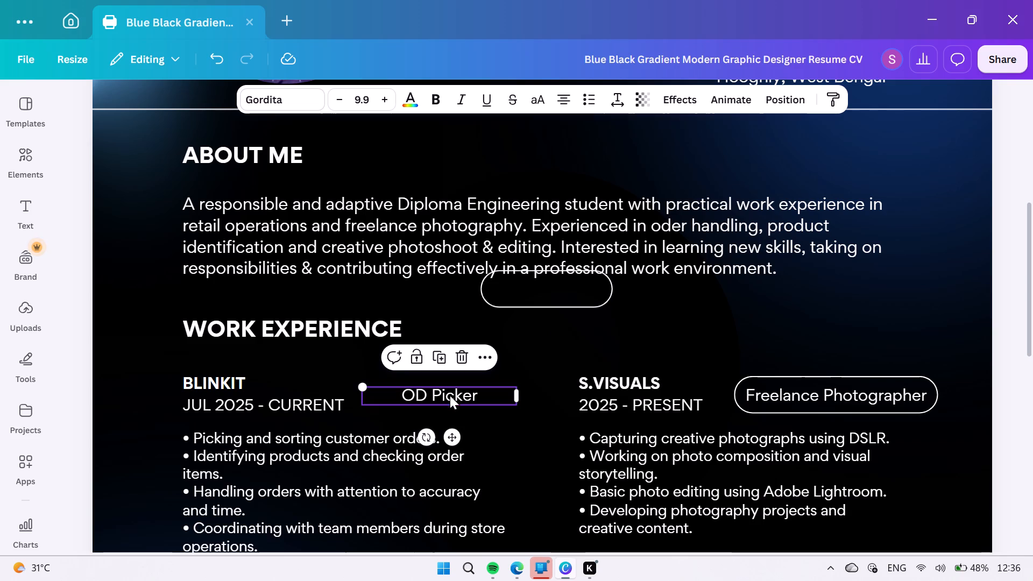
drag(452, 438, 445, 438)
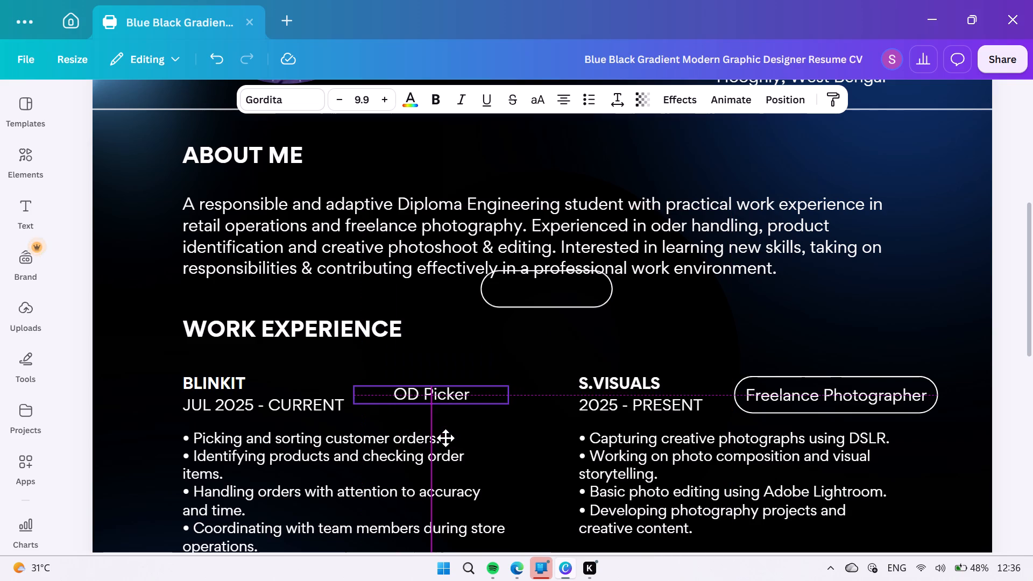
drag(445, 438, 441, 438)
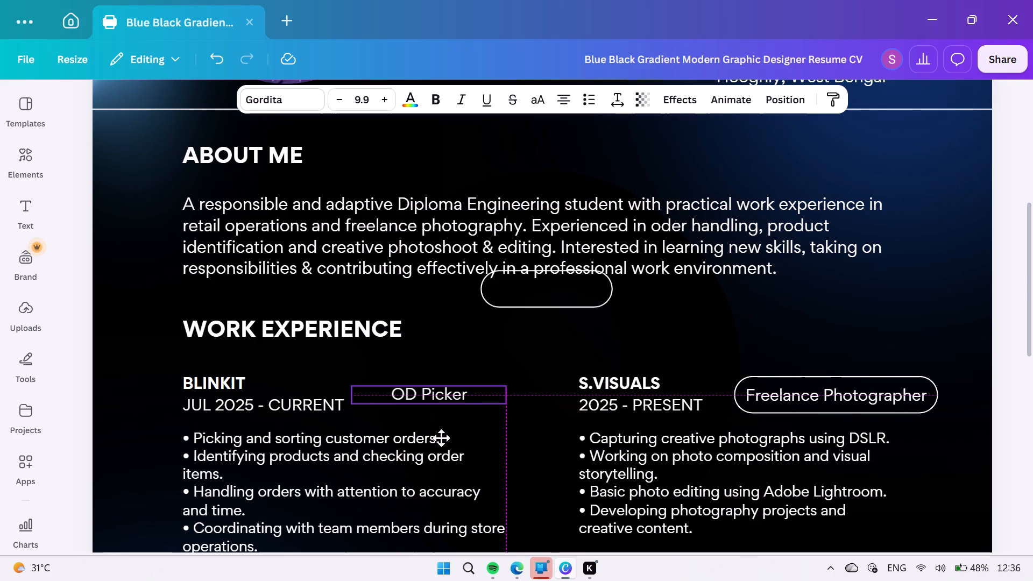
drag(441, 438, 440, 438)
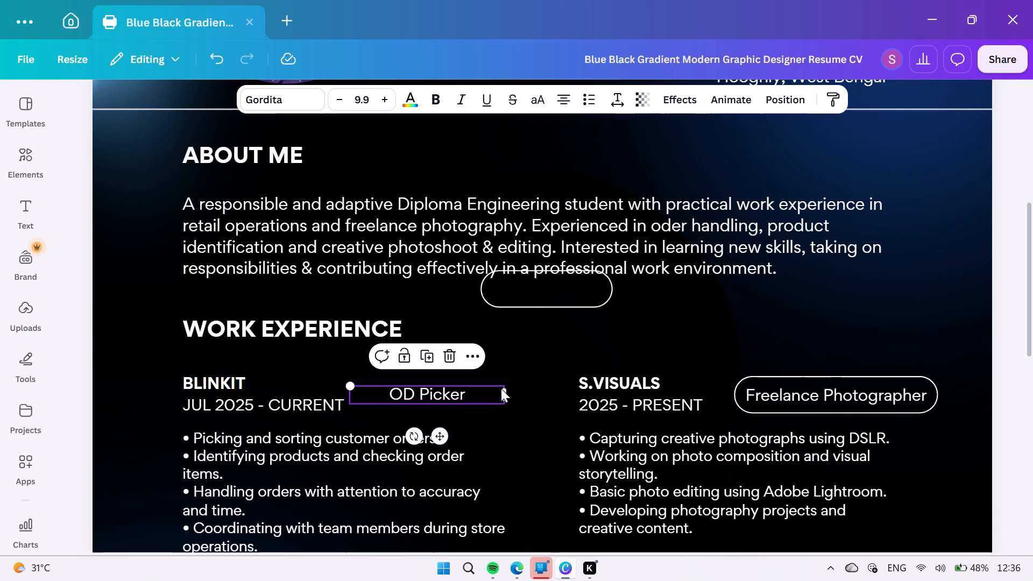
drag(507, 394, 489, 395)
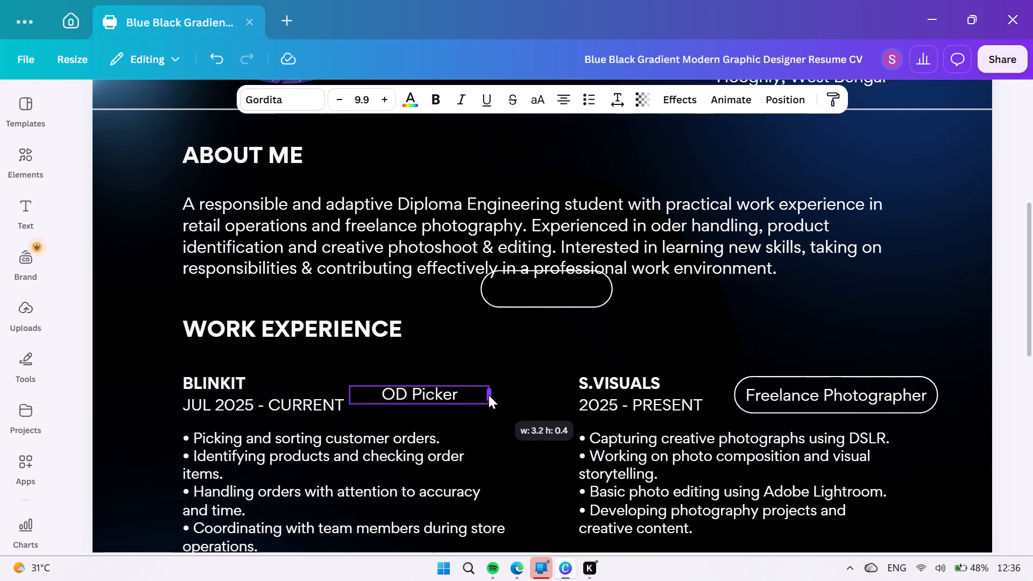
drag(489, 395, 455, 398)
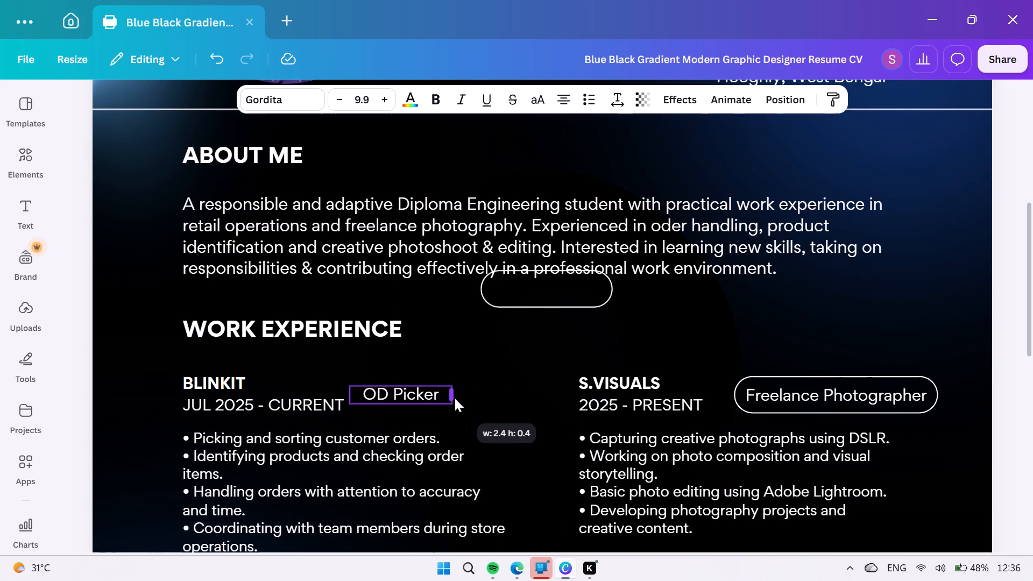
drag(455, 398, 445, 402)
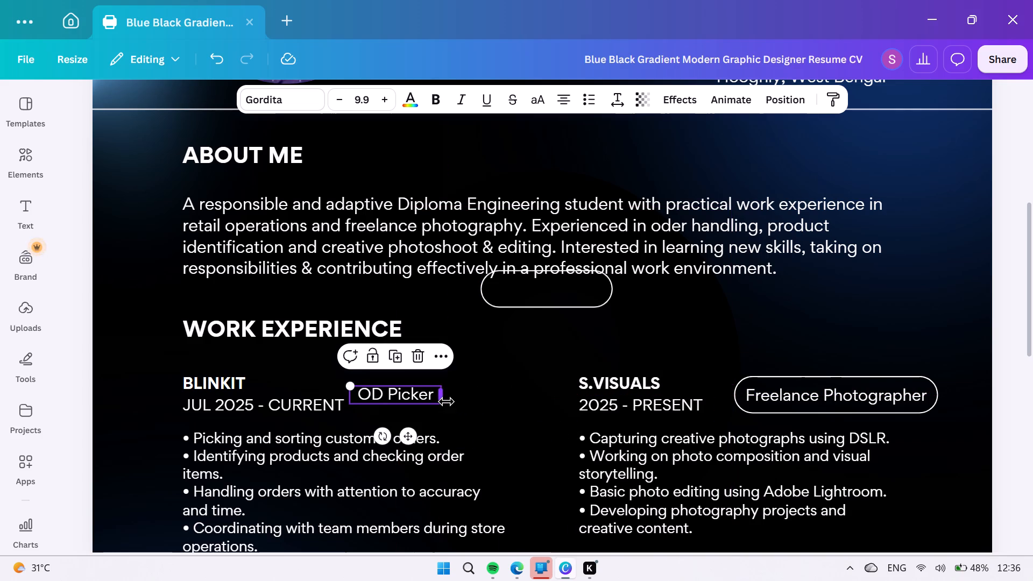
Position the OD Picker label just beside the JUL 2025 - CURRENT date, vertically aligned with the Freelance Photographer label.
drag(407, 436, 415, 435)
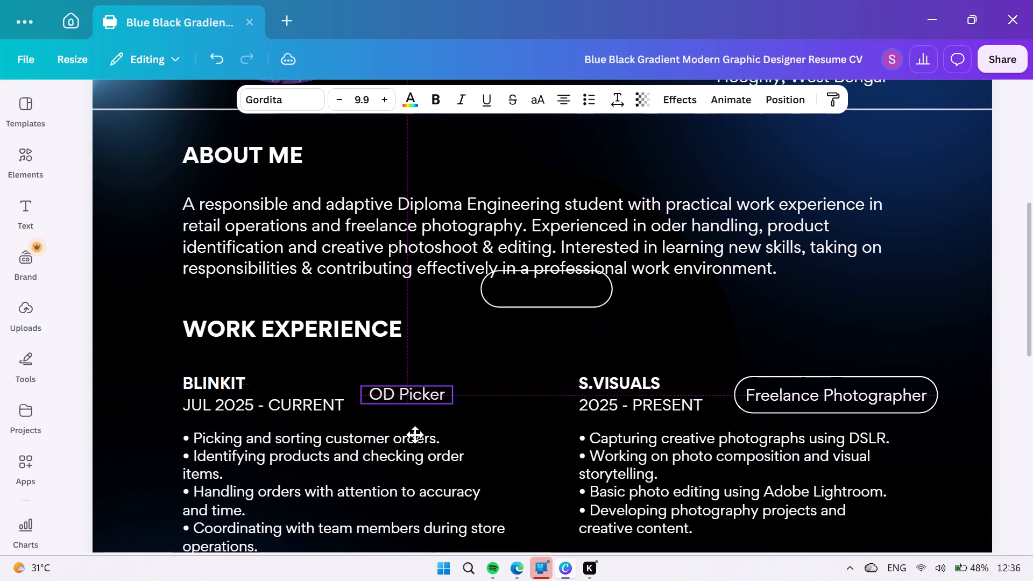
drag(415, 435, 415, 437)
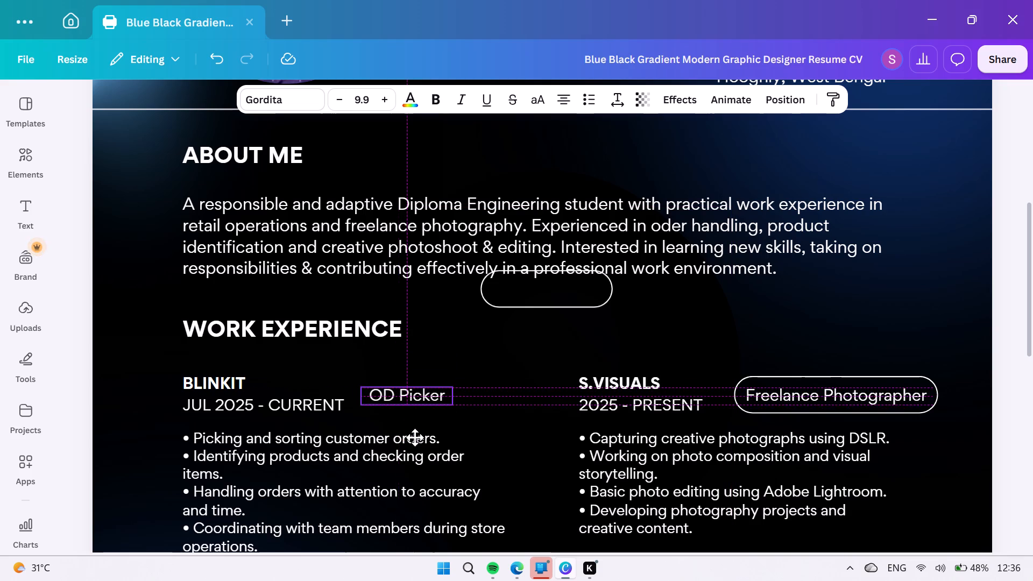
drag(415, 437, 415, 438)
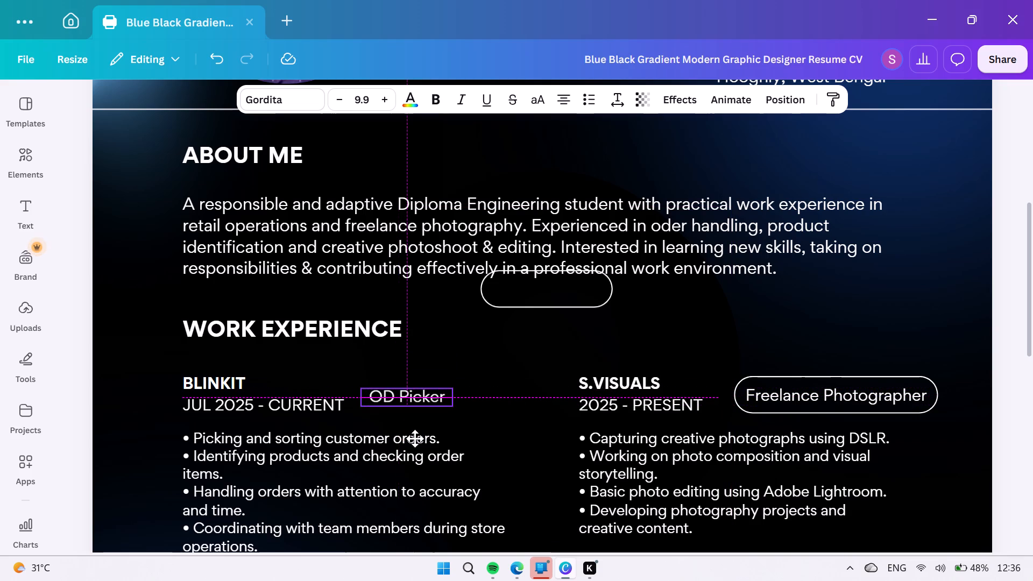
drag(415, 438, 415, 443)
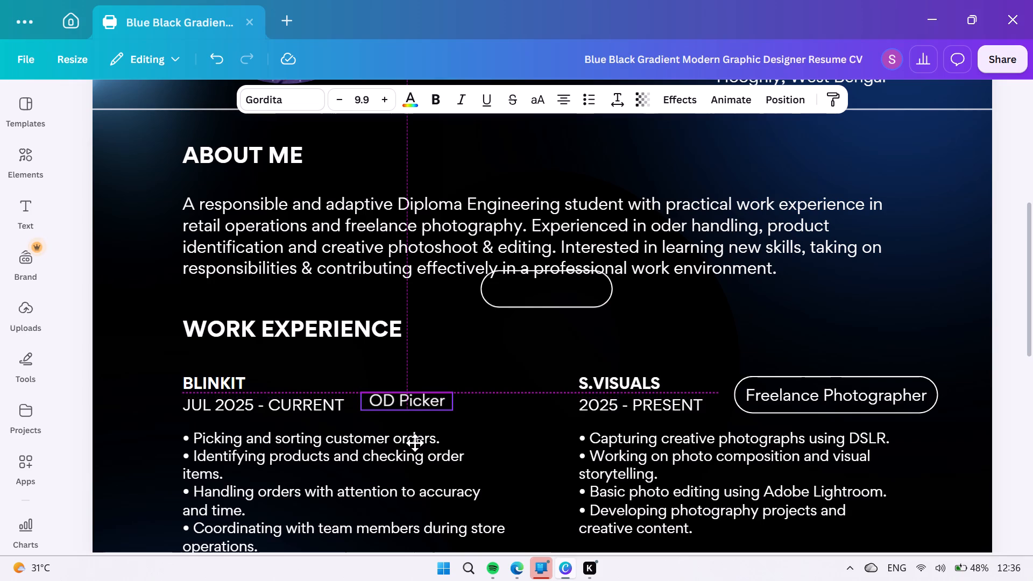
drag(415, 443, 415, 438)
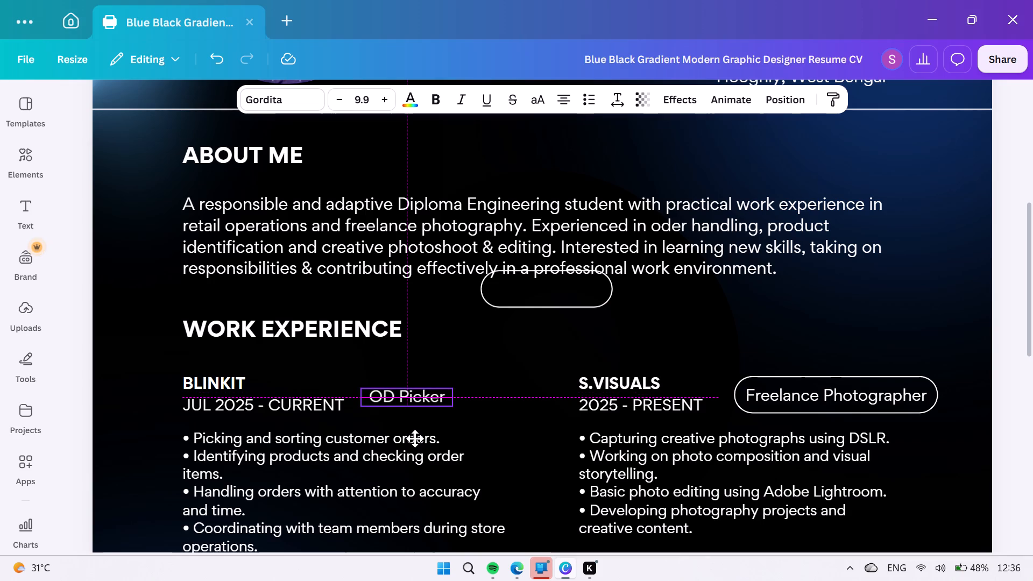
drag(415, 438, 415, 437)
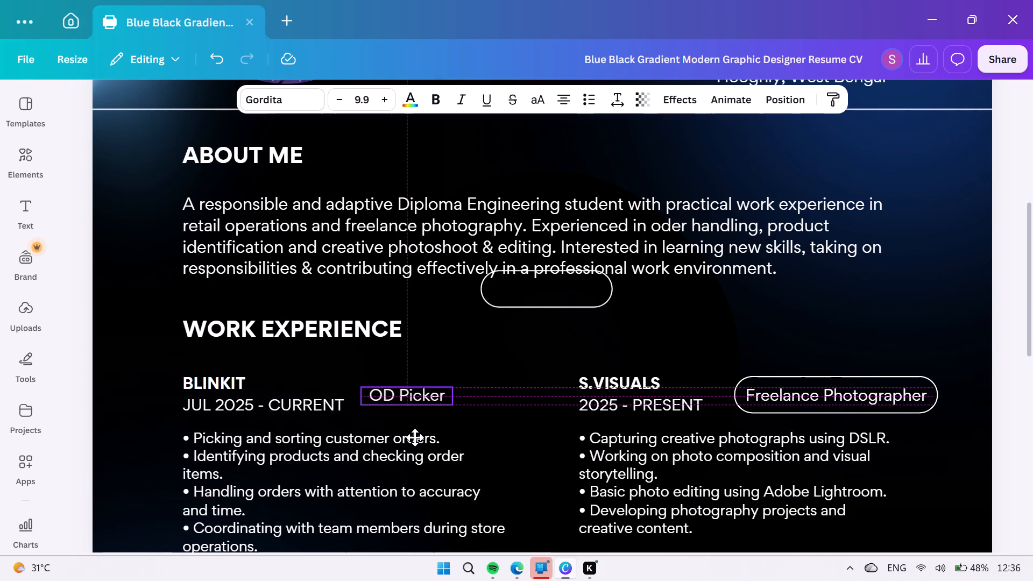
drag(415, 437, 421, 436)
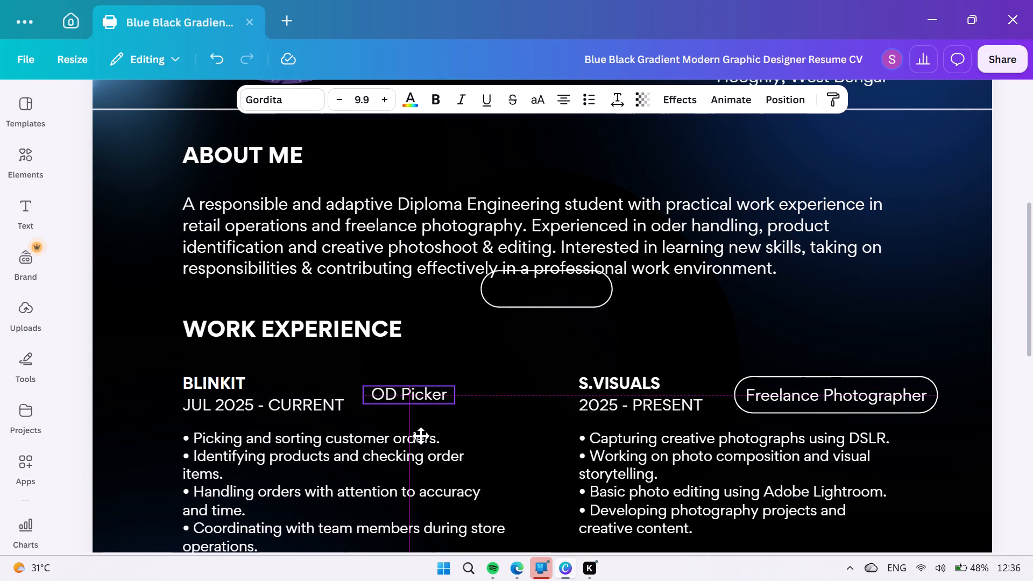
drag(421, 436, 422, 437)
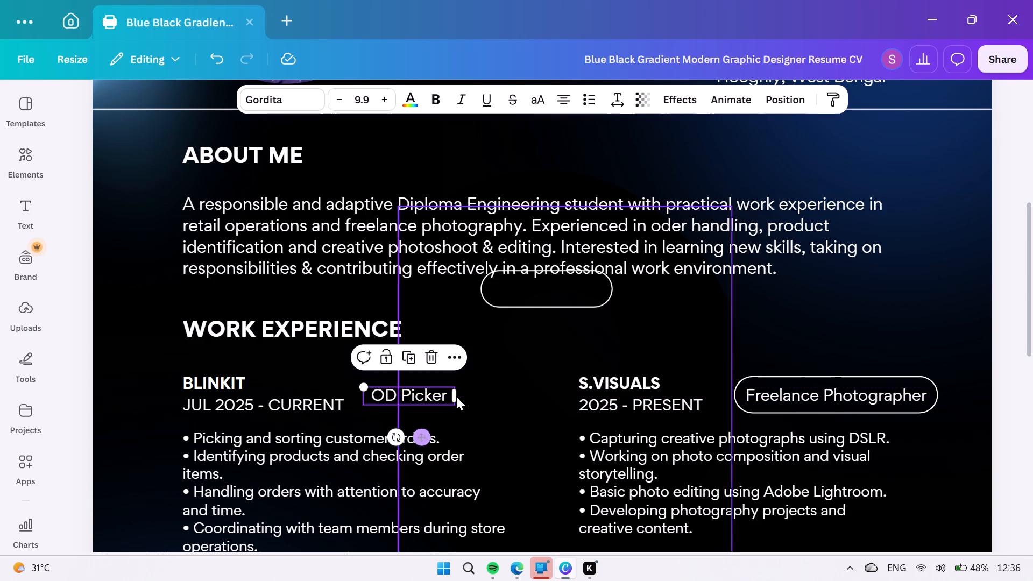
Move the empty rounded outline back around the OD Picker label, level with the Freelance Photographer outline.
drag(525, 304, 506, 333)
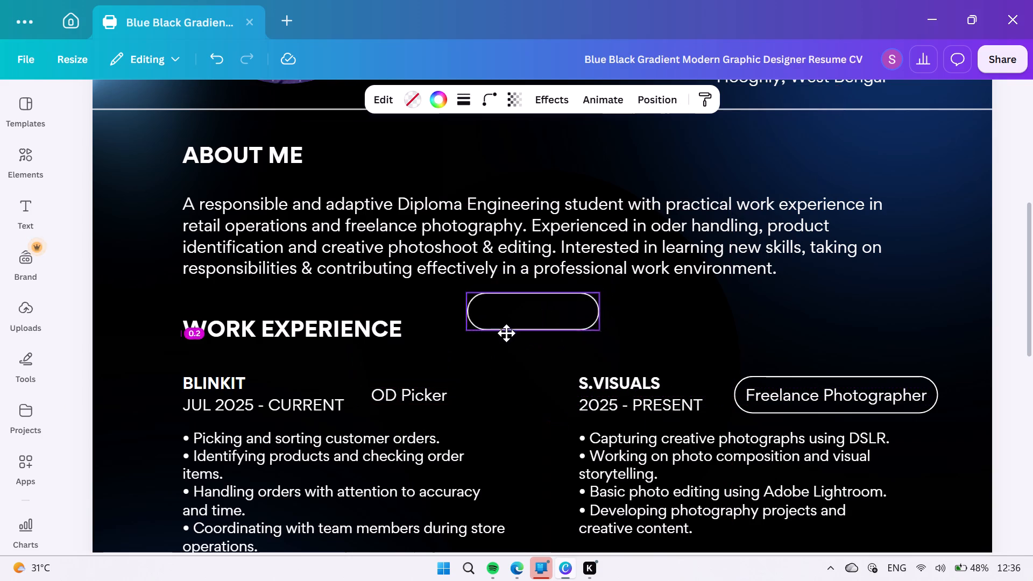
drag(506, 333, 401, 410)
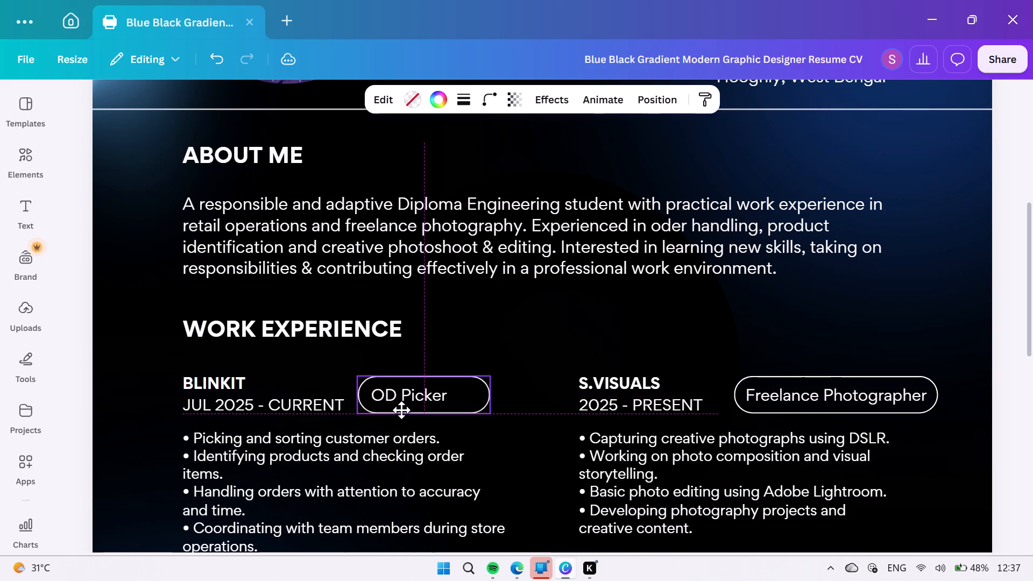
drag(401, 410, 399, 409)
drag(399, 409, 399, 401)
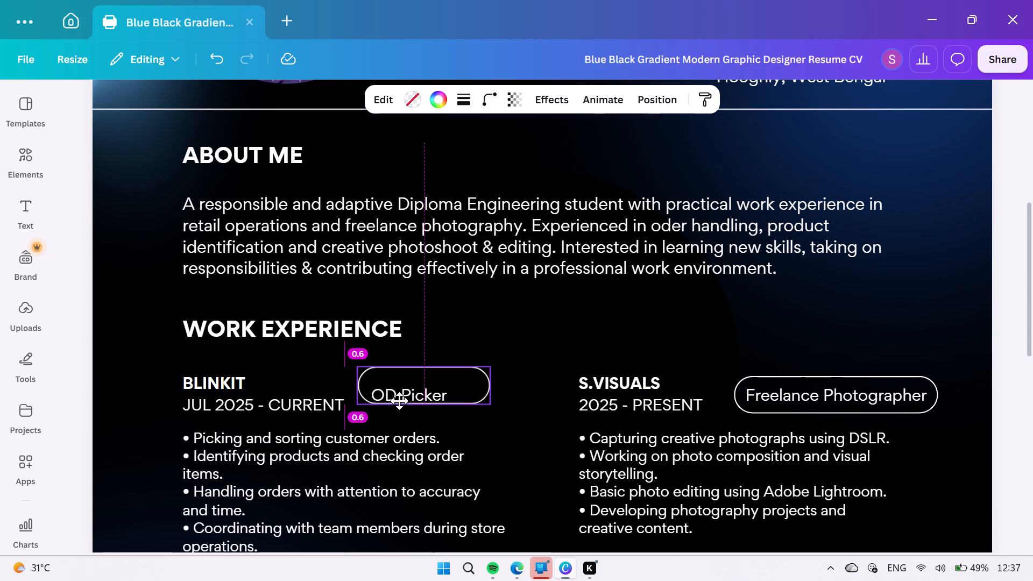
drag(399, 401, 395, 403)
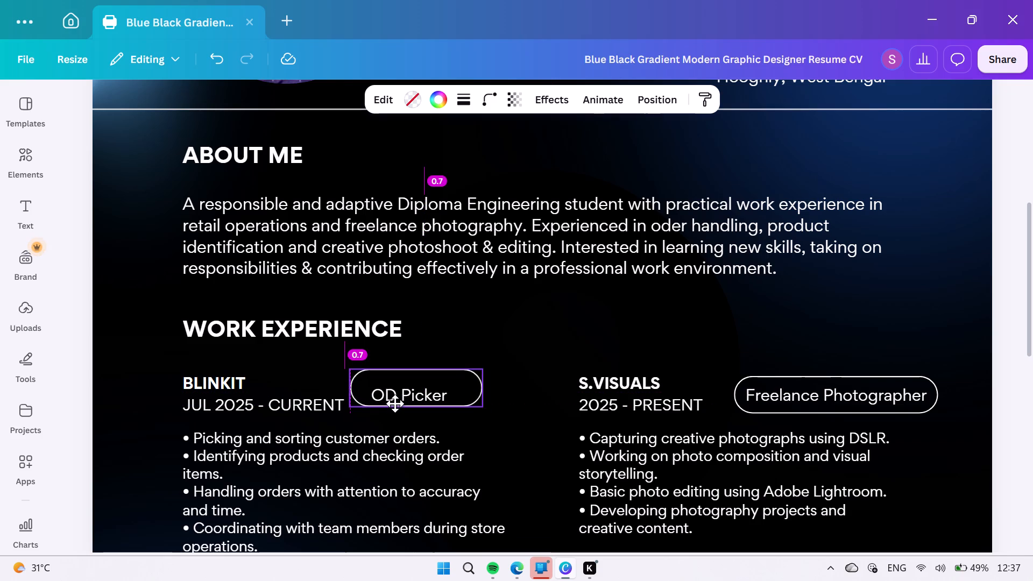
drag(395, 403, 400, 404)
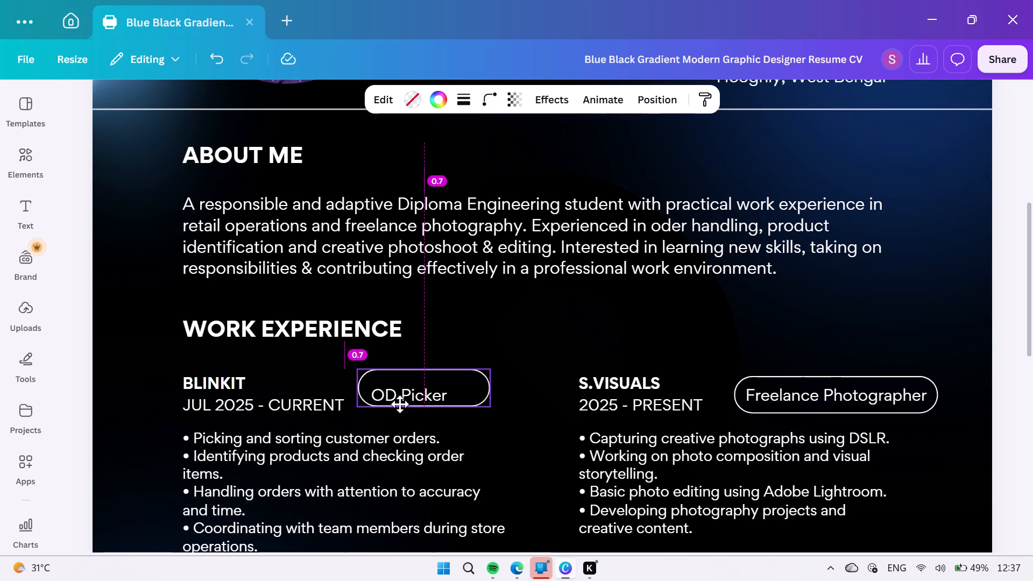
drag(400, 404, 399, 408)
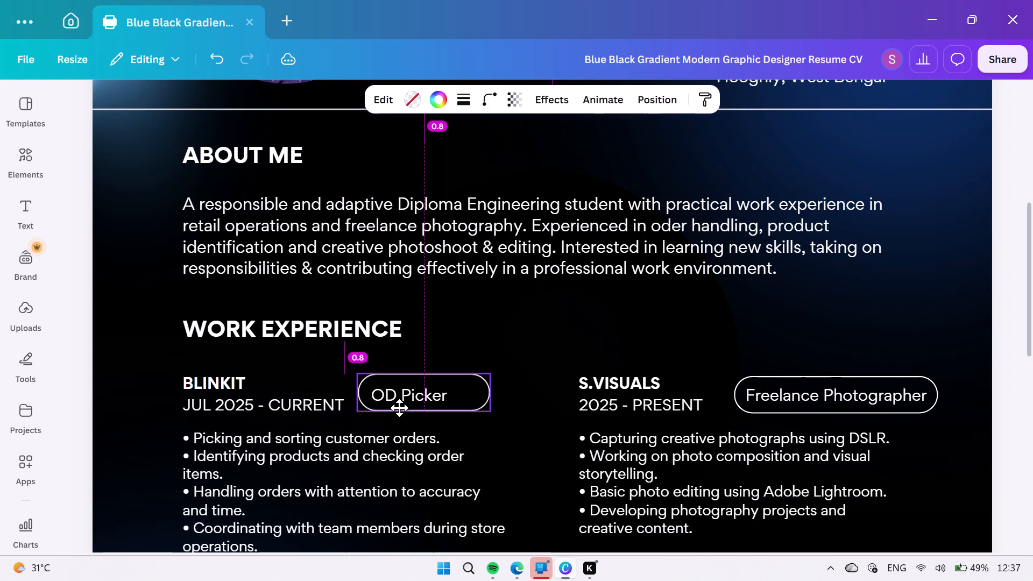
drag(399, 408, 400, 409)
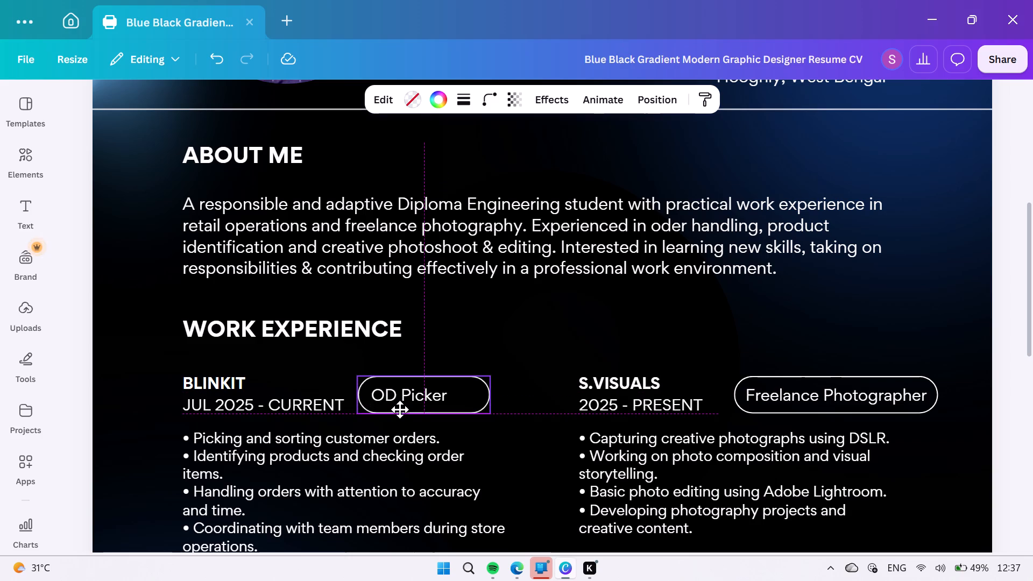
drag(400, 409, 400, 407)
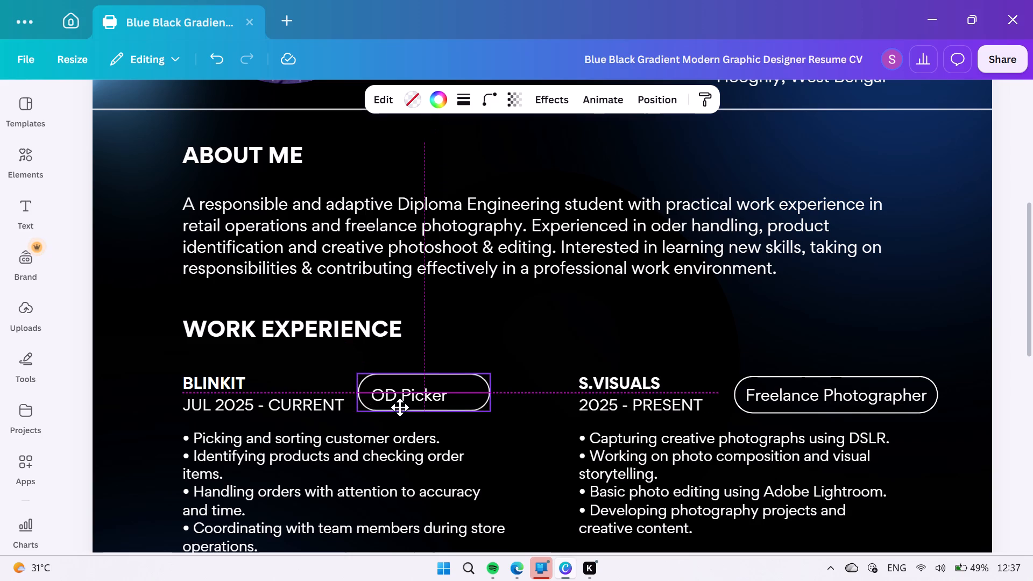
drag(400, 407, 400, 408)
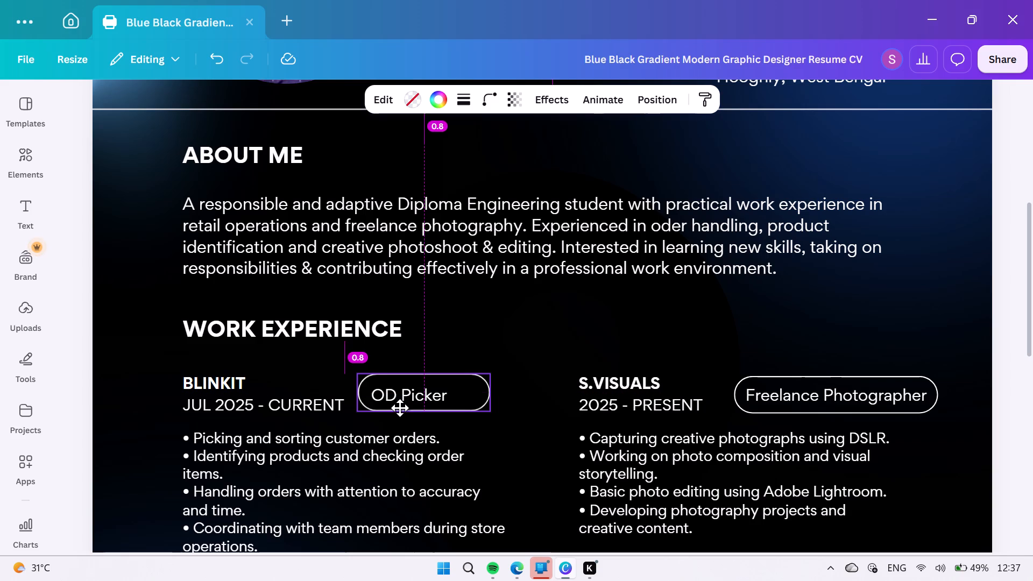
drag(400, 408, 400, 410)
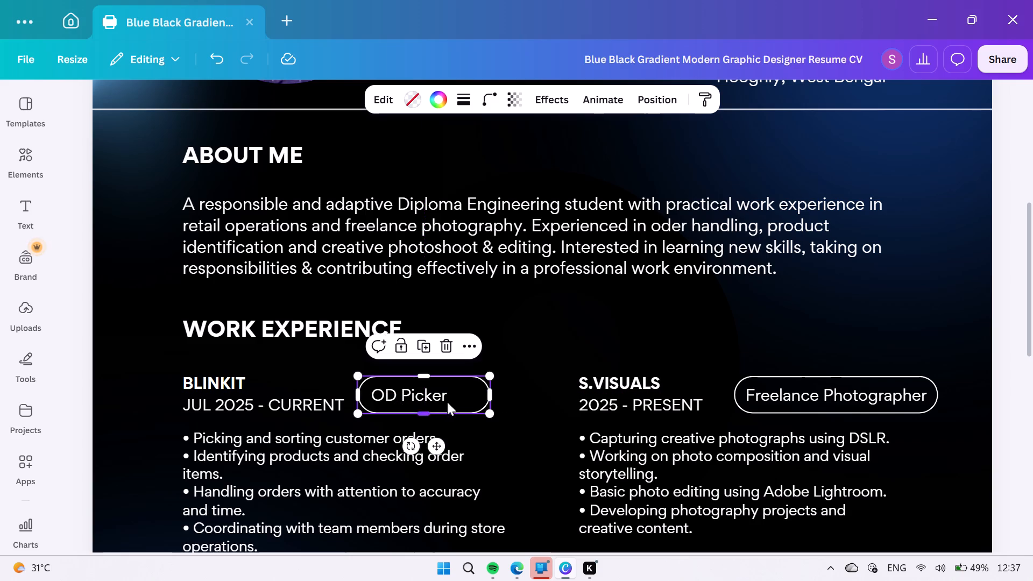
Narrow the rounded outline from its far end so it fits evenly around the OD Picker label.
drag(489, 392, 469, 395)
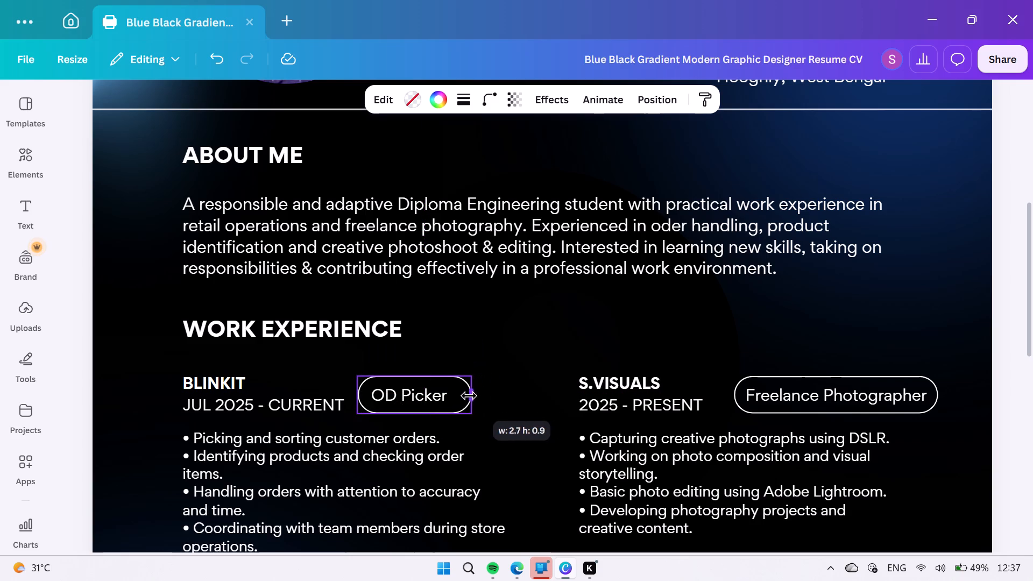
drag(469, 395, 456, 395)
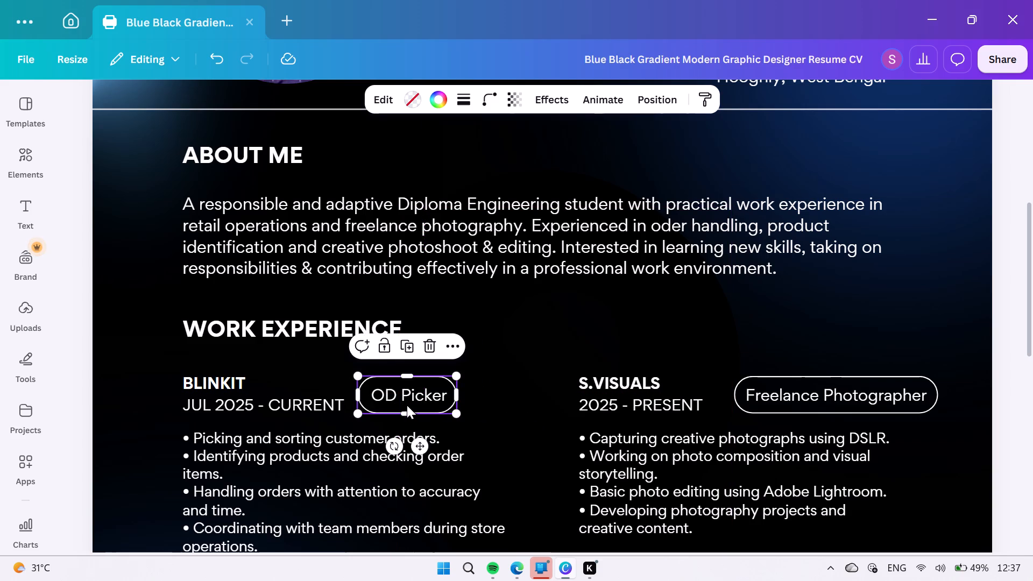
Nudge the rounded outline slightly away from the Blinkit date so it centres around the OD Picker label, and deselect it.
click(420, 446)
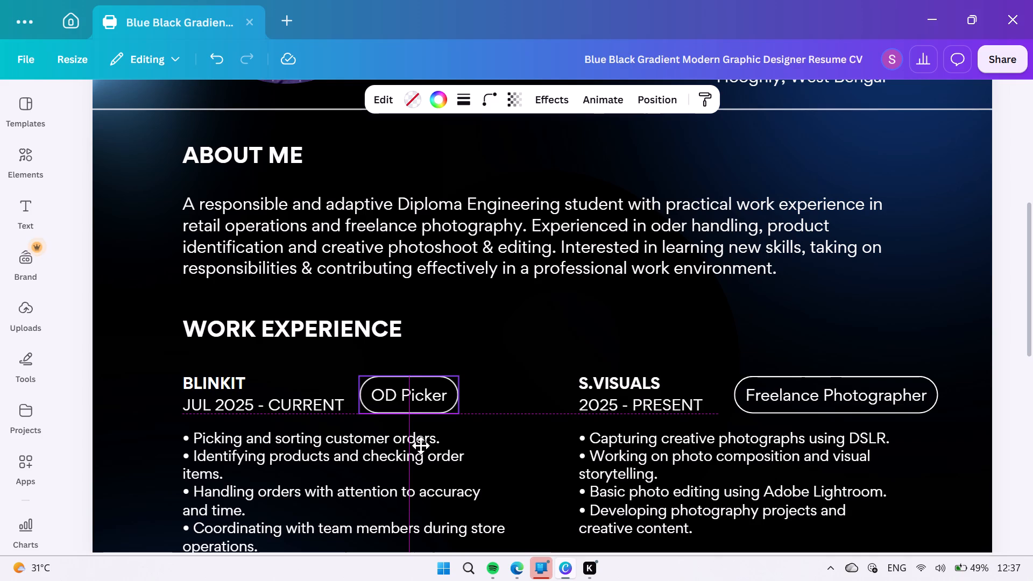
click(521, 378)
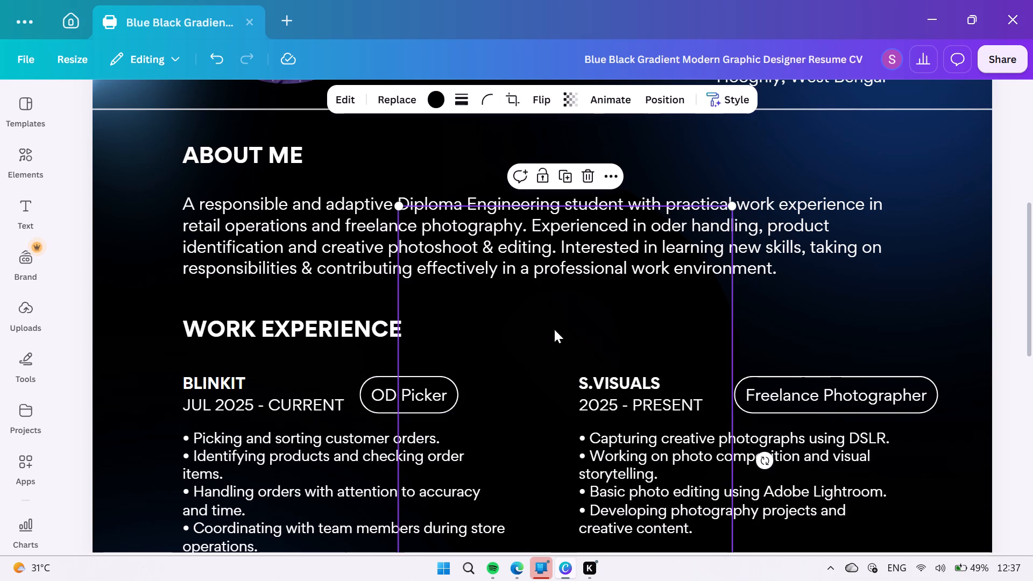
click(895, 286)
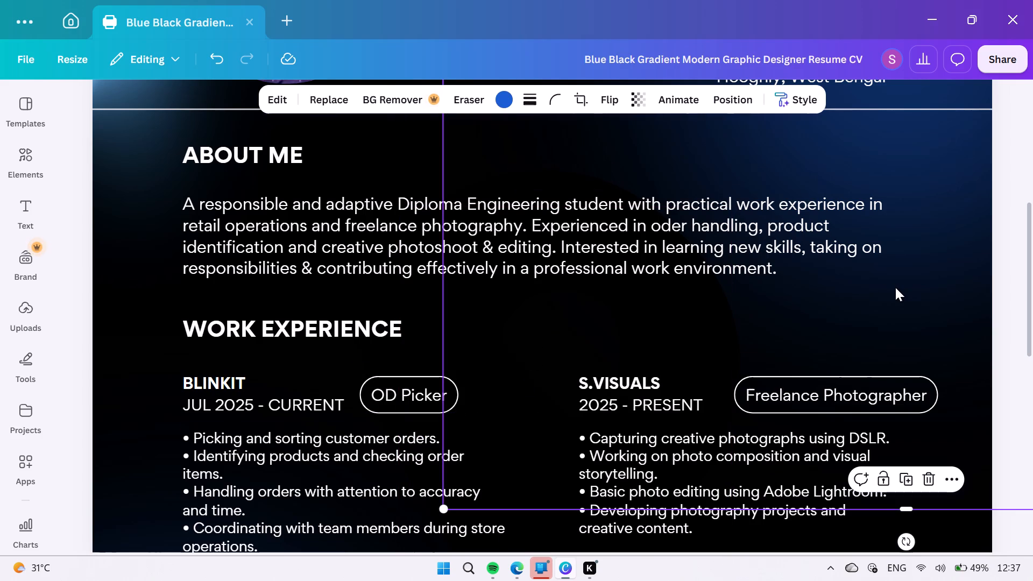
click(895, 287)
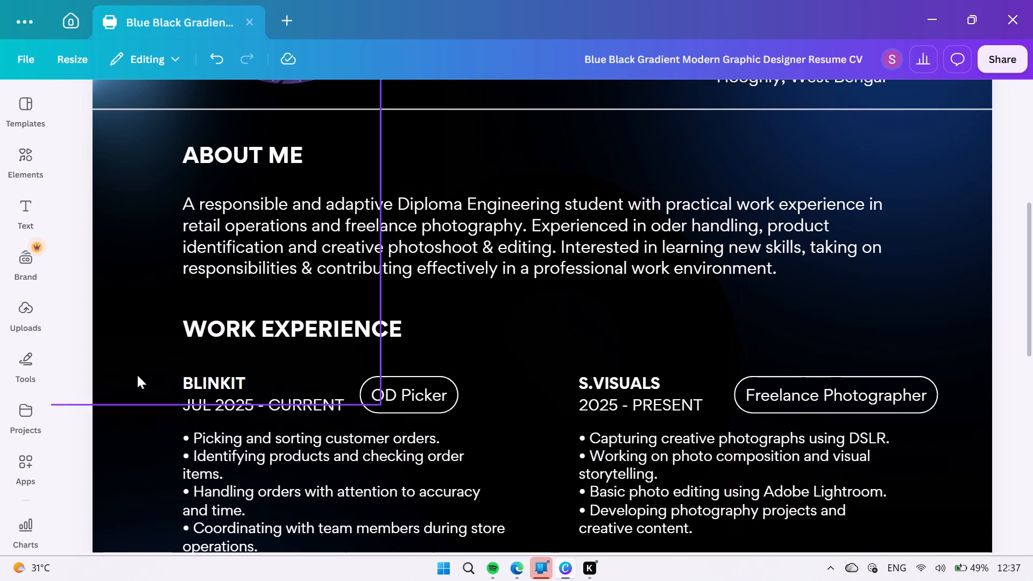
click(70, 379)
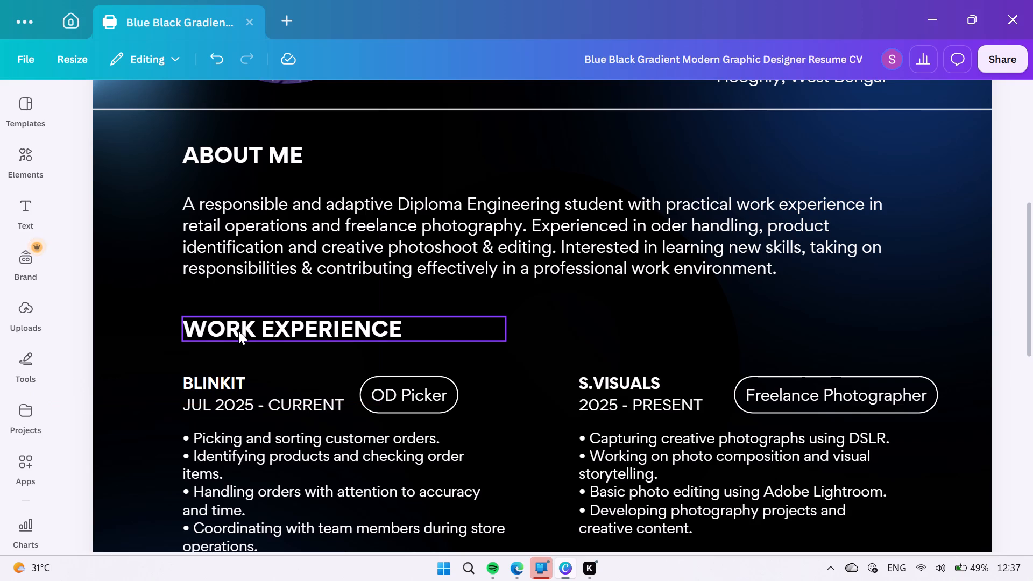
Duplicate the WORK EXPERIENCE heading.
click(238, 331)
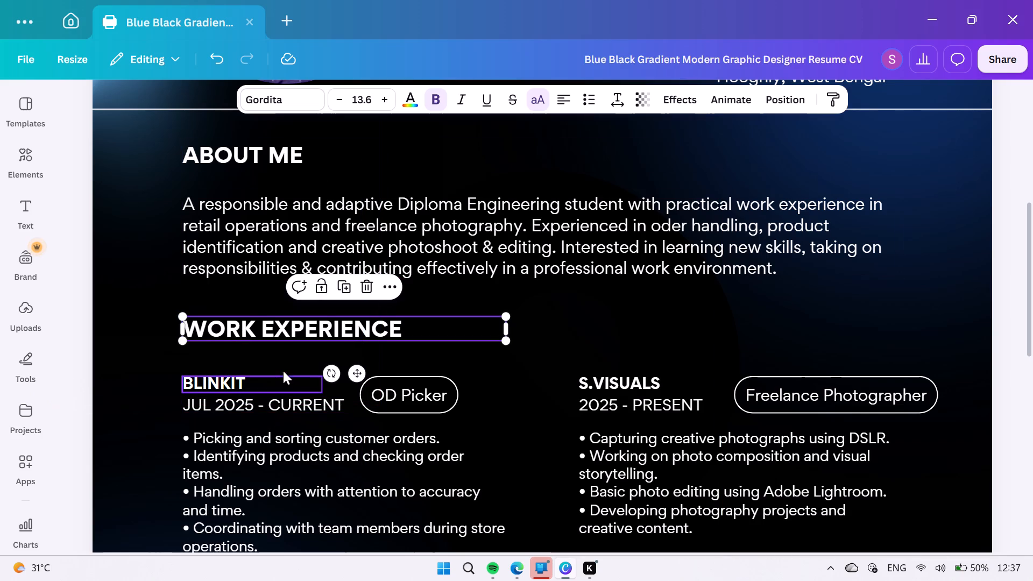
click(285, 447)
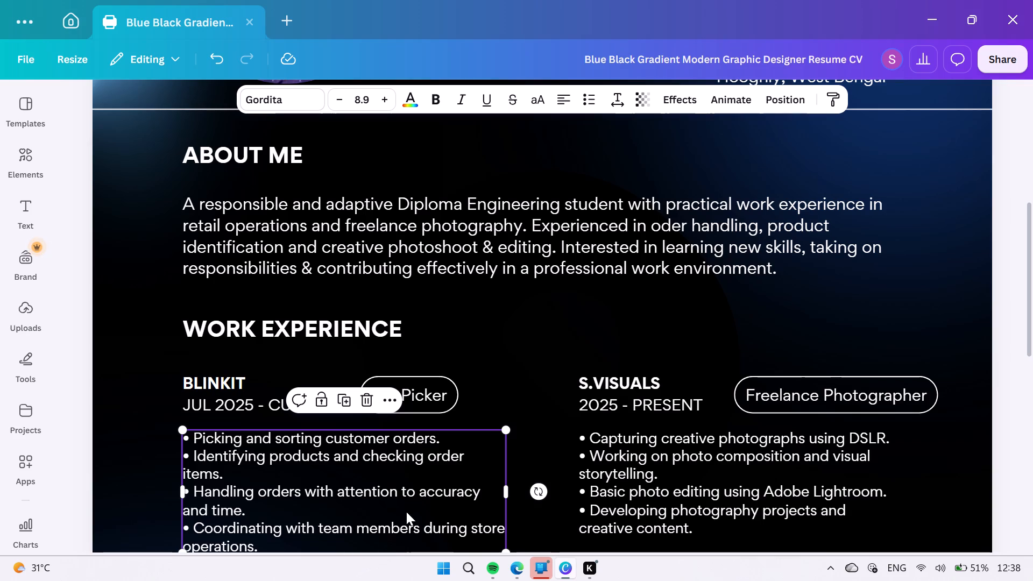
click(327, 330)
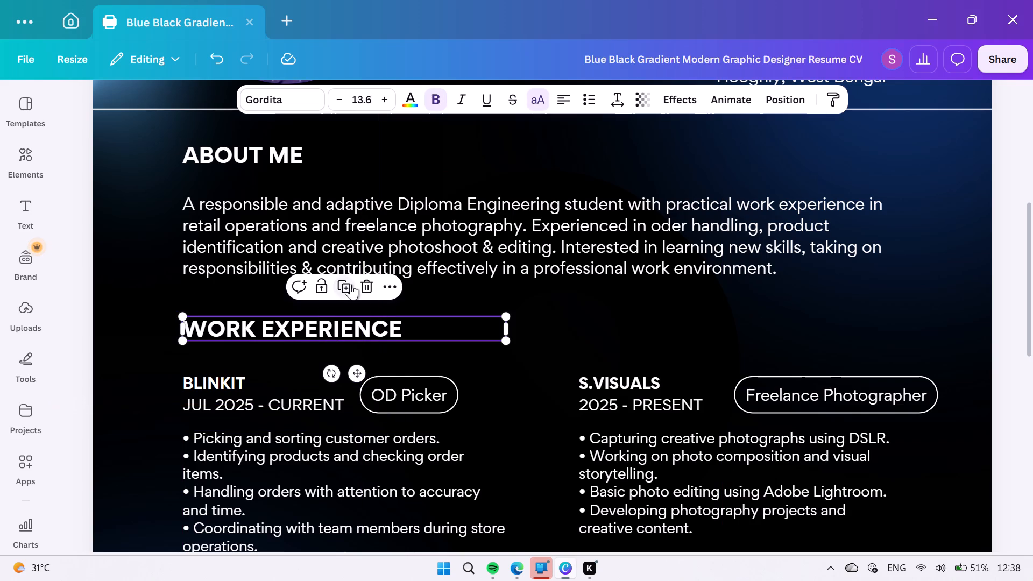
click(349, 285)
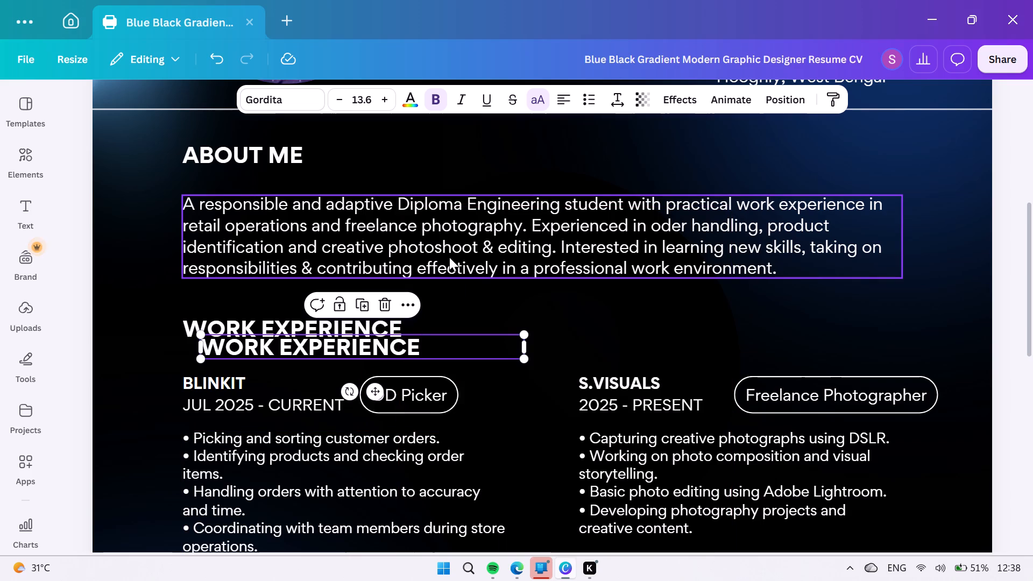
Duplicate the bulleted list of duties under the Blinkit entry.
click(376, 474)
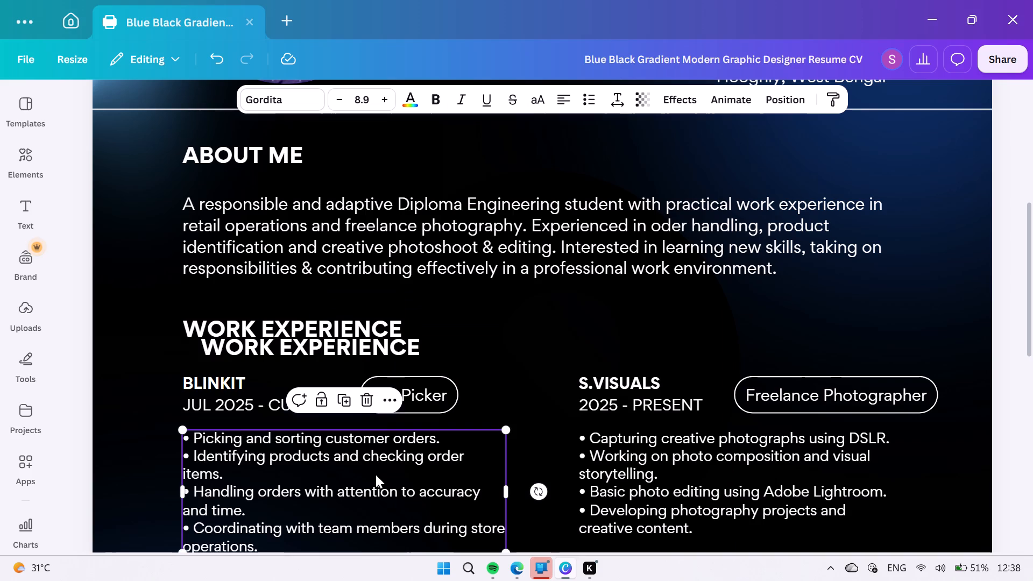
click(346, 400)
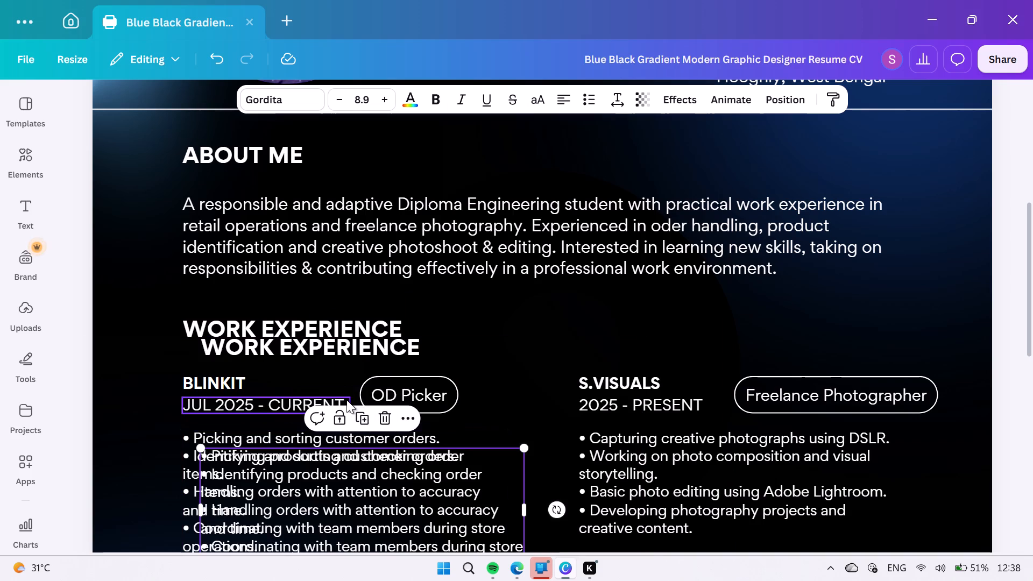
scroll(523, 319, down, 2)
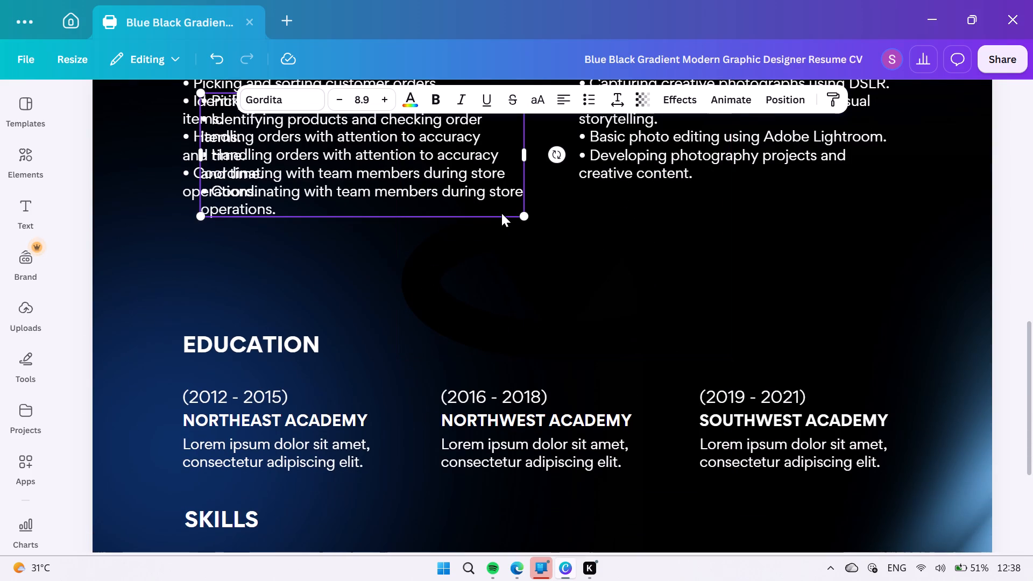
scroll(523, 305, up, 2)
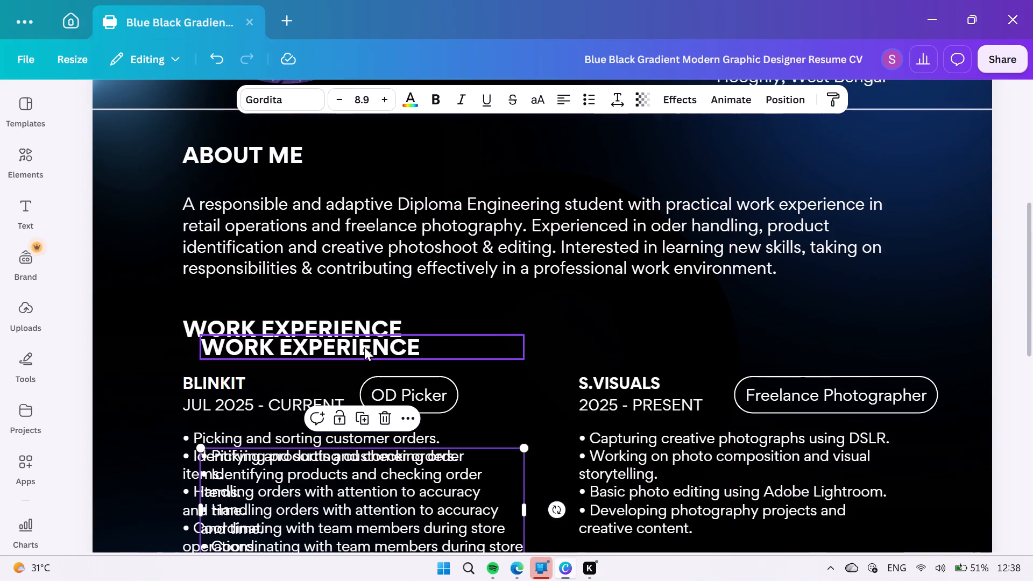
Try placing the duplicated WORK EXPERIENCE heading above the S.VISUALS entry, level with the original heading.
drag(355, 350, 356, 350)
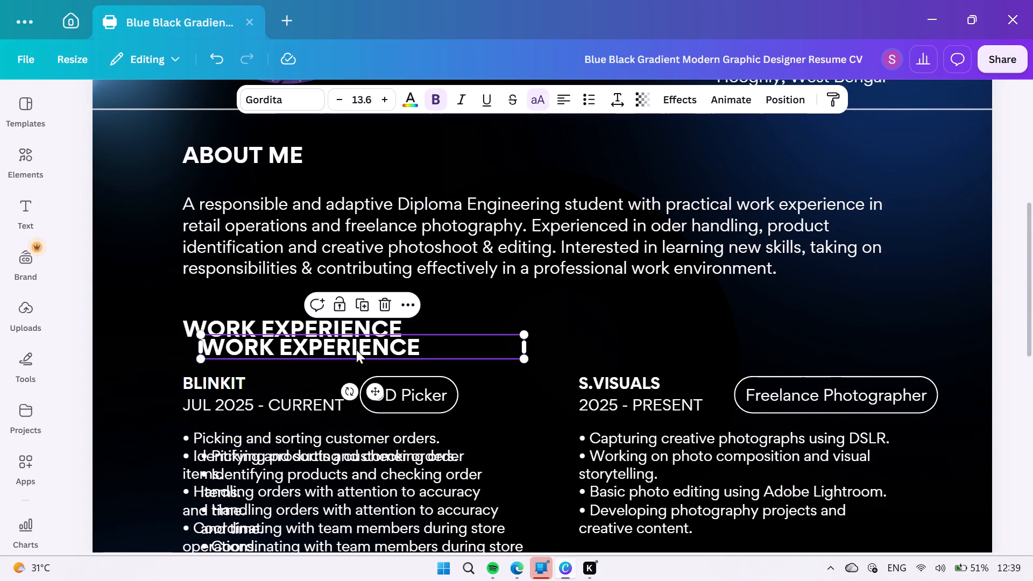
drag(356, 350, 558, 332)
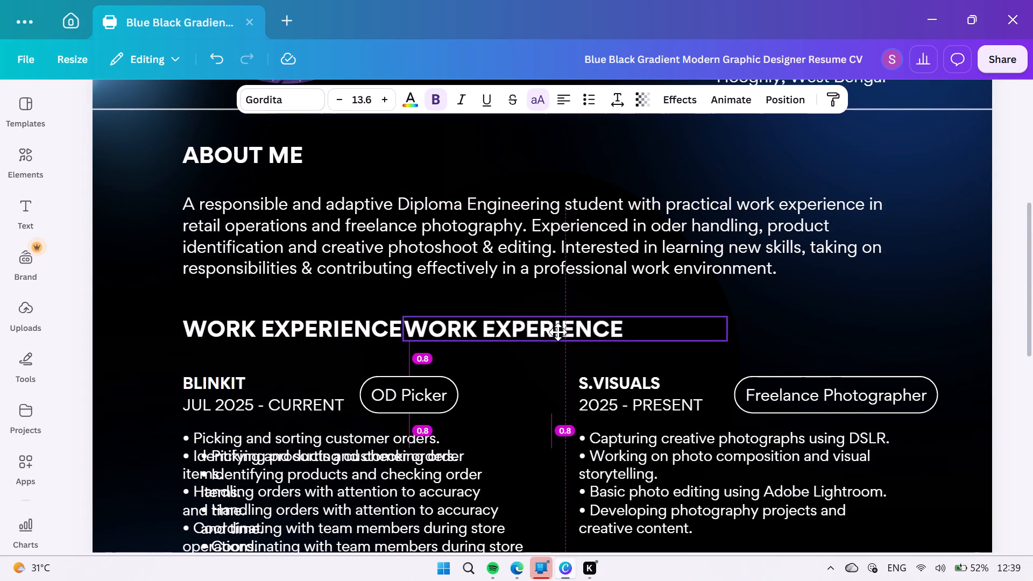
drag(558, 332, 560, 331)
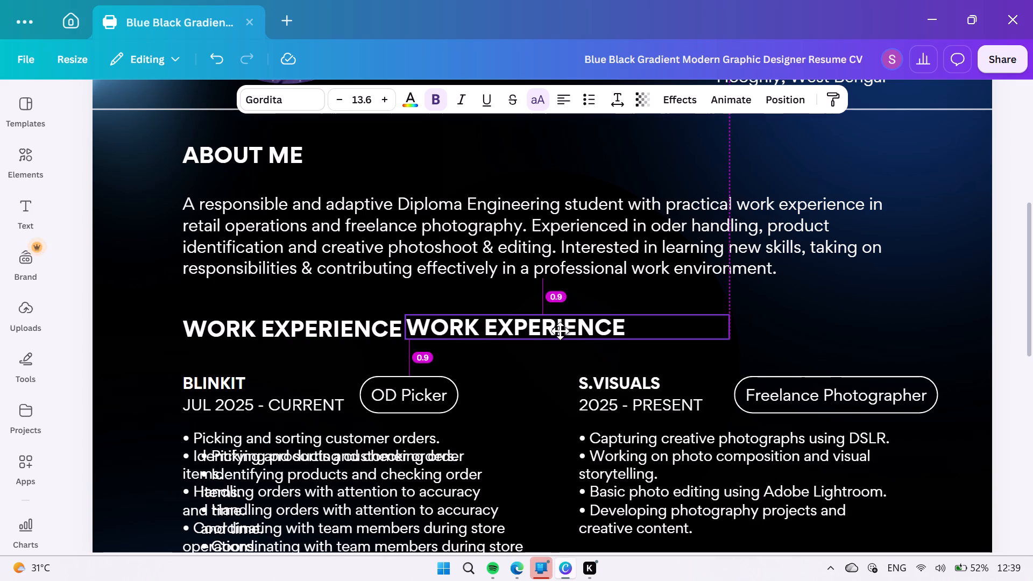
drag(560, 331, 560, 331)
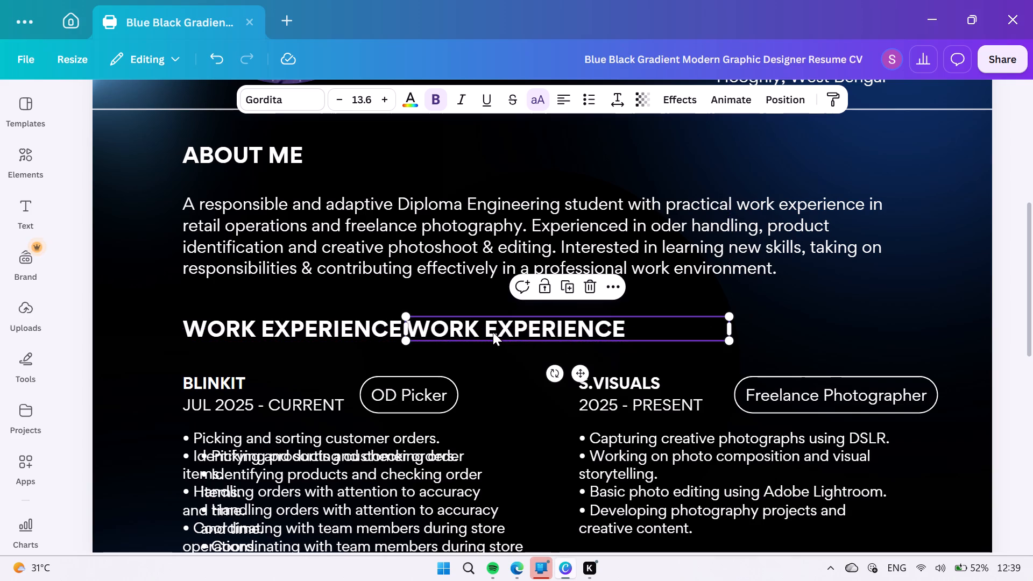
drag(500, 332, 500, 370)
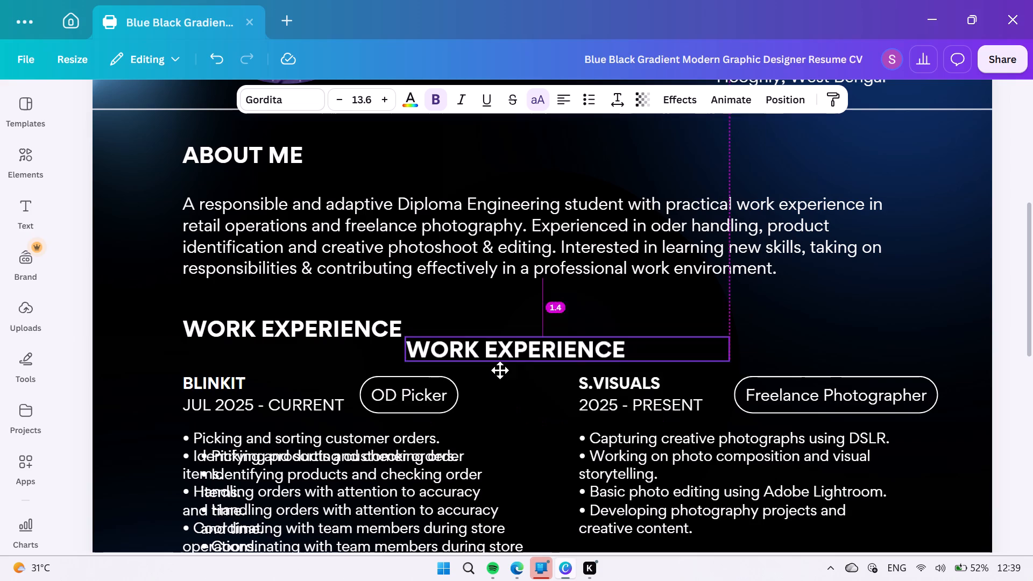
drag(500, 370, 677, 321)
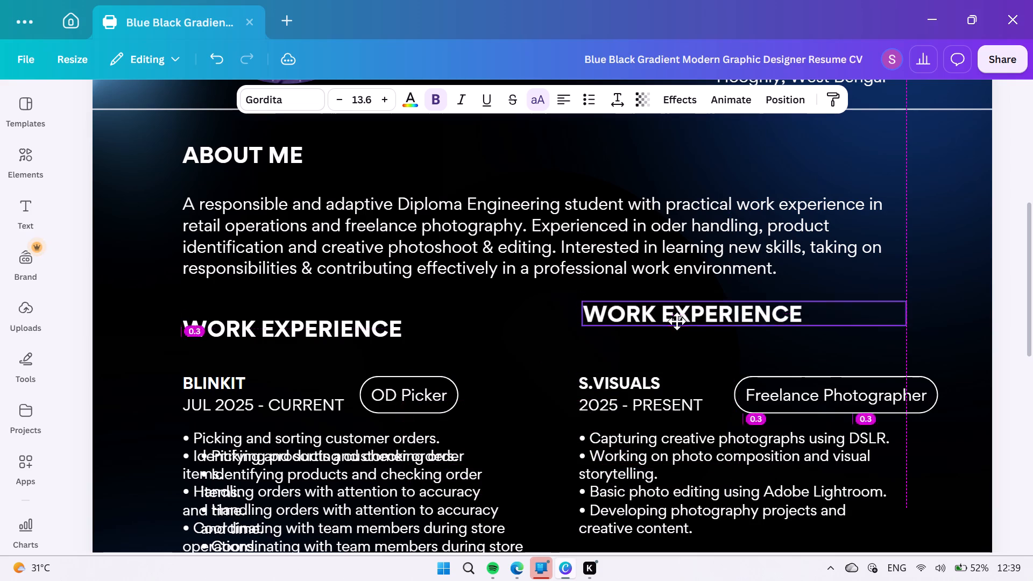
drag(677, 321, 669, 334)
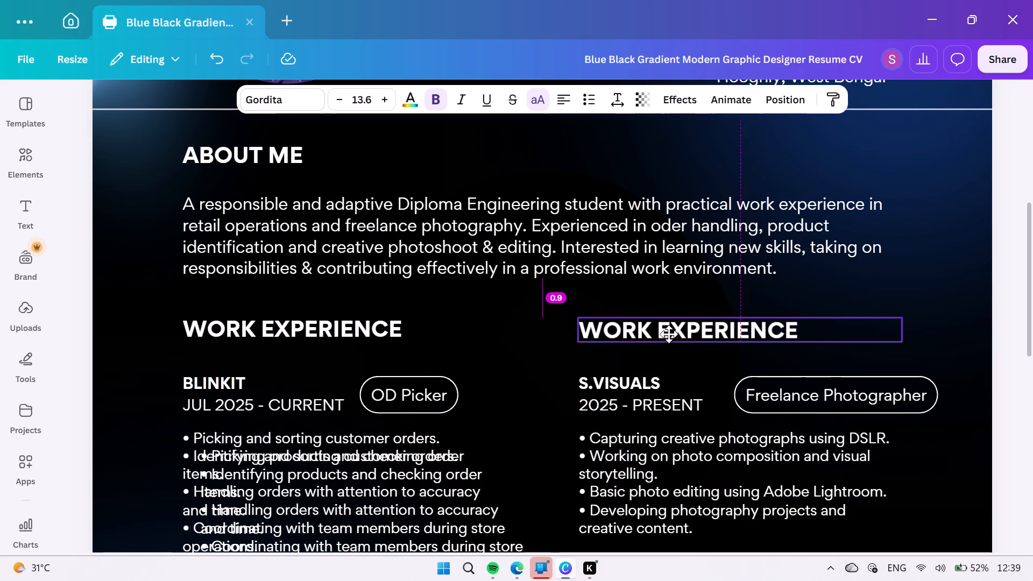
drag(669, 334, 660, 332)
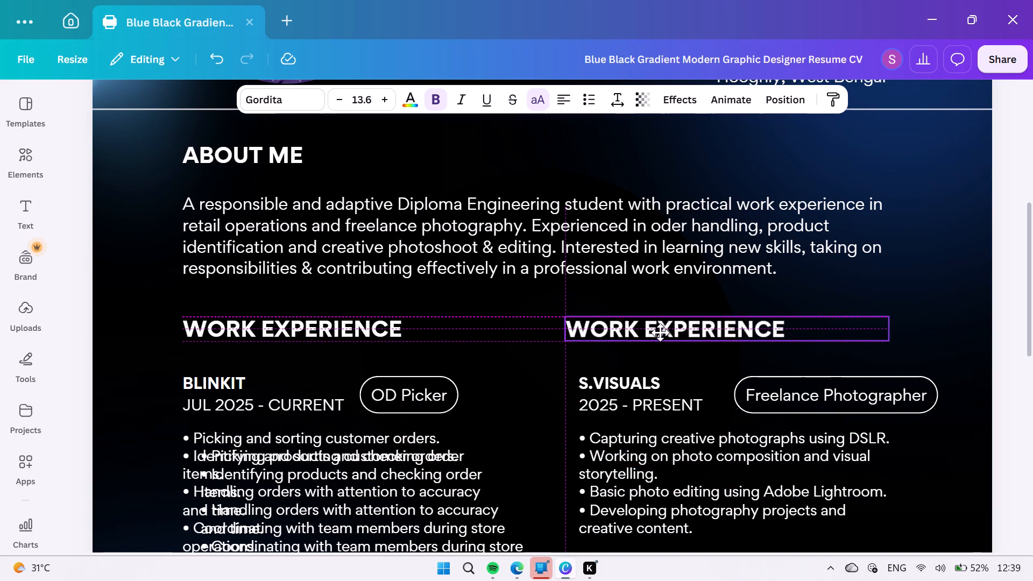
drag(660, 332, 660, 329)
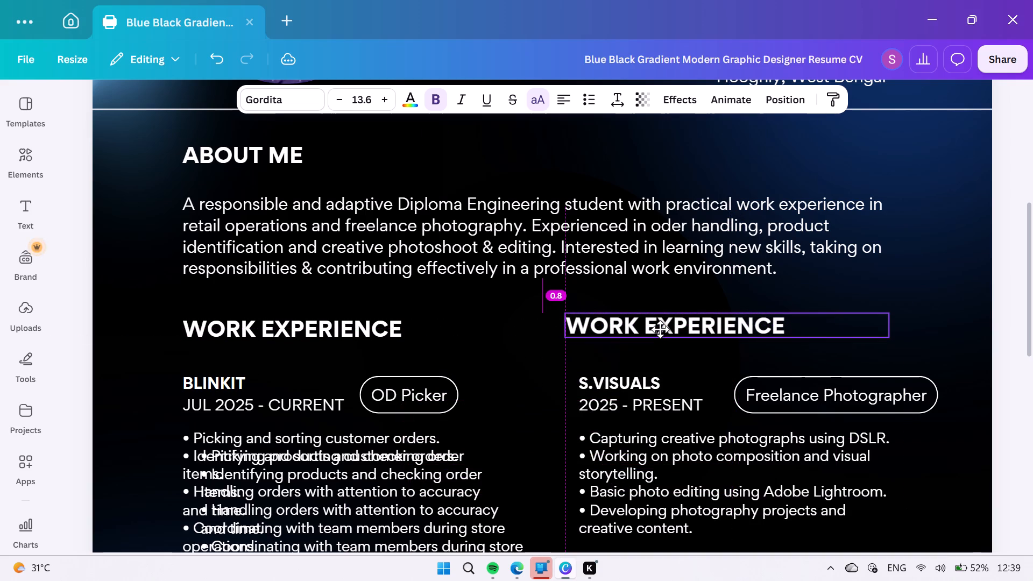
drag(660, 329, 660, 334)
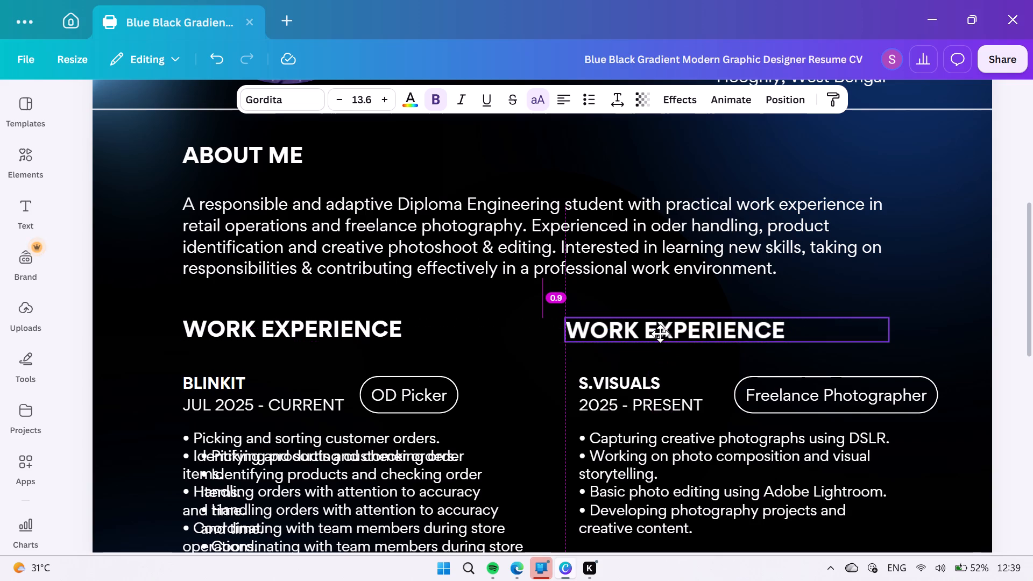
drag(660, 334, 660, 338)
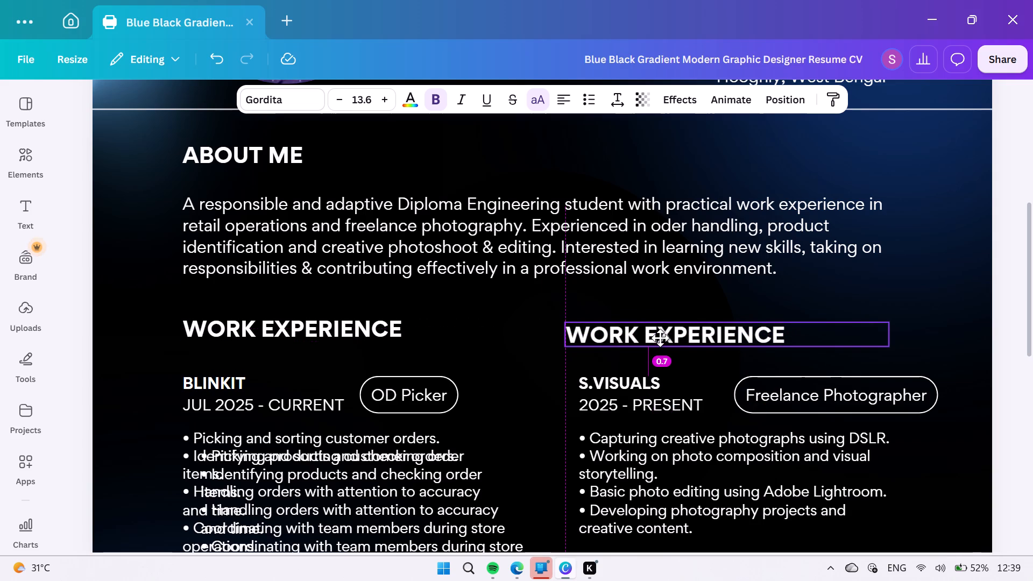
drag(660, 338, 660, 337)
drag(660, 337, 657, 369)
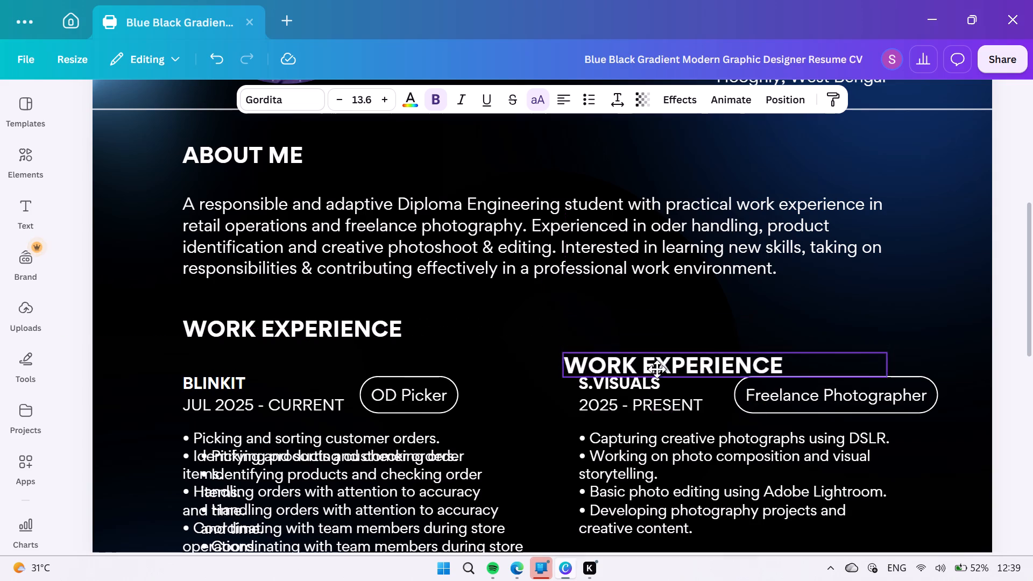
Move the duplicated WORK EXPERIENCE heading between the Blinkit duties and EDUCATION, roughly aligned with the other headings' left edge.
drag(657, 369, 392, 247)
scroll(657, 369, down, 3)
scroll(396, 249, up, 1)
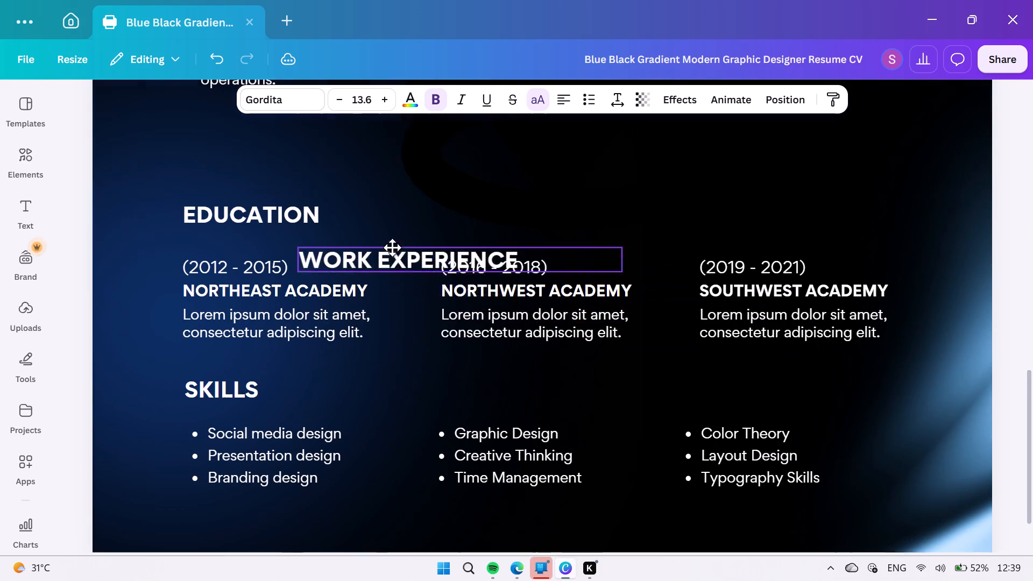
drag(392, 247, 253, 325)
scroll(335, 243, up, 1)
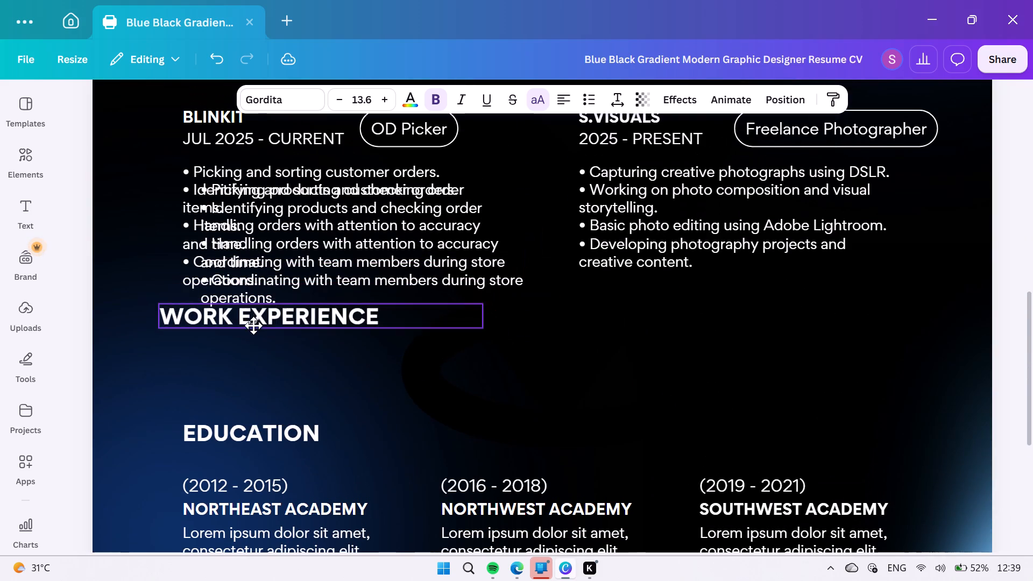
drag(253, 325, 277, 342)
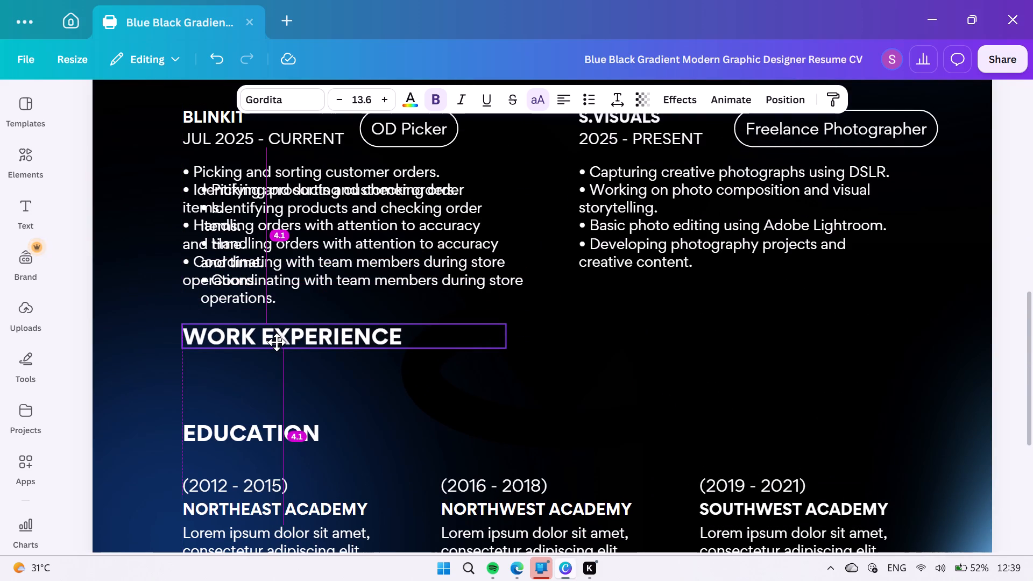
drag(277, 342, 273, 382)
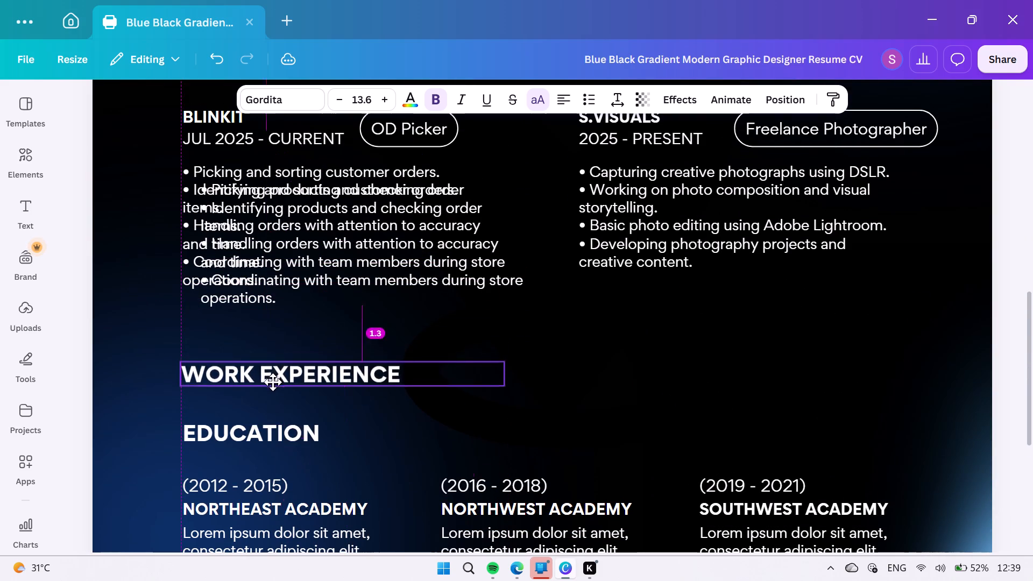
drag(273, 382, 273, 382)
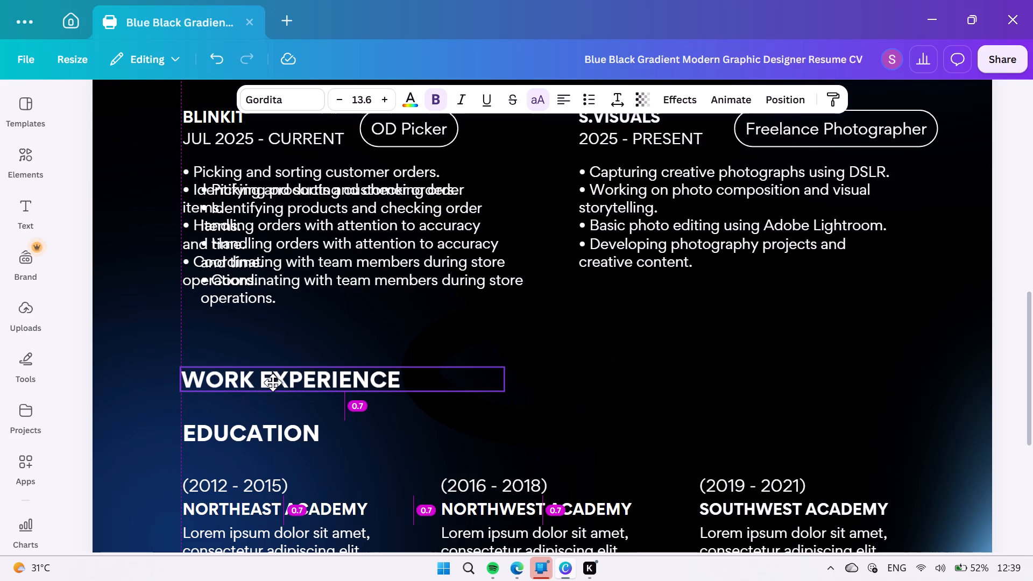
drag(273, 382, 277, 378)
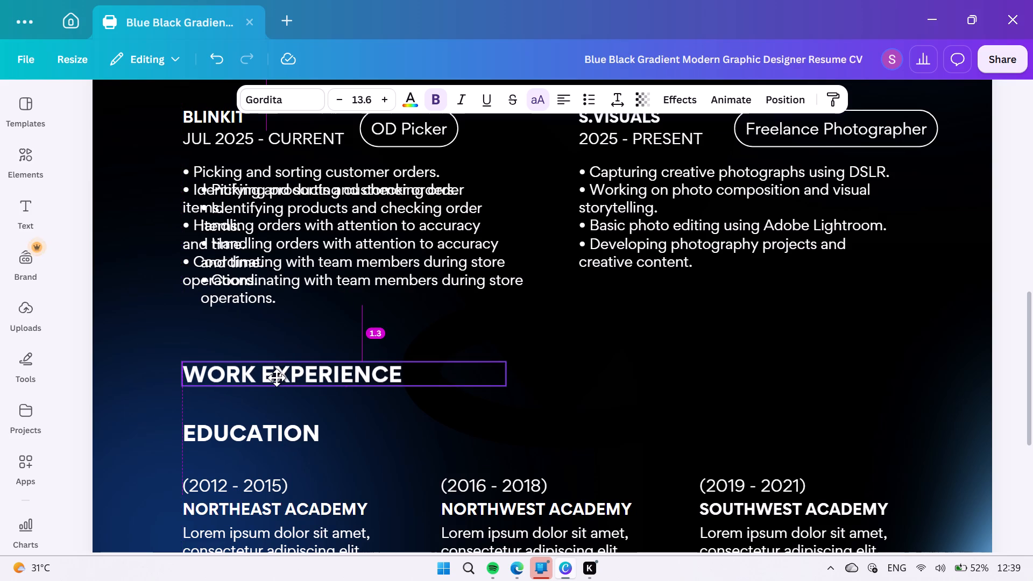
drag(277, 378, 278, 366)
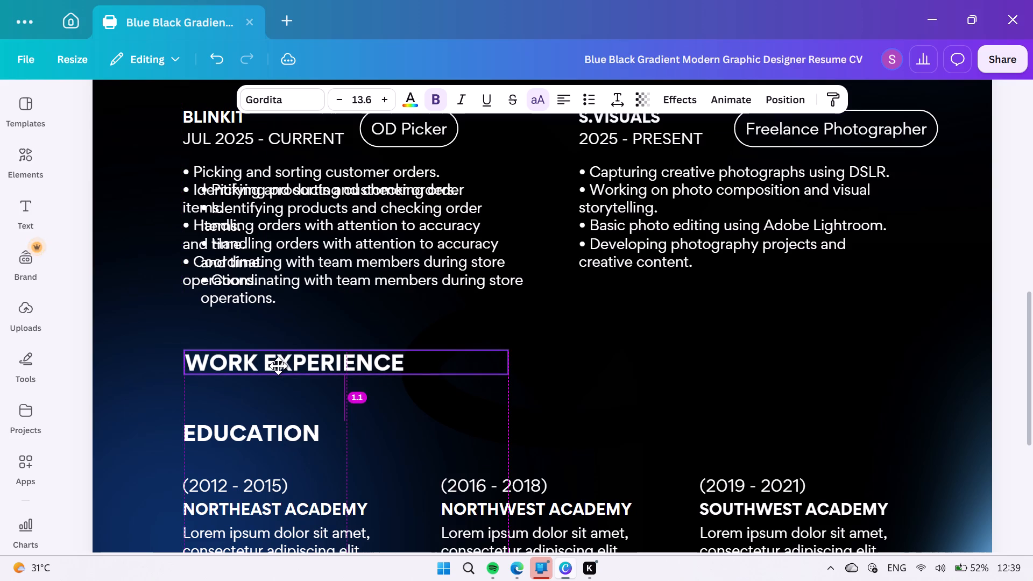
drag(278, 366, 274, 363)
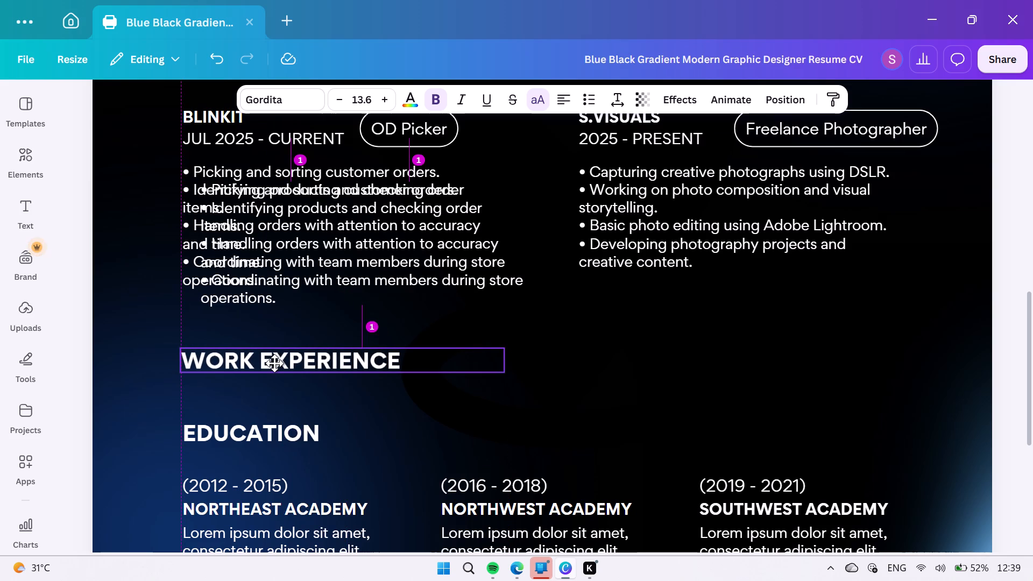
drag(274, 363, 275, 361)
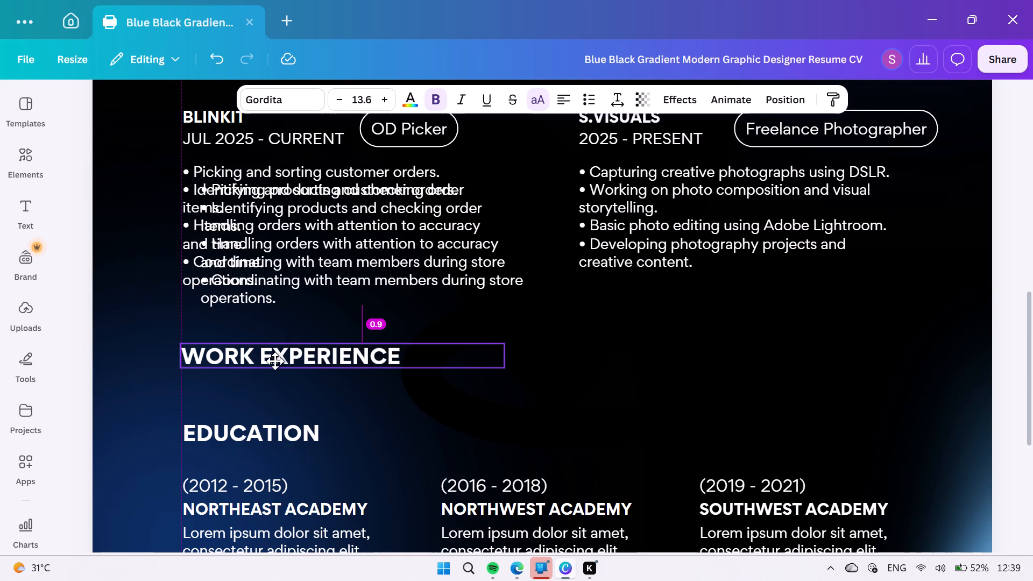
drag(275, 361, 275, 360)
Replace the text of the duplicated heading above EDUCATION with INTEREST.
scroll(288, 452, down, 3)
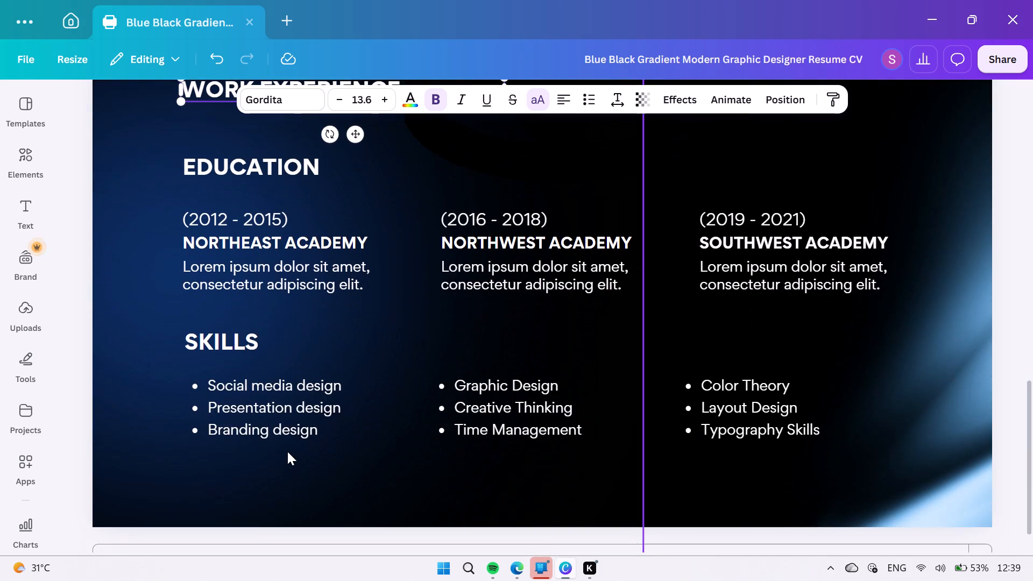
scroll(287, 450, down, 1)
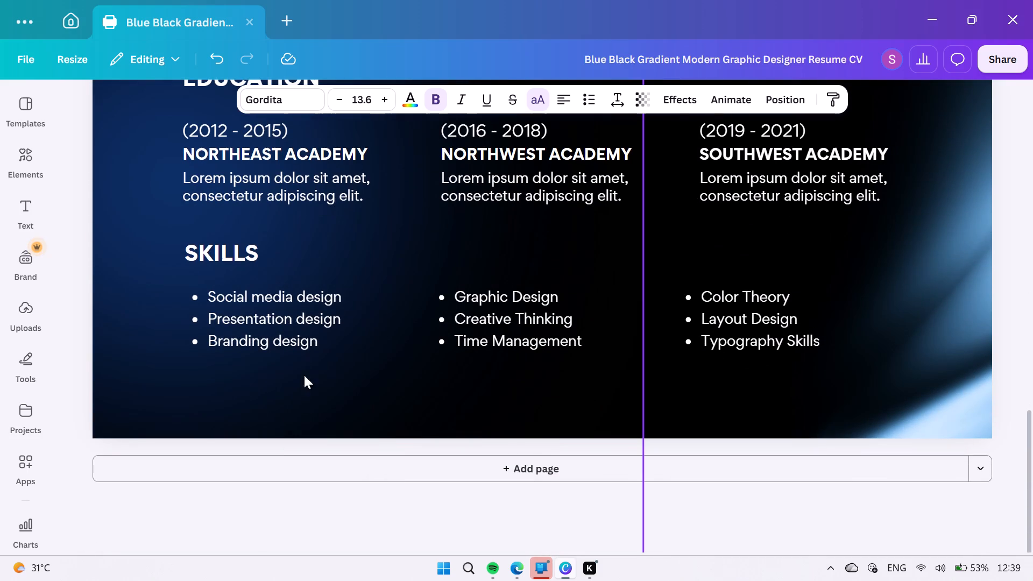
scroll(308, 359, up, 3)
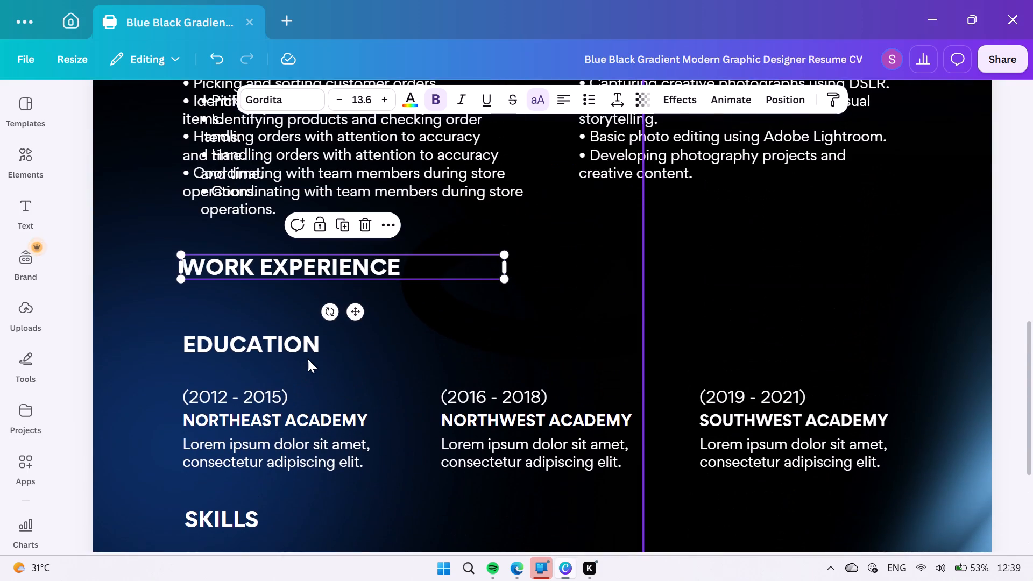
click(402, 264)
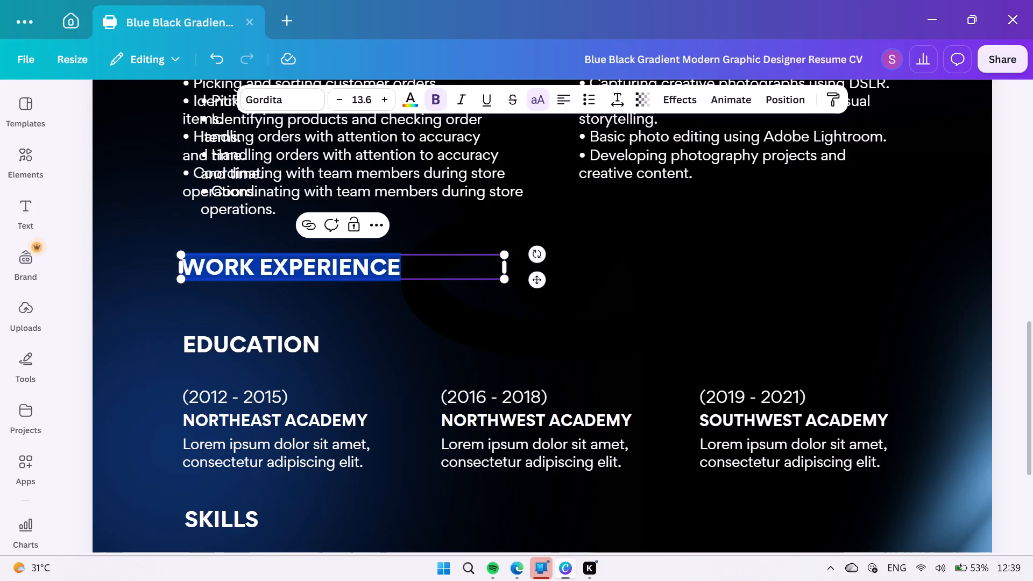
click(402, 264)
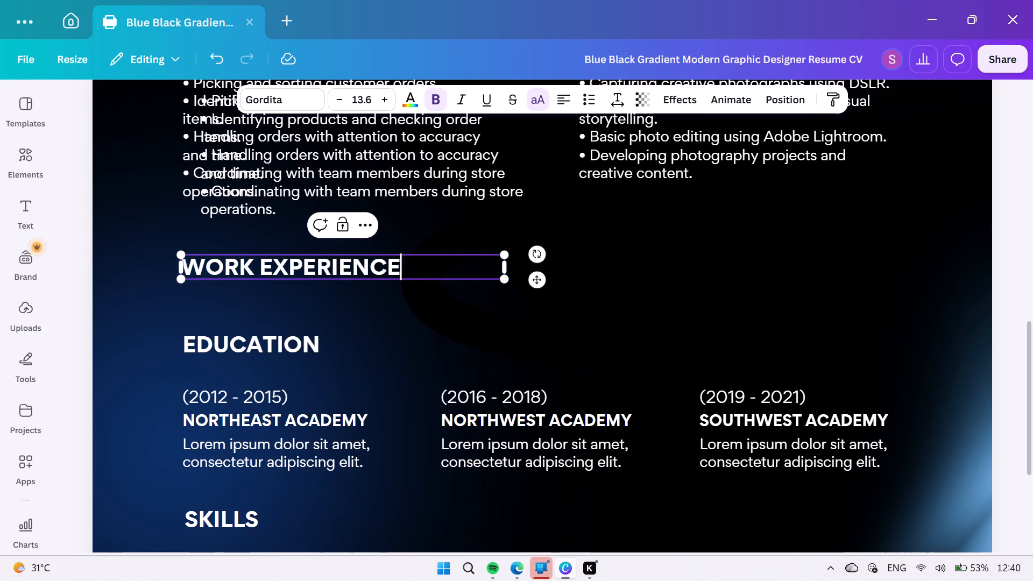
key(BackSpace)
key(BackSpace)
key(BackSpace)
key(BackSpace)
key(BackSpace)
key(BackSpace)
key(BackSpace)
key(BackSpace)
key(BackSpace)
key(BackSpace)
key(BackSpace)
key(BackSpace)
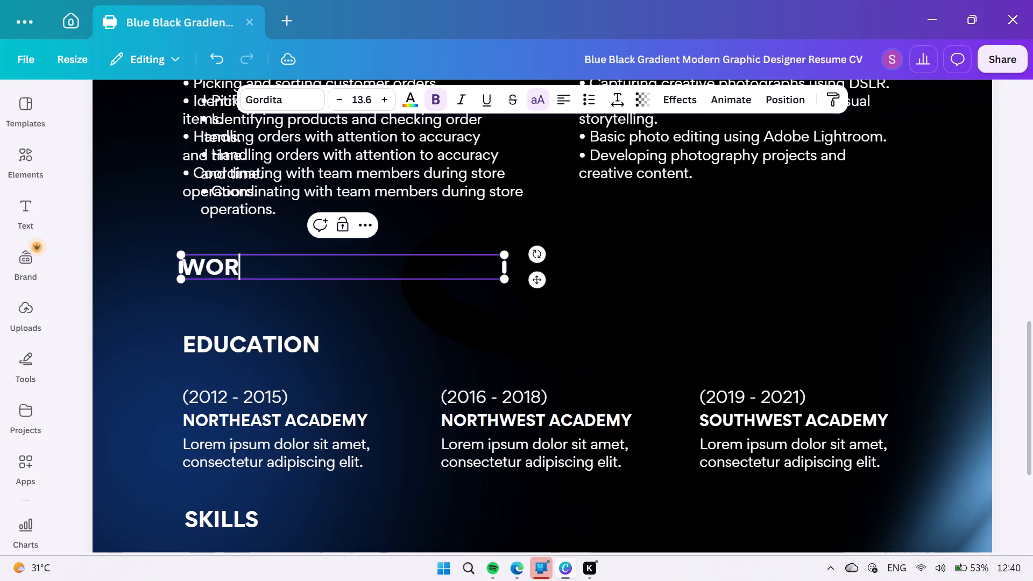
key(BackSpace)
key(BackSpace)
key(BackSpace)
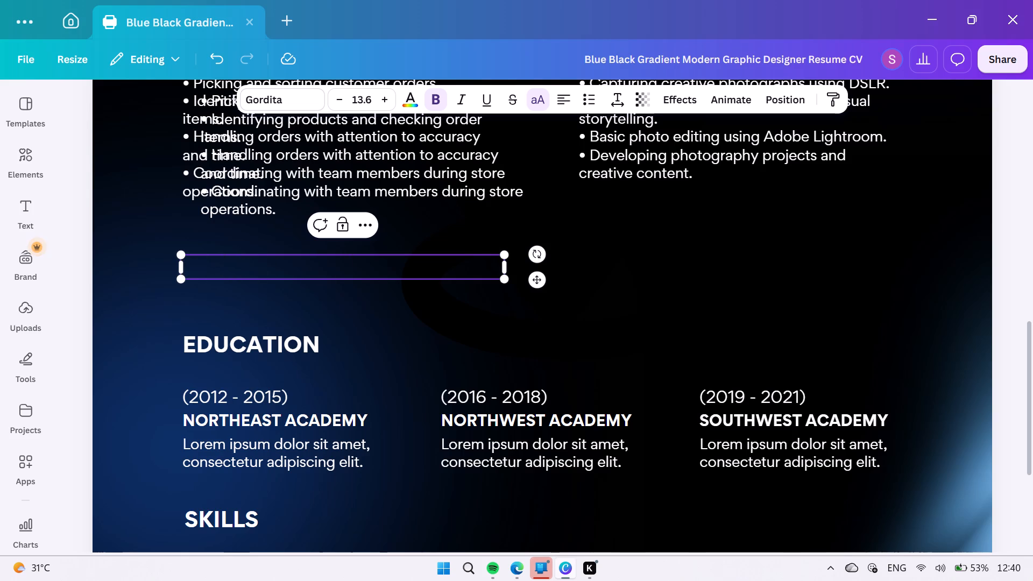
text(INTEREST)
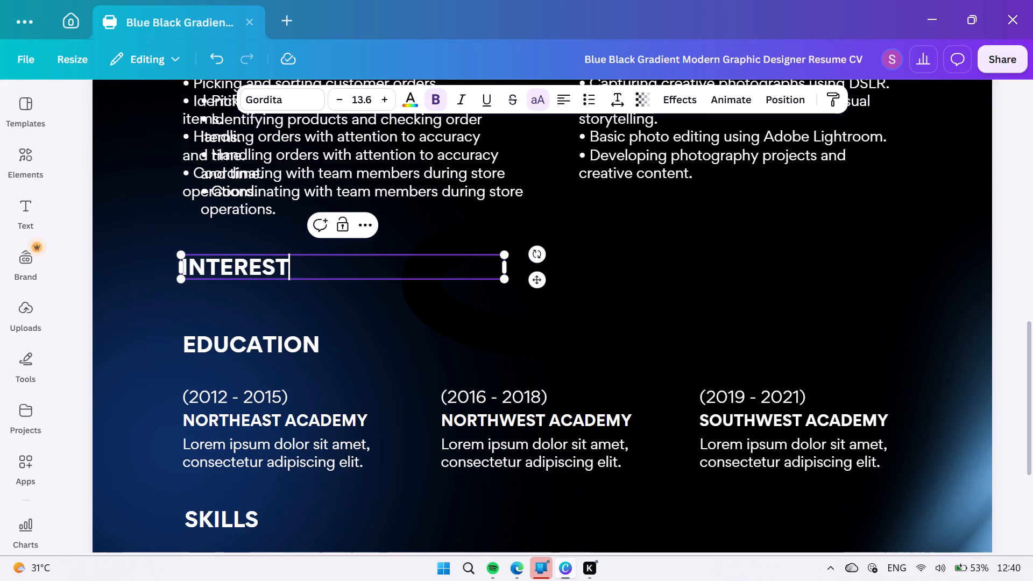
Move the duplicated Blinkit duties list off the original, to the right of the INTEREST heading below the S.VISUALS list.
scroll(455, 254, up, 2)
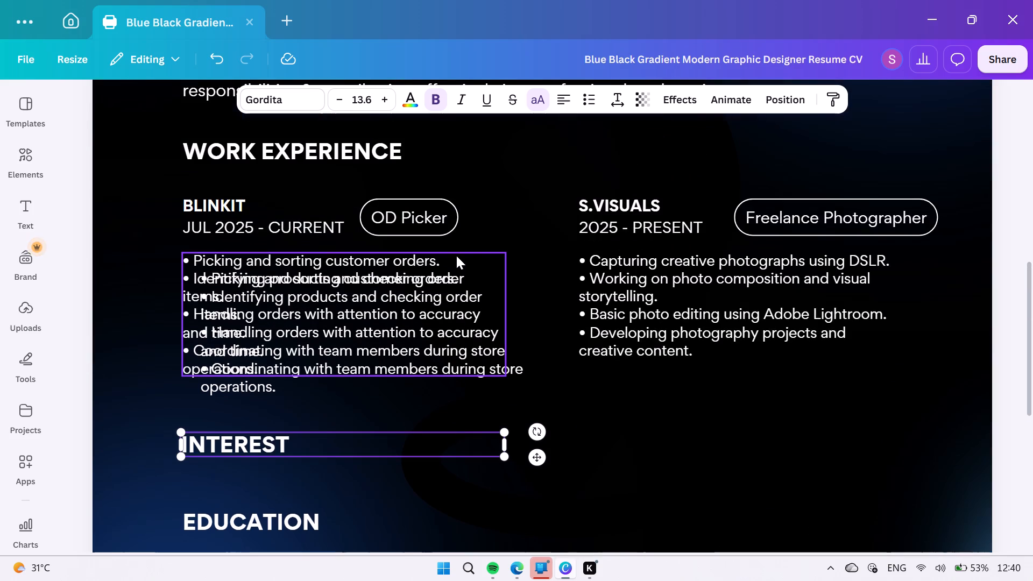
drag(436, 292, 658, 396)
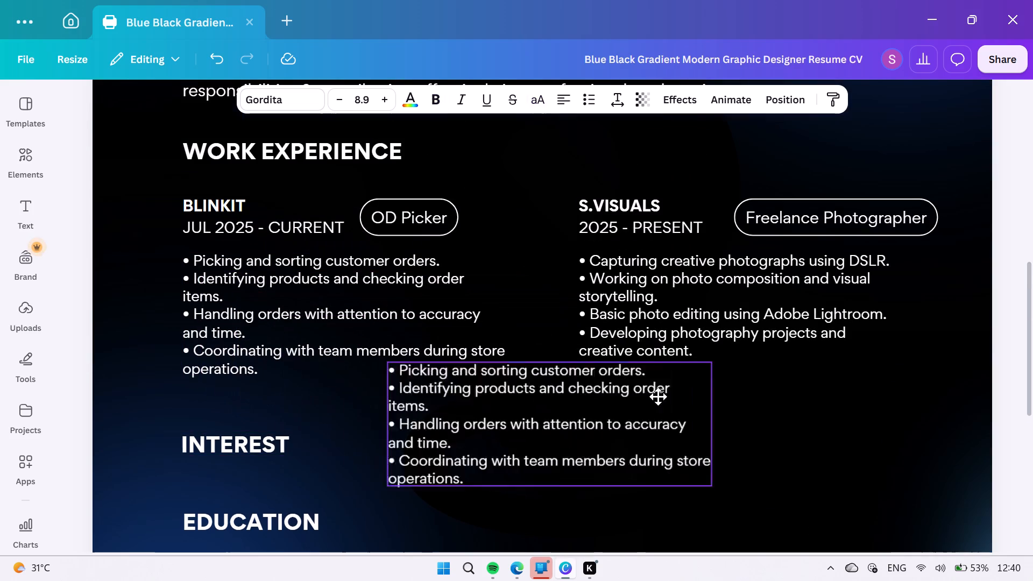
drag(658, 396, 704, 410)
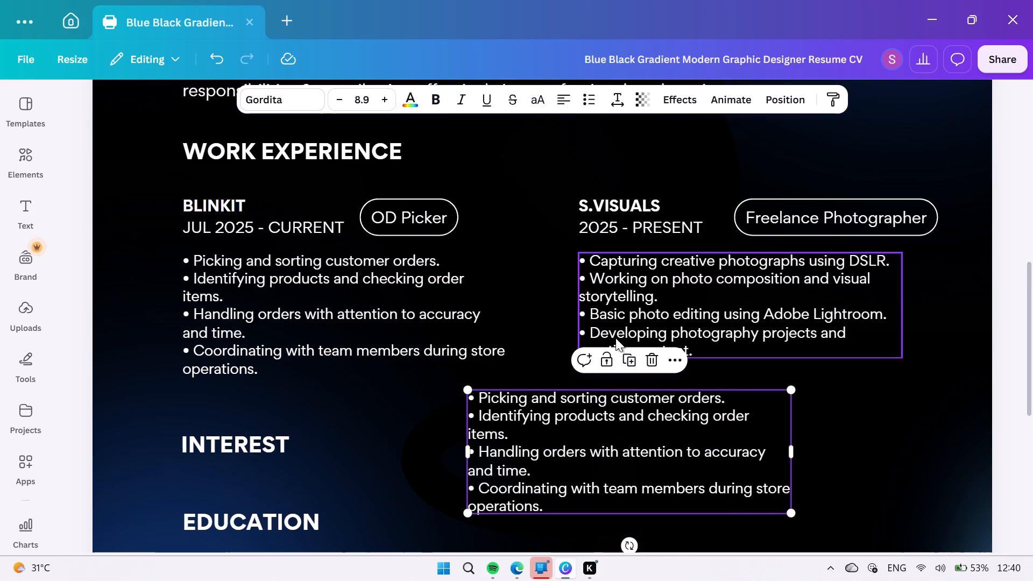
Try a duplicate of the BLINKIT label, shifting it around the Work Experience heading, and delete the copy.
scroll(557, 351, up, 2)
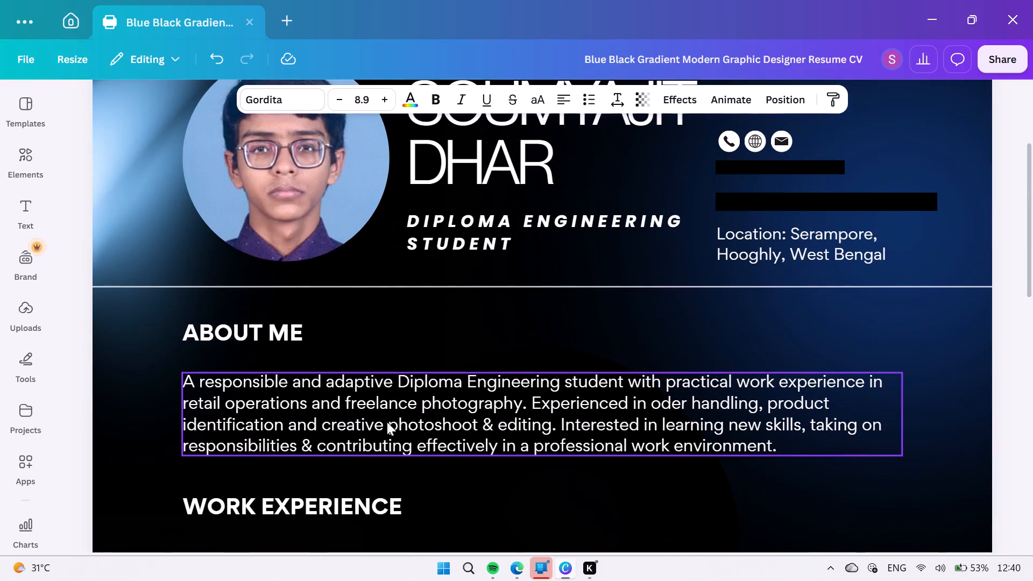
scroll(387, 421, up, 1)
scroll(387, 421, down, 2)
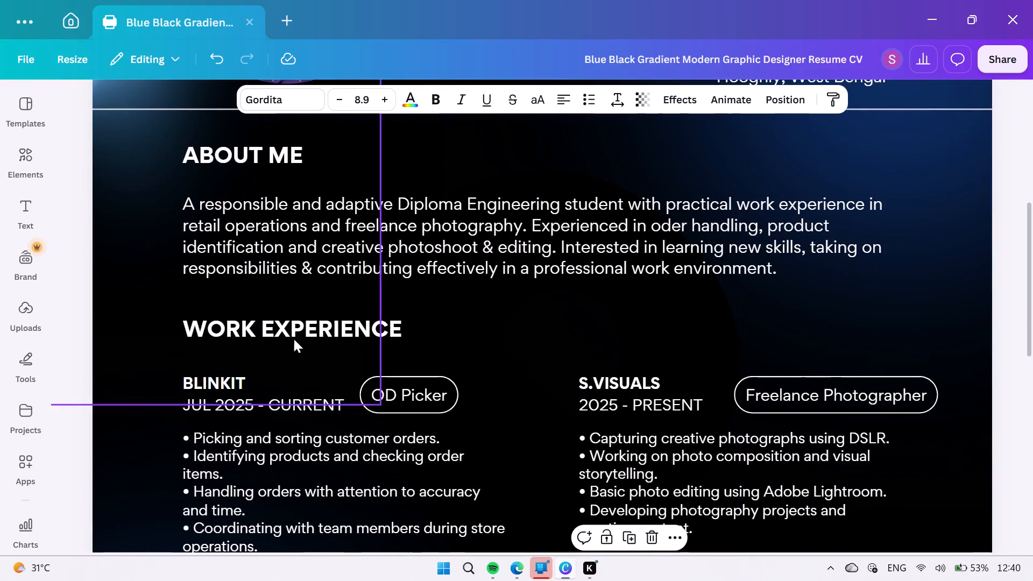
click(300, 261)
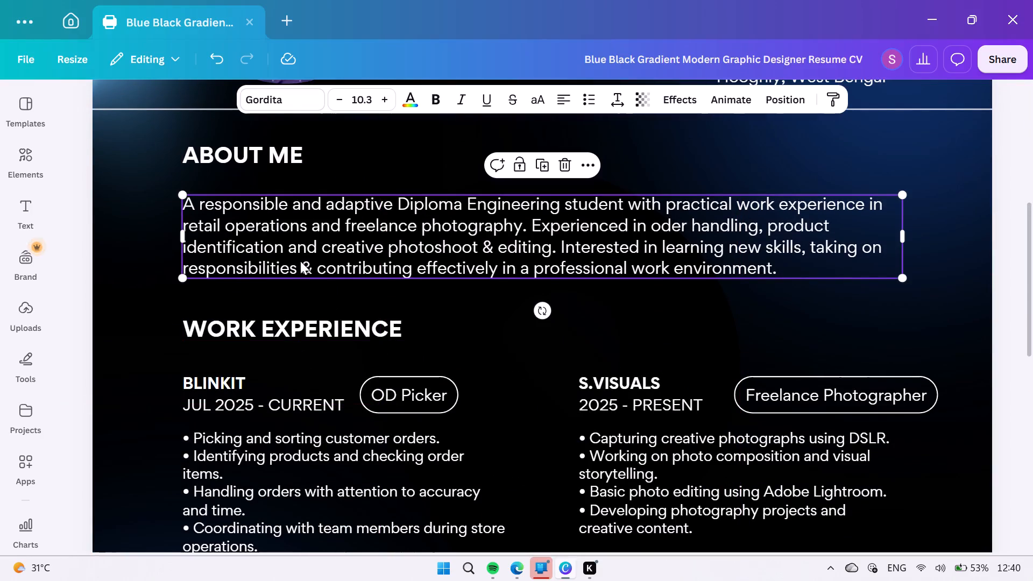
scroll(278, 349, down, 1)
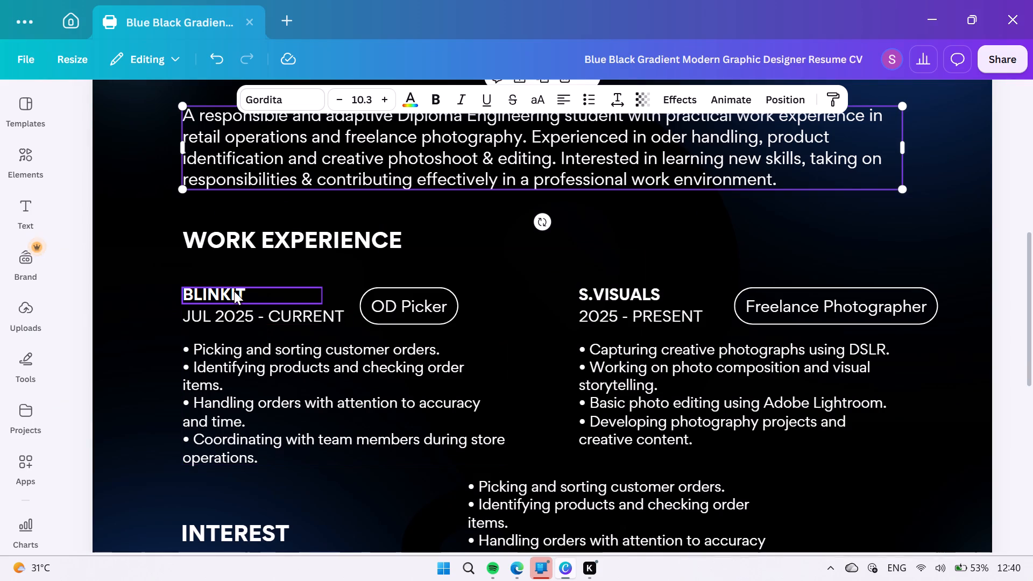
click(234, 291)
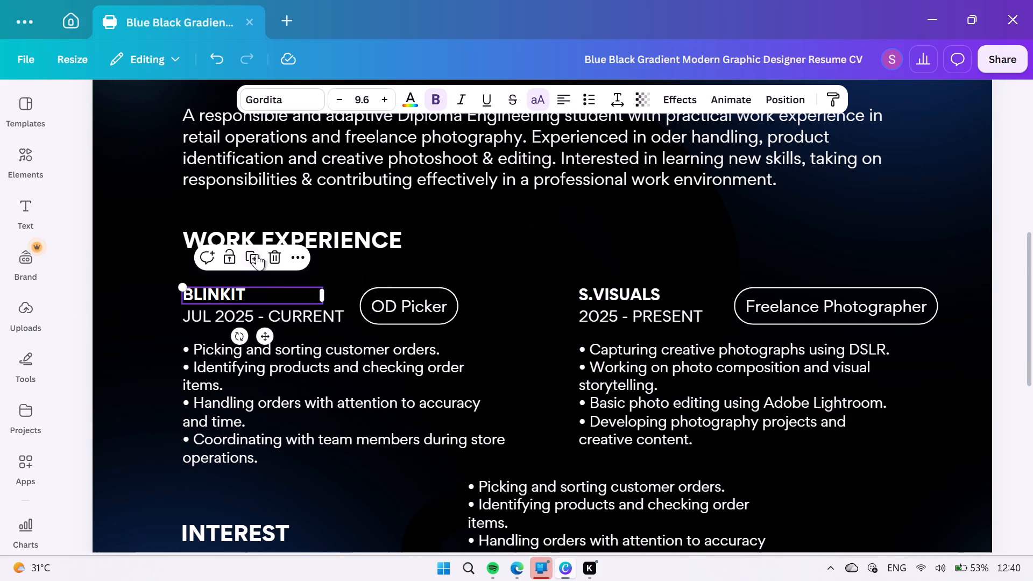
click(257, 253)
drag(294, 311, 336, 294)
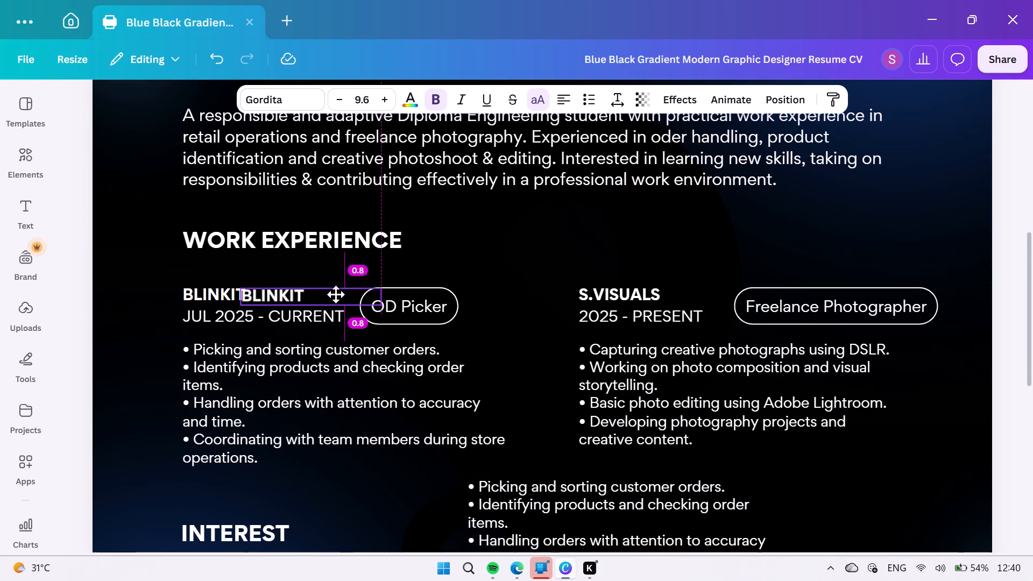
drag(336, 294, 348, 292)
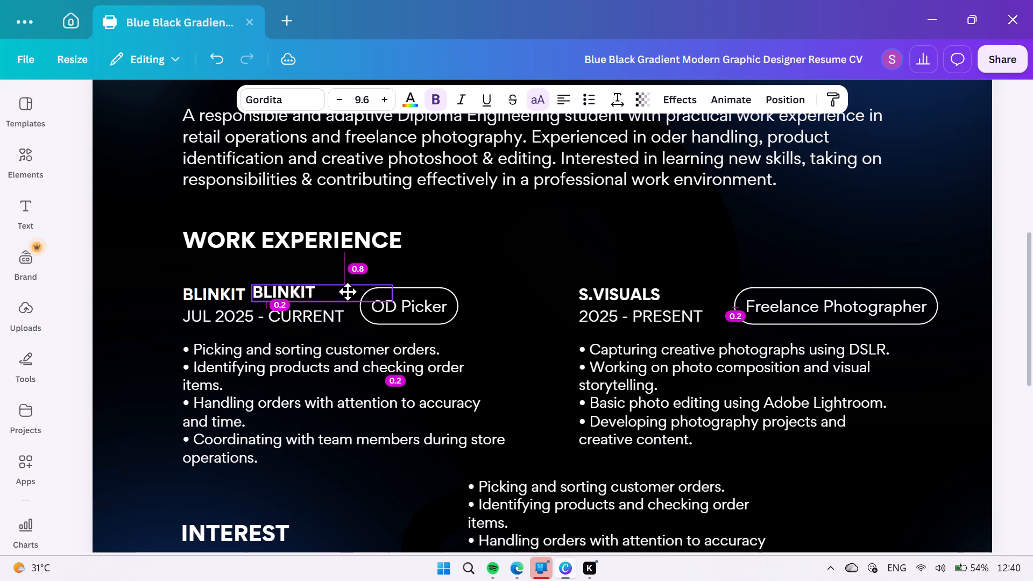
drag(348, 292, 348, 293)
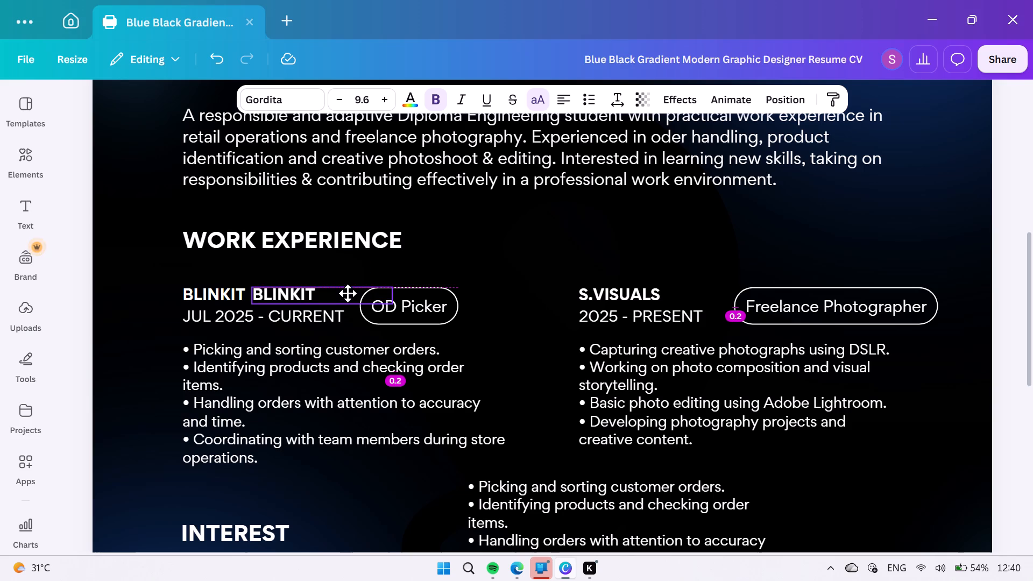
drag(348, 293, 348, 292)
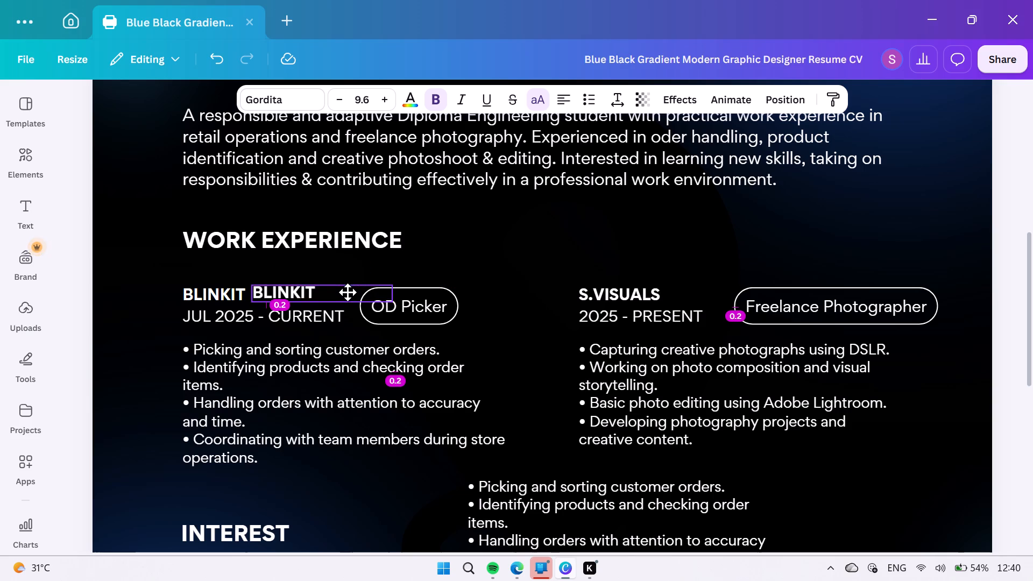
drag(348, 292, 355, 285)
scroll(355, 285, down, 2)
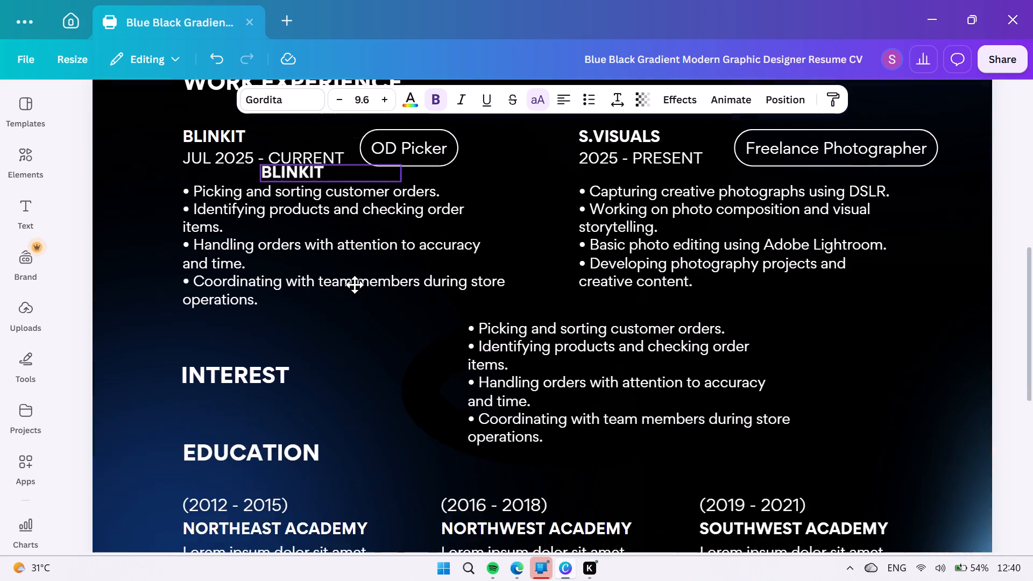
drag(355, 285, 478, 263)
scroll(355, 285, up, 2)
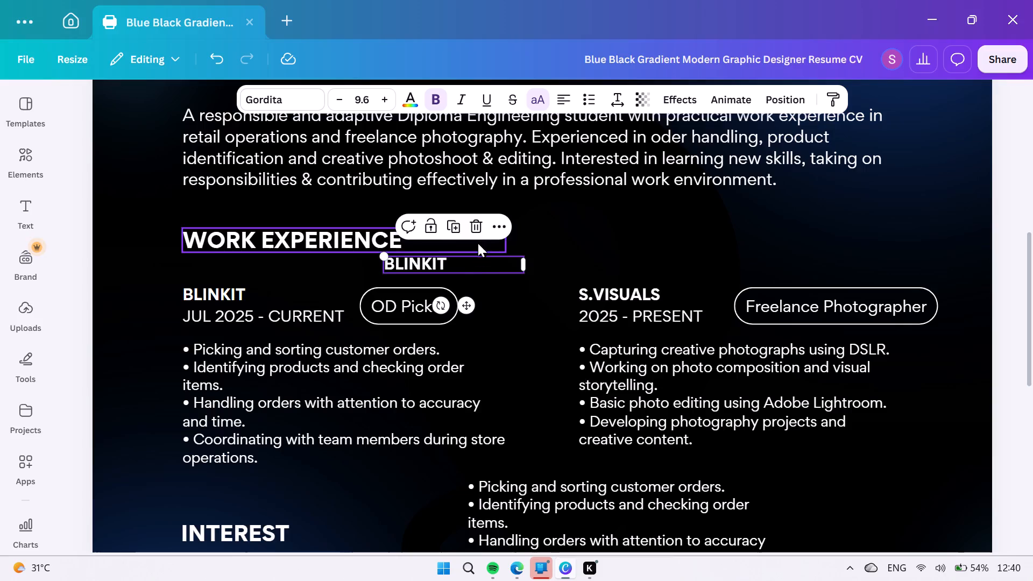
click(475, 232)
Duplicate the ABOUT ME paragraph.
scroll(469, 236, up, 1)
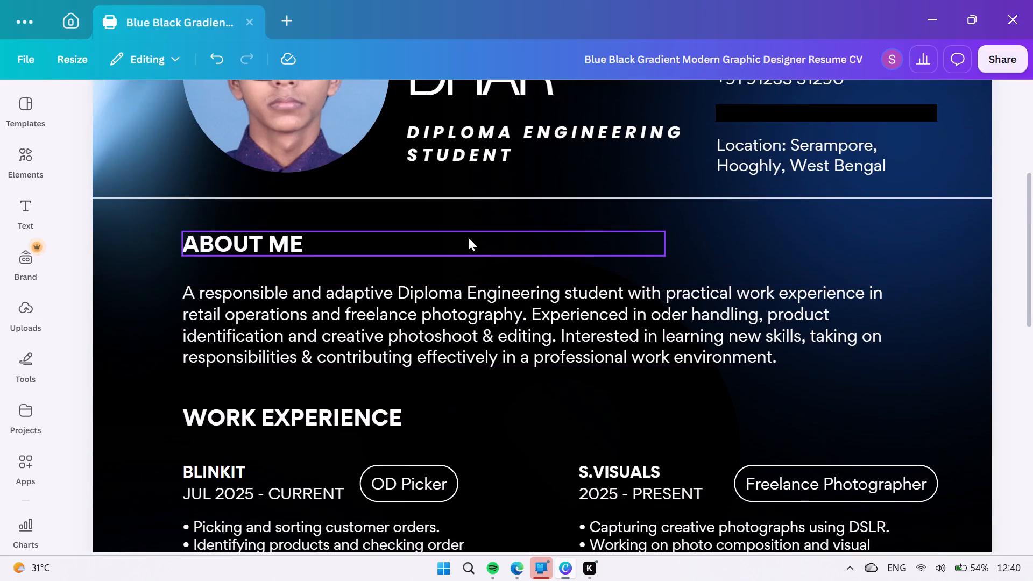
click(423, 288)
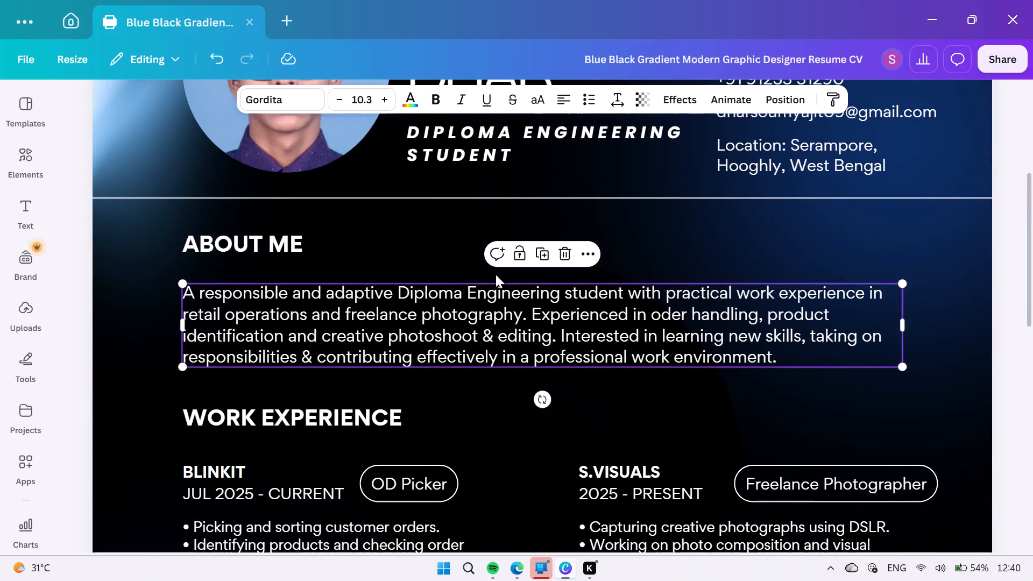
click(539, 255)
drag(515, 335, 515, 333)
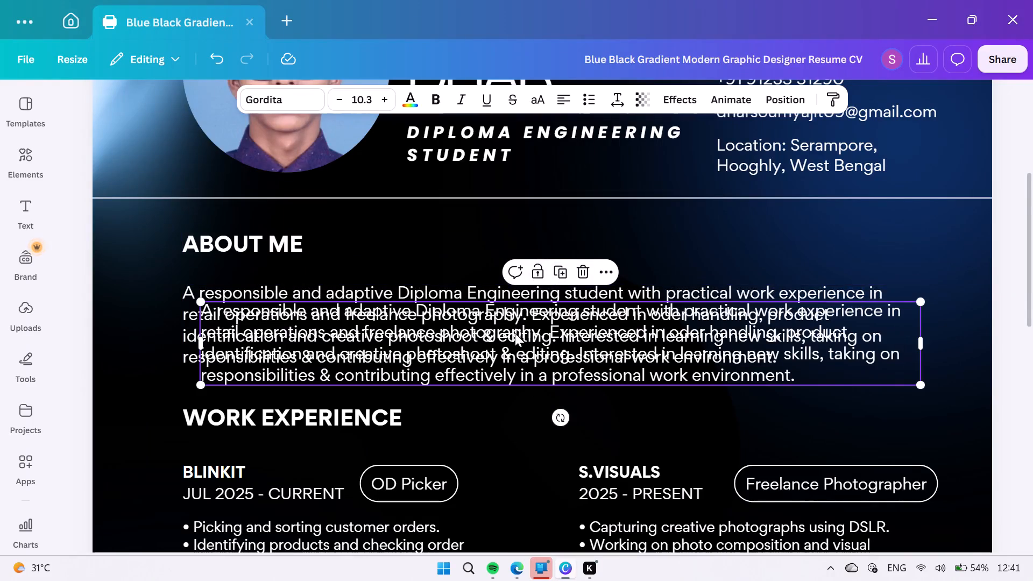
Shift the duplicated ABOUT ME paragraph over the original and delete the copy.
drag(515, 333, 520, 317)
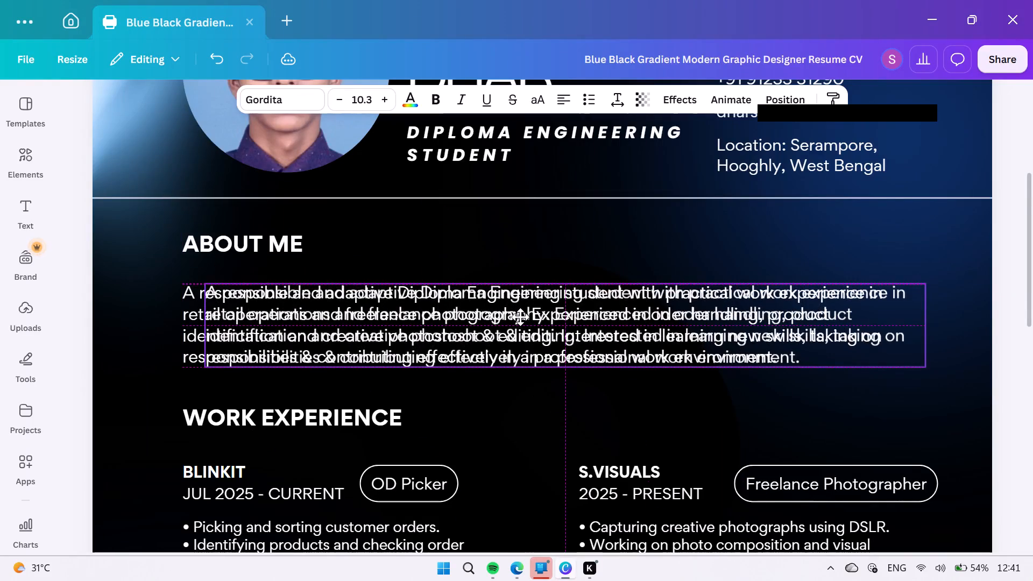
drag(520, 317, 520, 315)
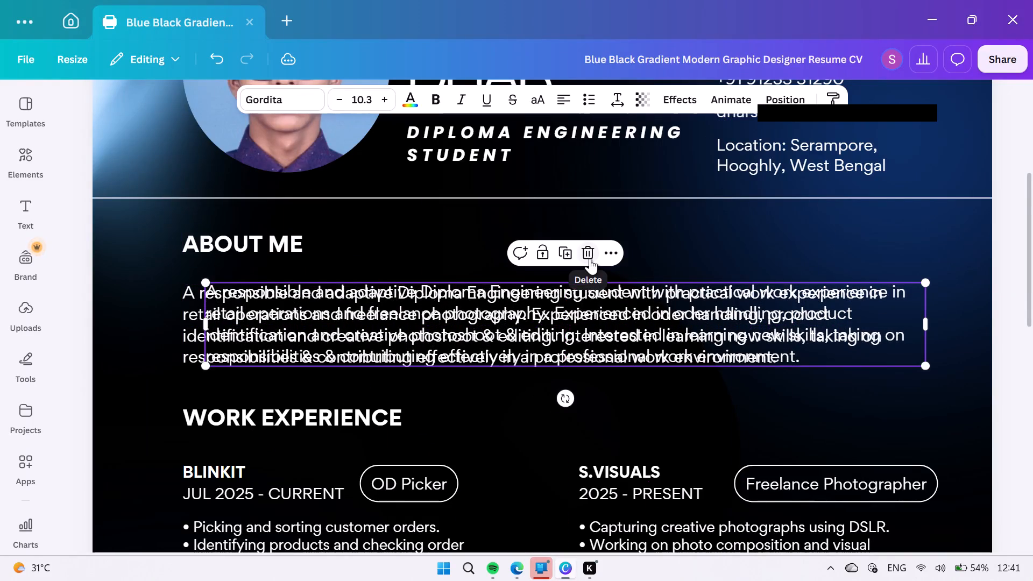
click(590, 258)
Replace the duplicated duties list beside INTEREST with three lines: Photography, football and Music.
scroll(550, 301, down, 3)
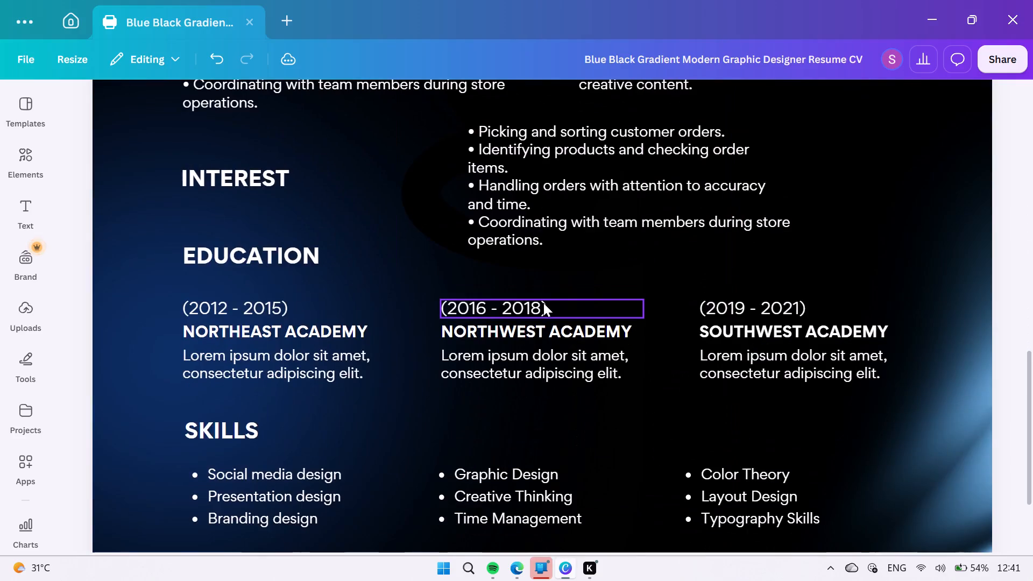
scroll(543, 303, down, 2)
scroll(543, 303, up, 2)
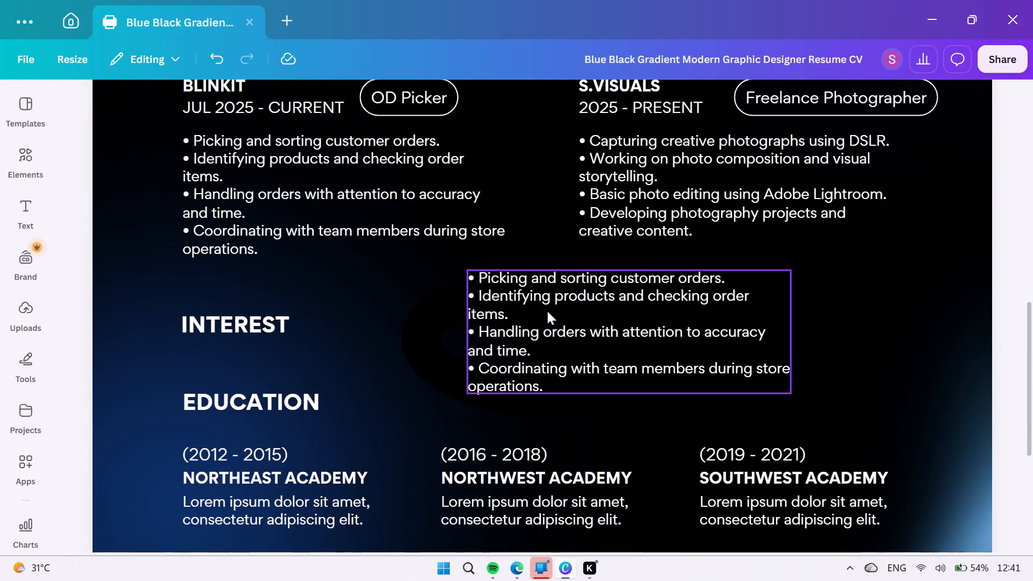
click(547, 311)
click(547, 311)
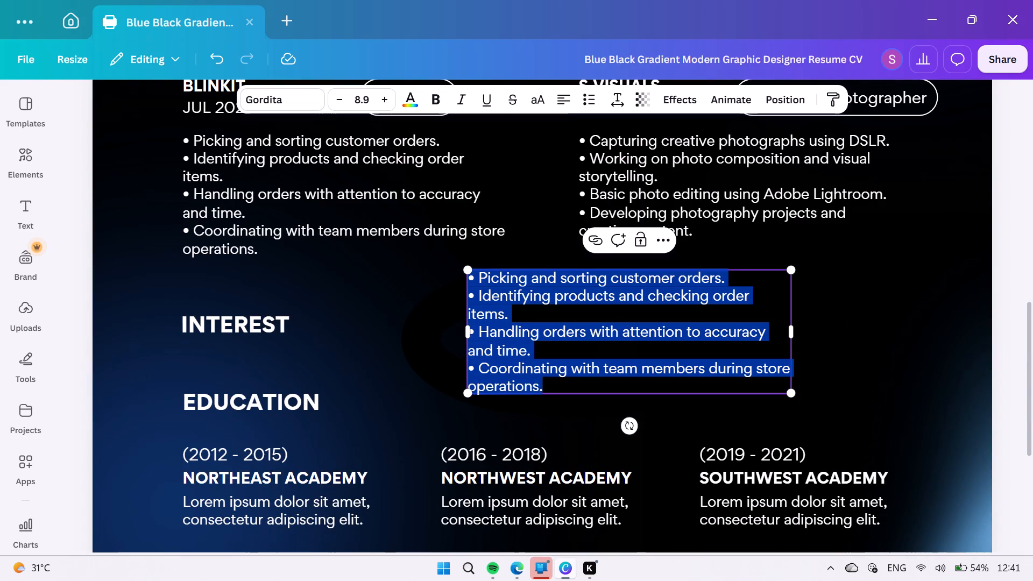
key(BackSpace)
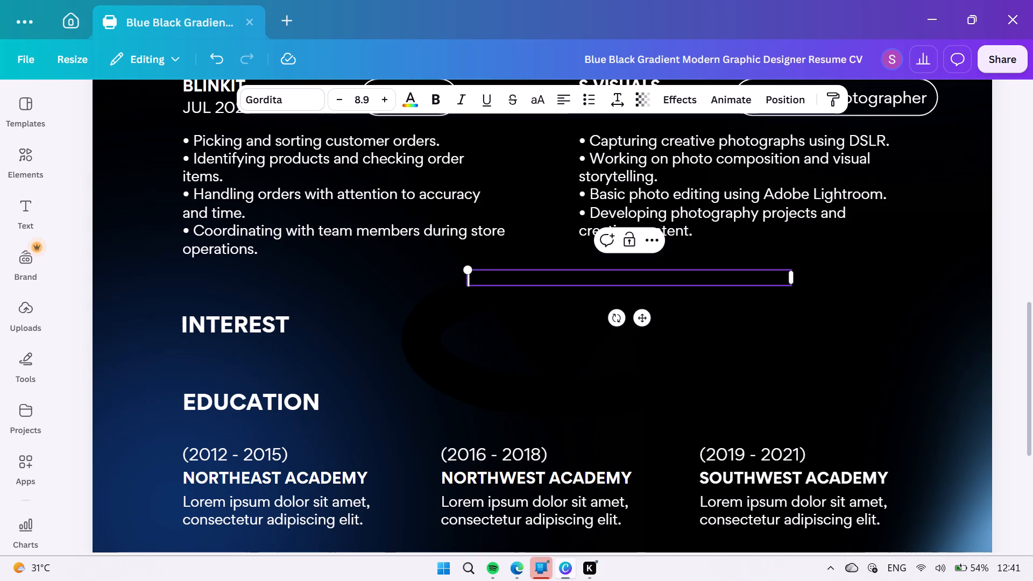
key(p)
text(hotography)
key(Return)
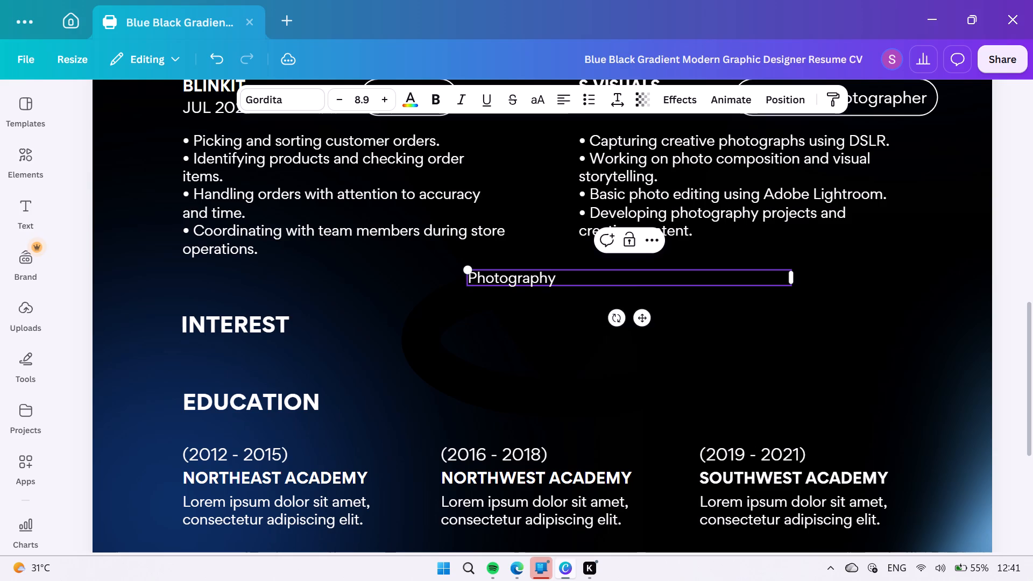
text(football)
key(Return)
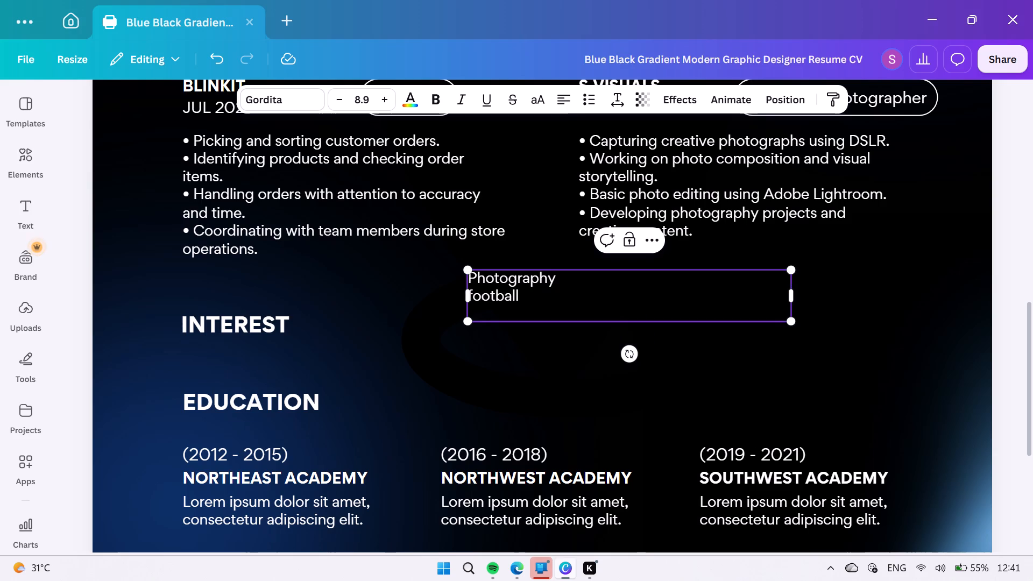
key(m)
key(BackSpace)
key(shift+m)
text(usic)
Capitalise the first letter of the second interest so it reads Football.
click(474, 293)
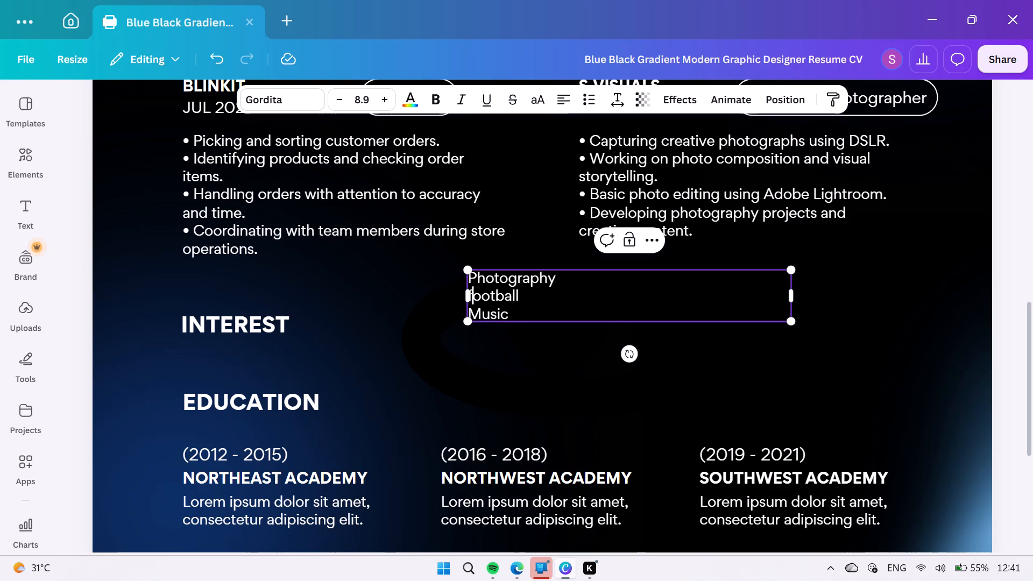
key(BackSpace)
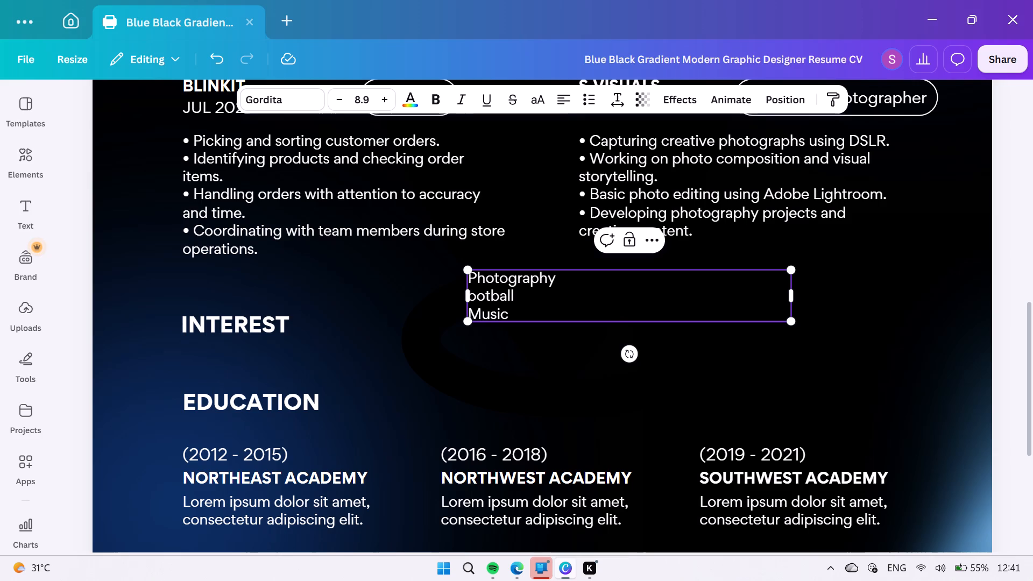
key(shift+f)
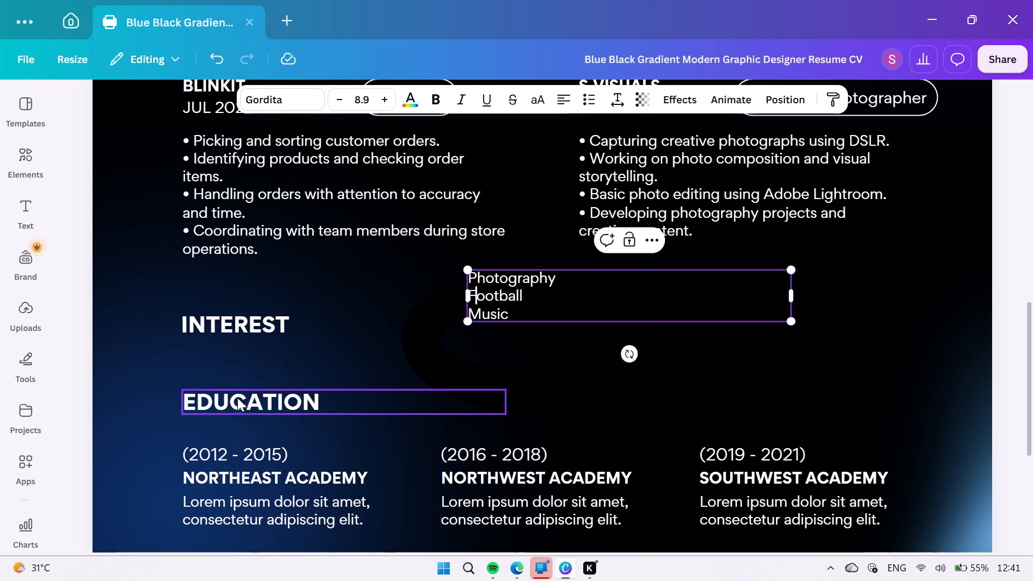
Move the EDUCATION heading down over the first academy's description, clearing the space under INTEREST.
drag(236, 399, 234, 523)
Move the Photography, Football, Music list beneath the INTEREST heading.
drag(488, 296, 468, 311)
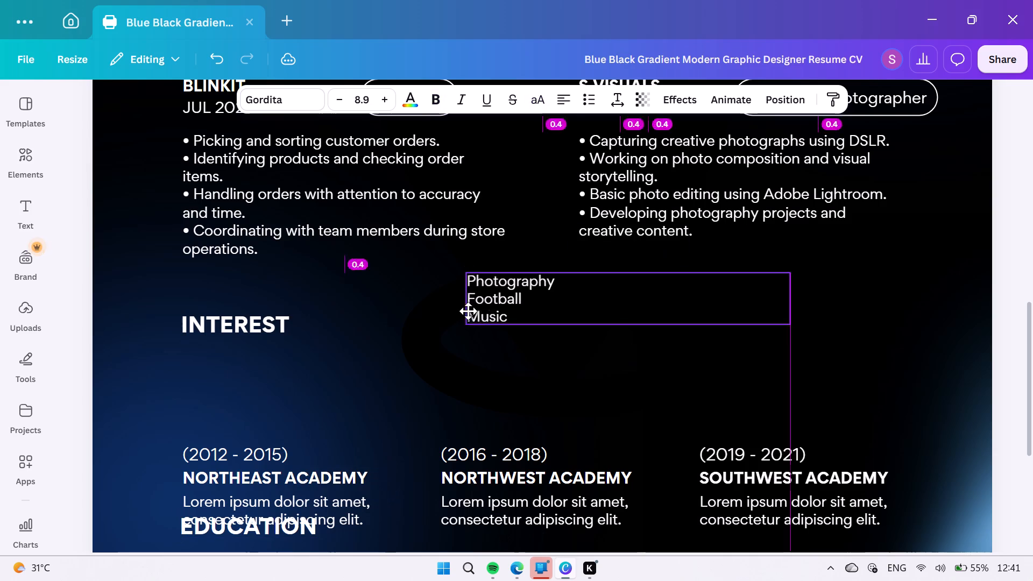
drag(468, 311, 200, 393)
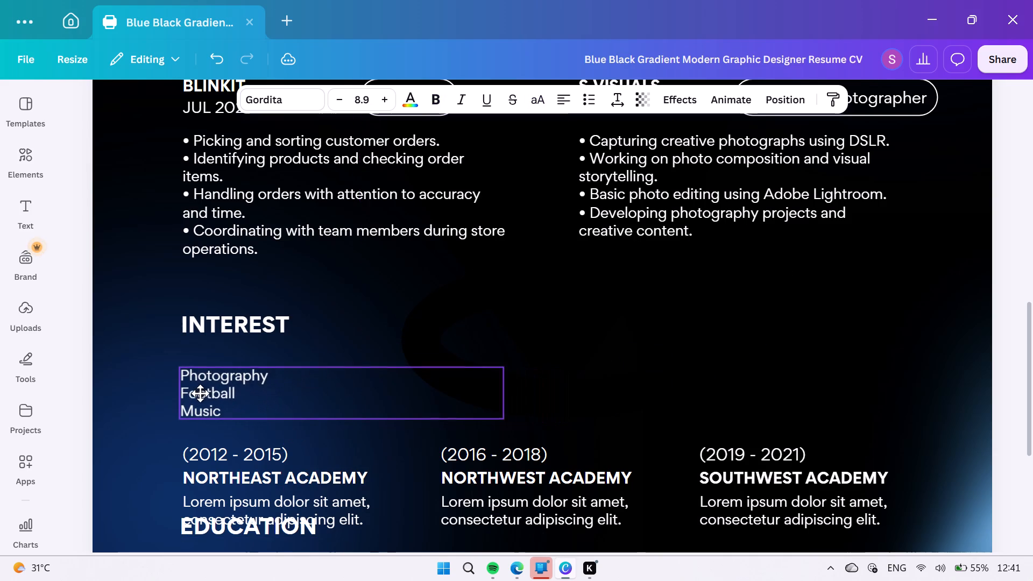
drag(200, 393, 205, 393)
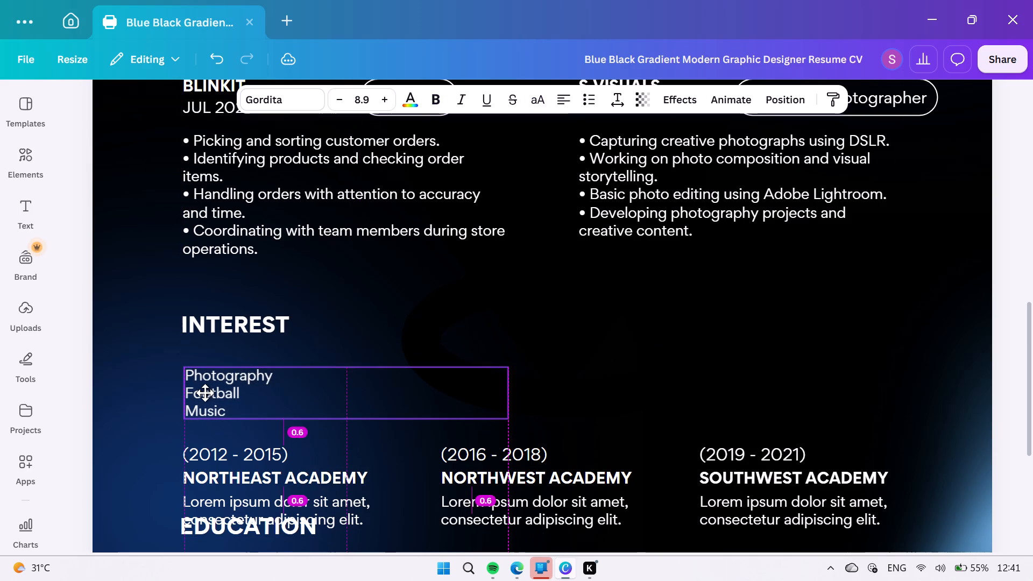
drag(205, 393, 205, 389)
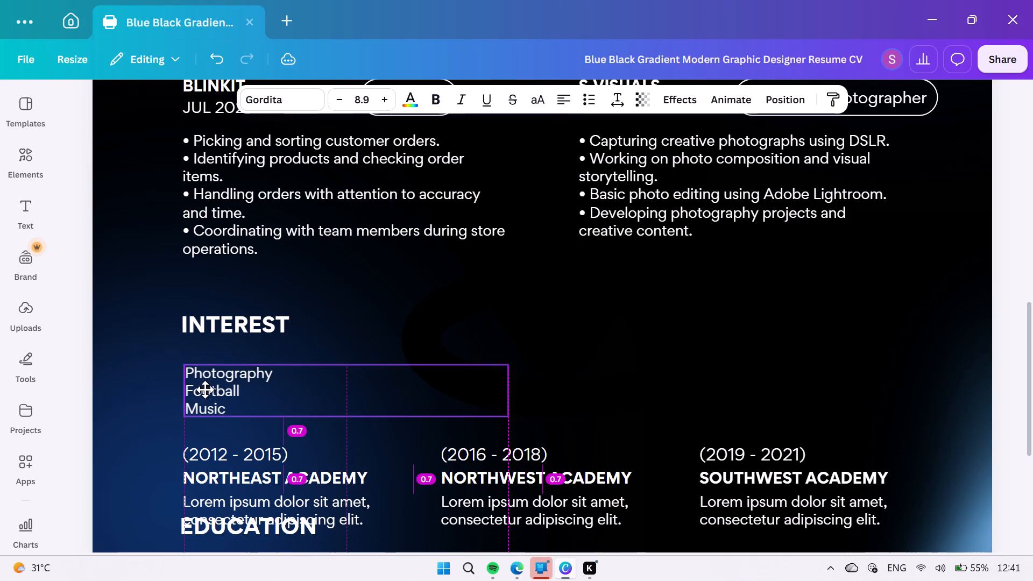
drag(205, 389, 209, 393)
Move the (2012 - 2015) date and the NORTHEAST ACADEMY name down into the SKILLS area.
scroll(231, 403, down, 1)
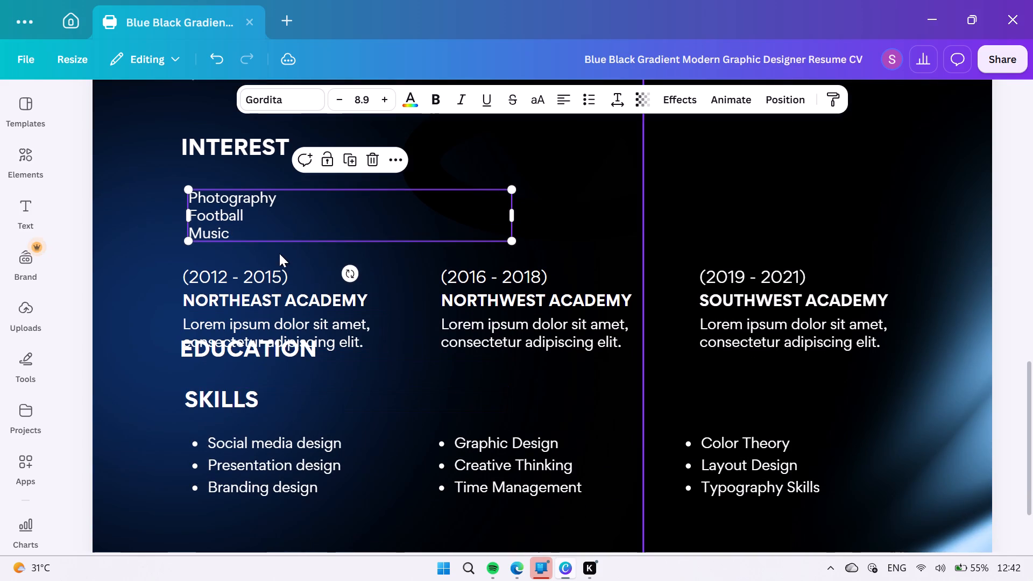
drag(277, 270, 332, 423)
drag(327, 290, 343, 365)
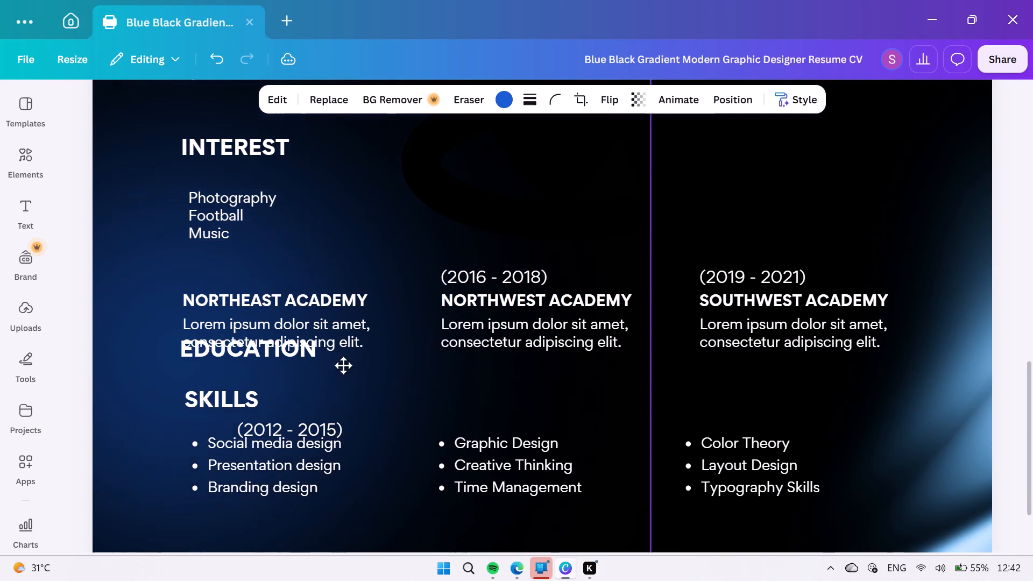
drag(343, 365, 346, 376)
drag(334, 299, 348, 407)
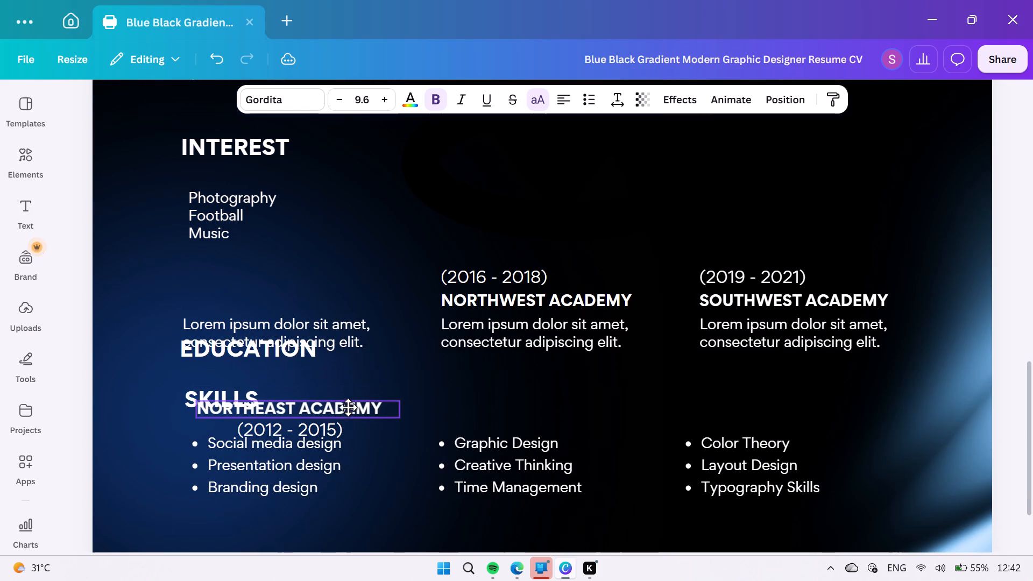
drag(348, 407, 348, 406)
Align the Photography, Football, Music list with the left edge of the INTEREST heading, leaving a little more space below the heading.
scroll(341, 261, up, 1)
click(291, 303)
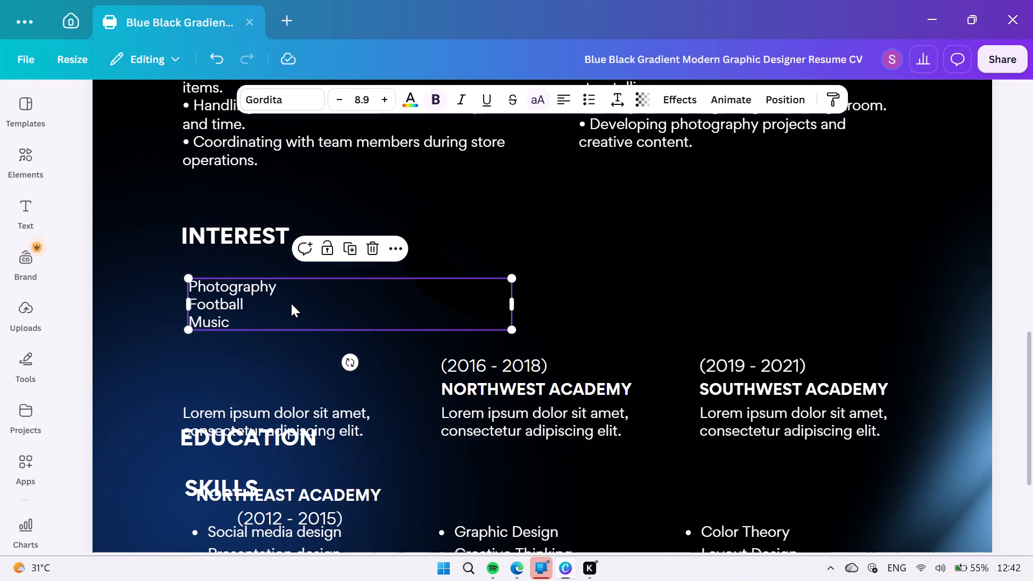
drag(291, 303, 284, 306)
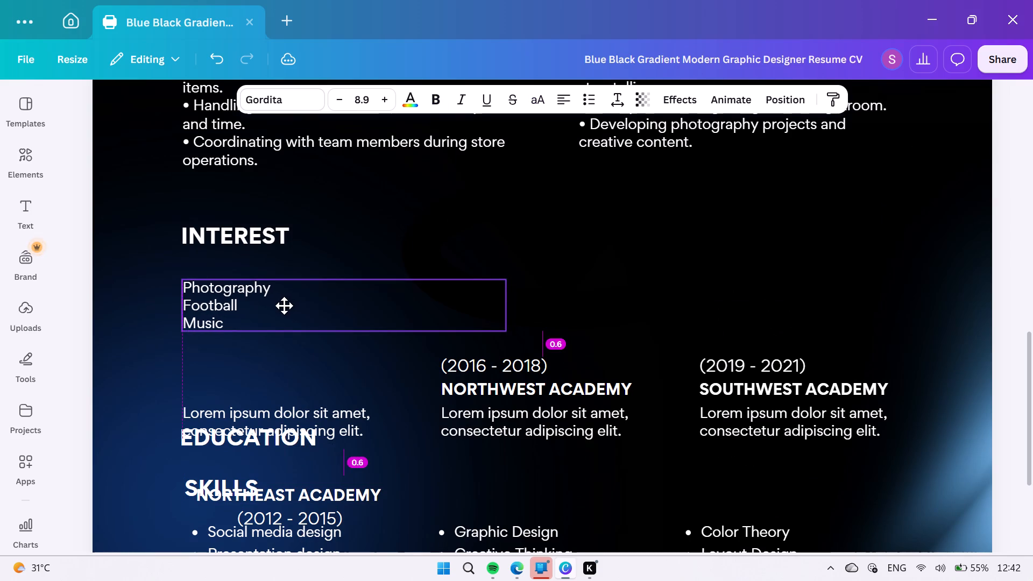
drag(284, 306, 285, 304)
drag(285, 304, 284, 303)
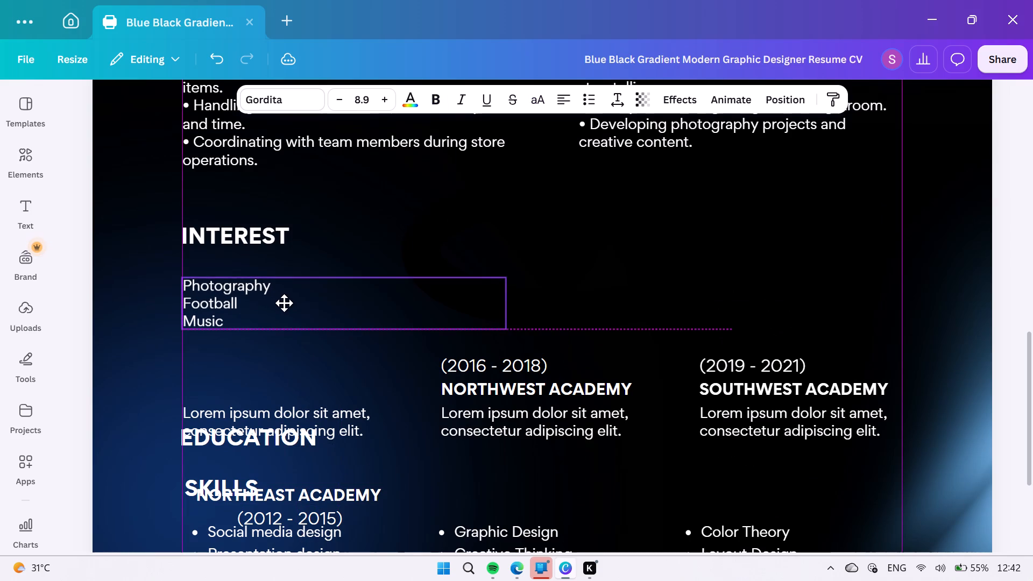
drag(284, 303, 286, 310)
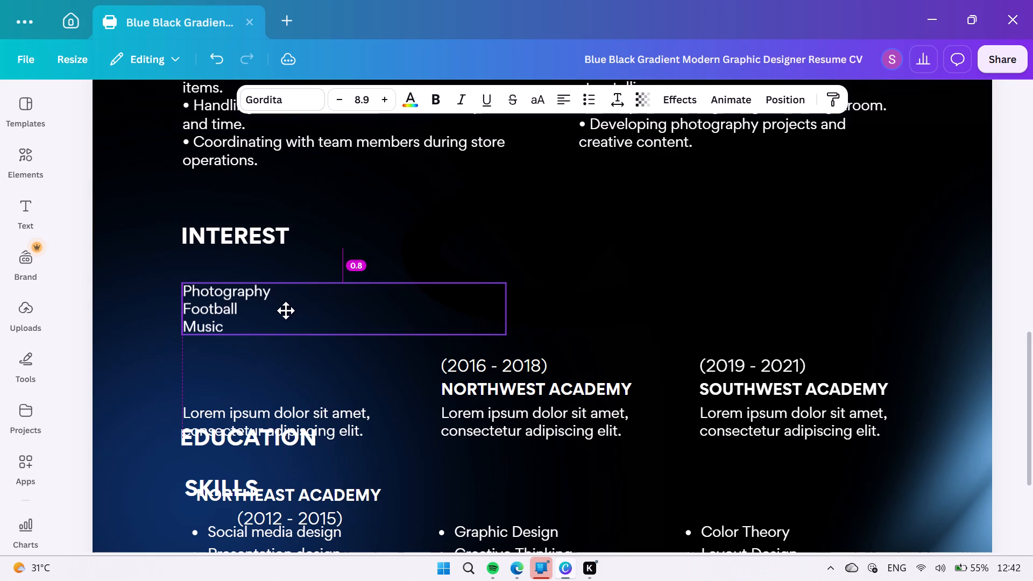
drag(286, 310, 287, 311)
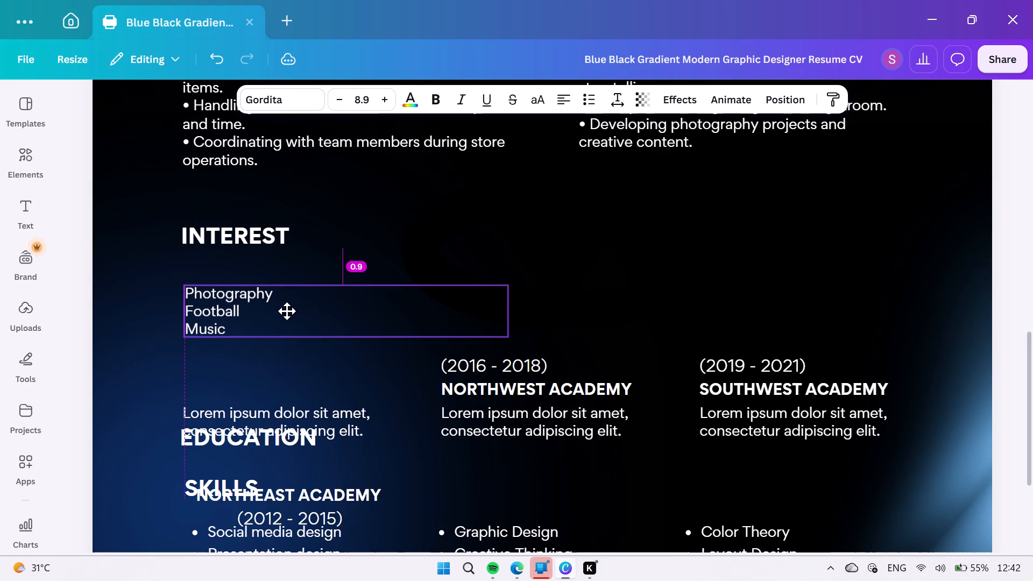
drag(287, 311, 284, 311)
click(604, 265)
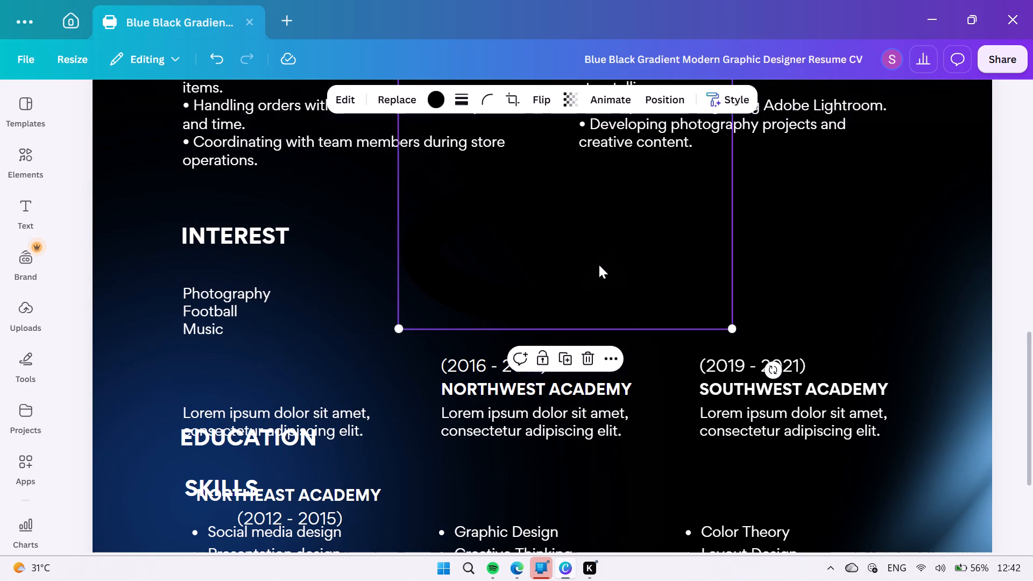
Duplicate the INTEREST heading and place the copy to its right, under the S.VISUALS list and nearly level with the original.
click(310, 244)
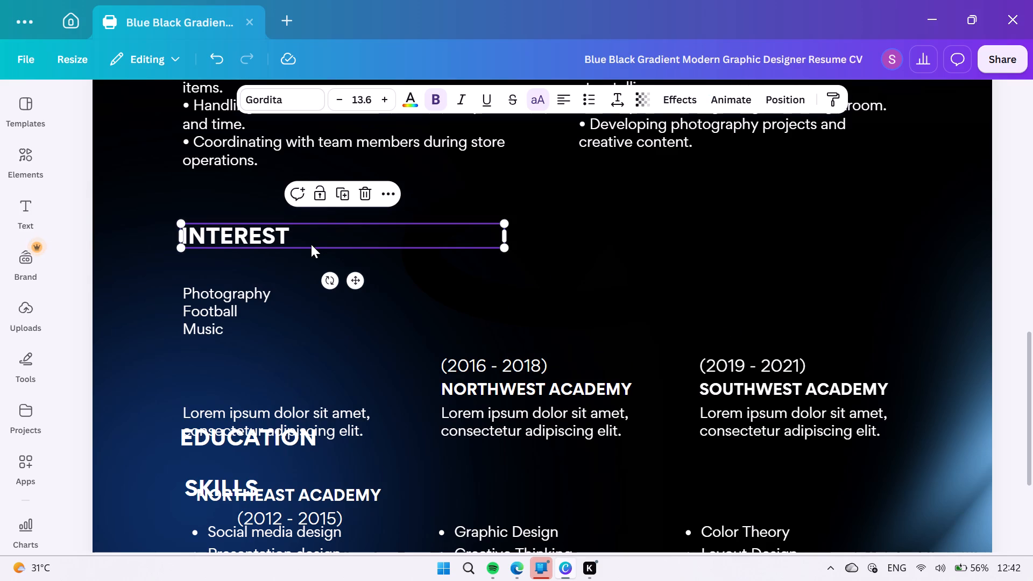
click(340, 197)
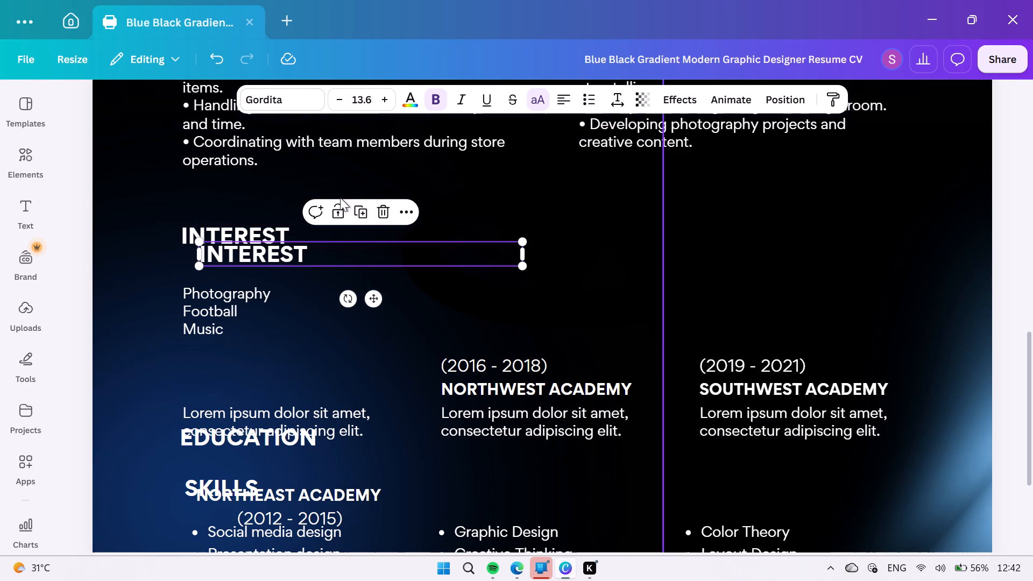
drag(358, 258, 408, 252)
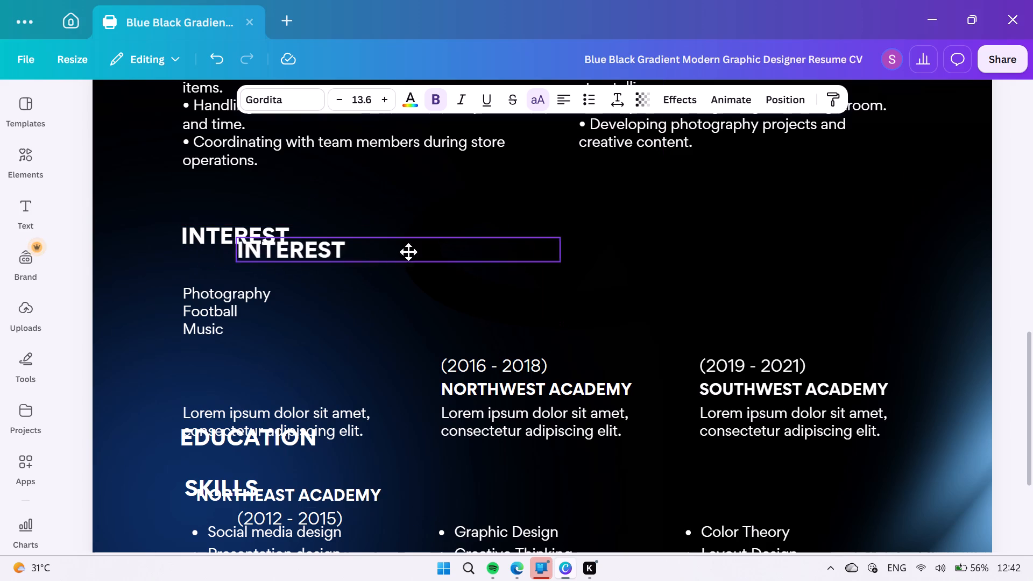
drag(408, 252, 727, 233)
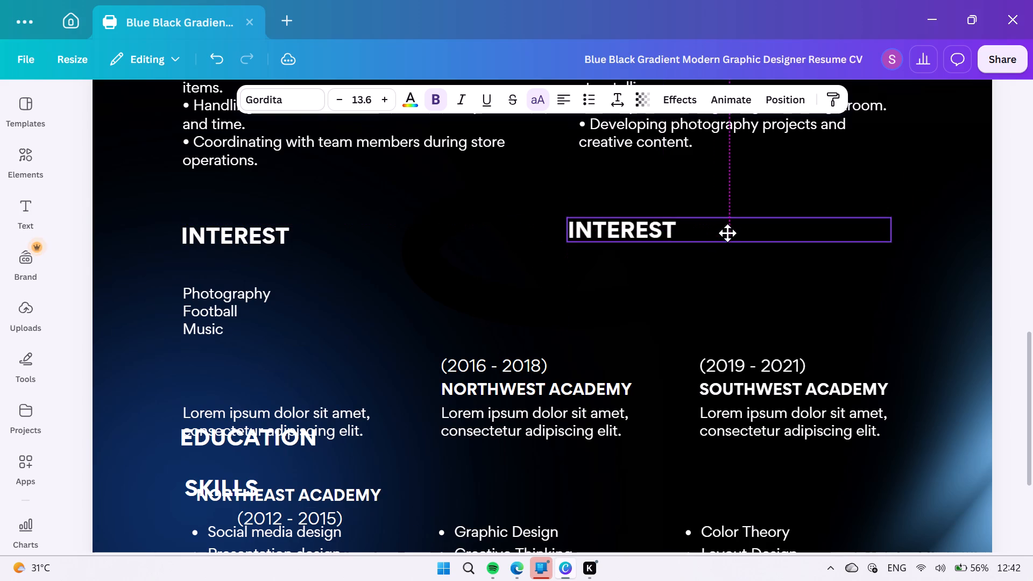
drag(727, 233, 739, 234)
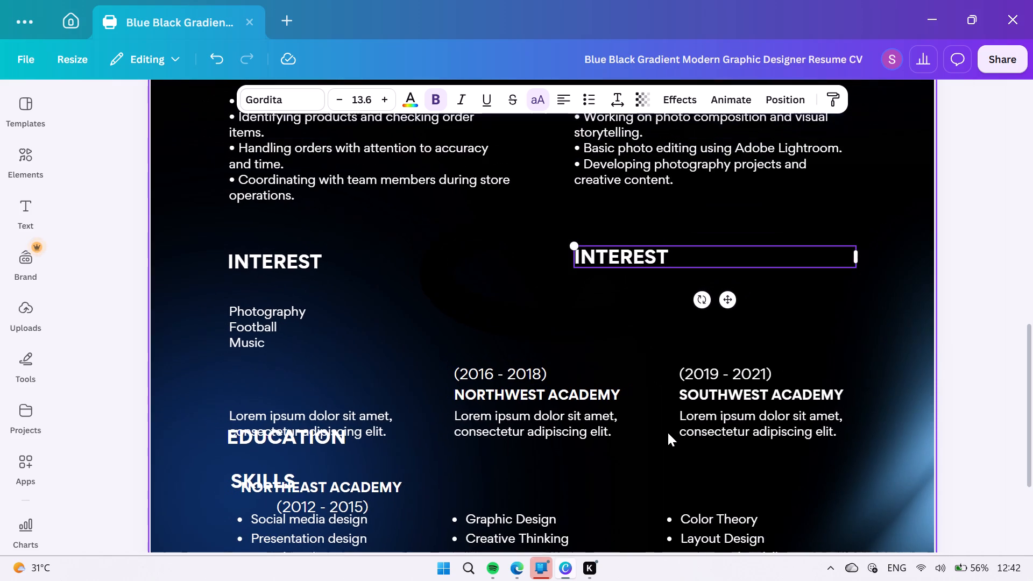
scroll(668, 433, up, 1)
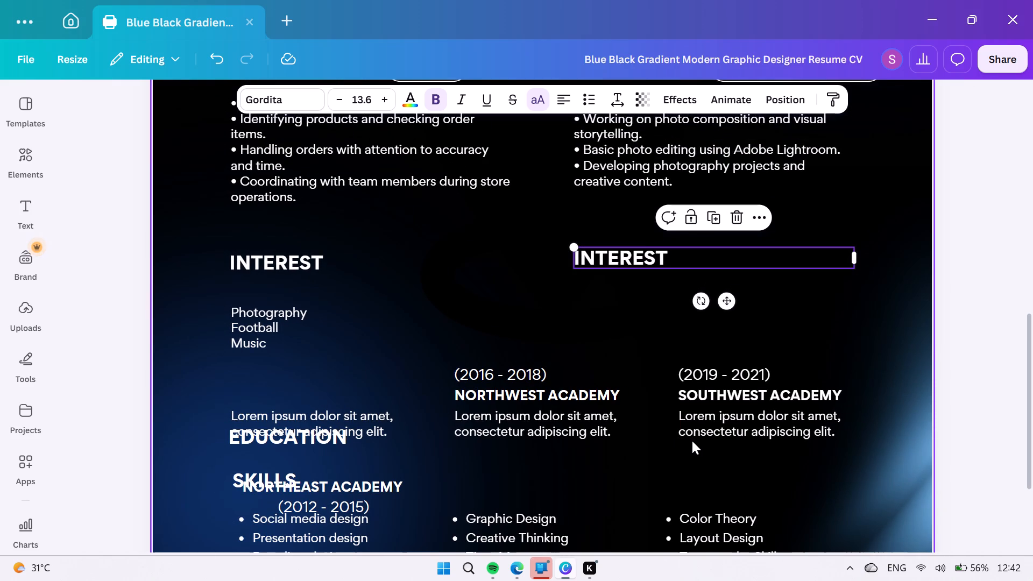
scroll(692, 441, up, 2)
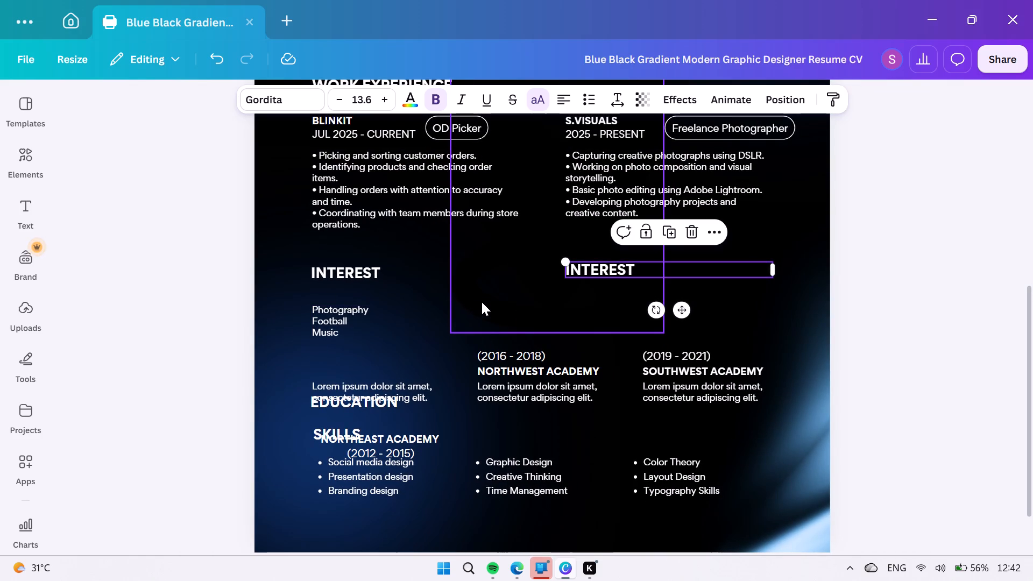
Level the copied INTEREST heading with the original, keeping it under the S.VISUALS list.
click(685, 311)
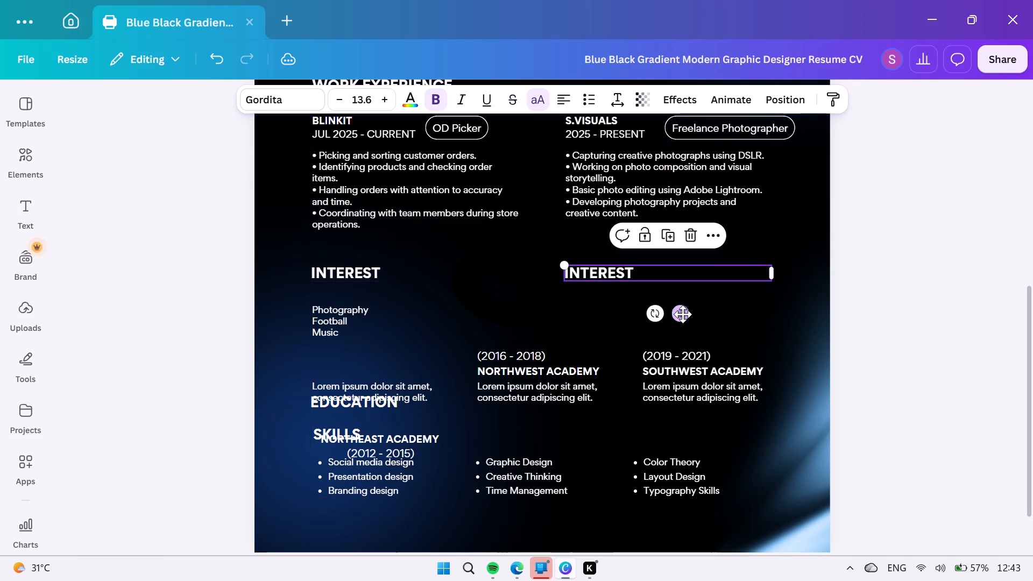
Replace the text of the copied INTEREST heading under the S.VISUALS list with LANGUAGES.
click(646, 271)
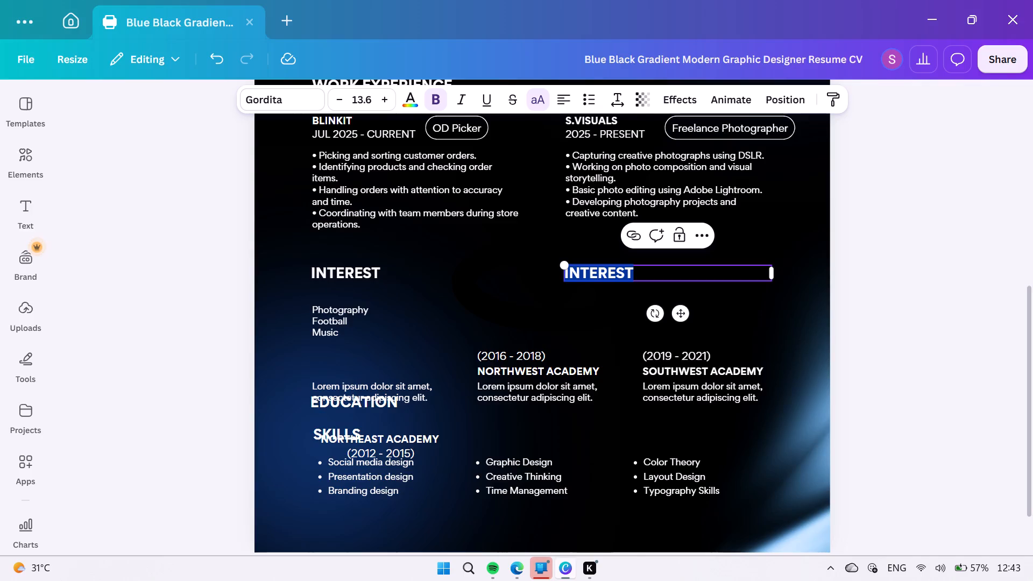
scroll(646, 271, up, 2)
scroll(646, 271, down, 2)
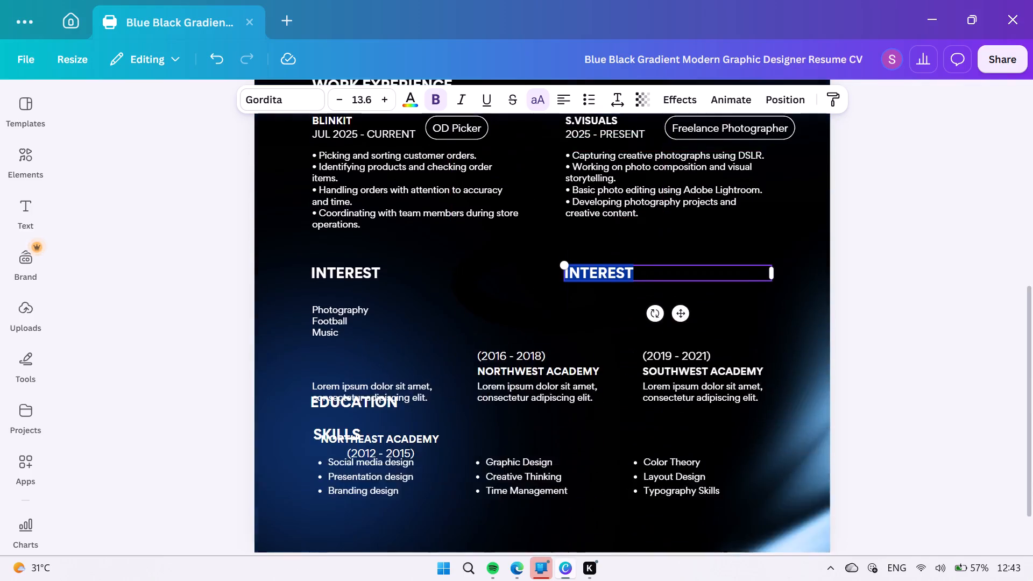
scroll(646, 272, down, 1)
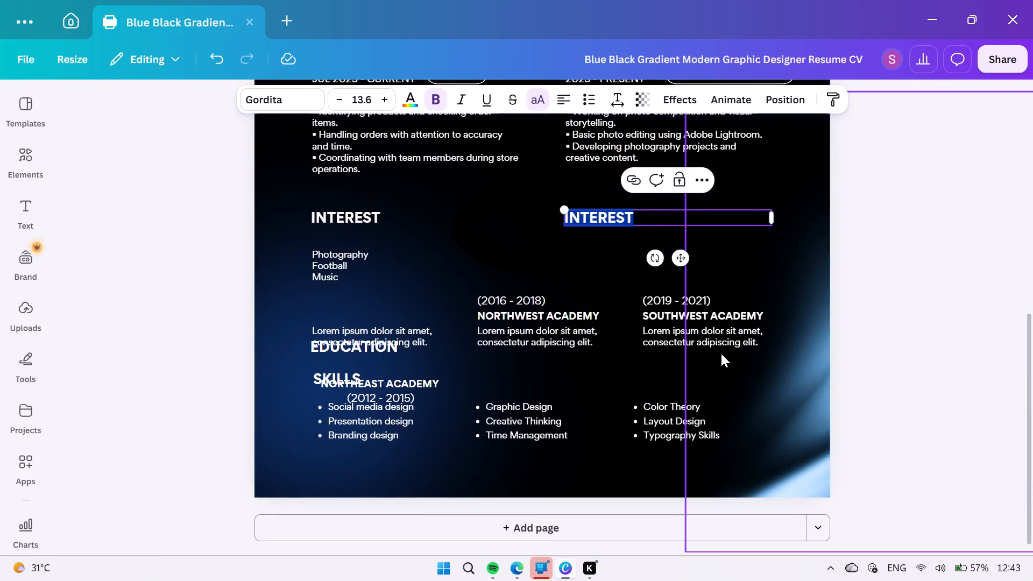
text(;l)
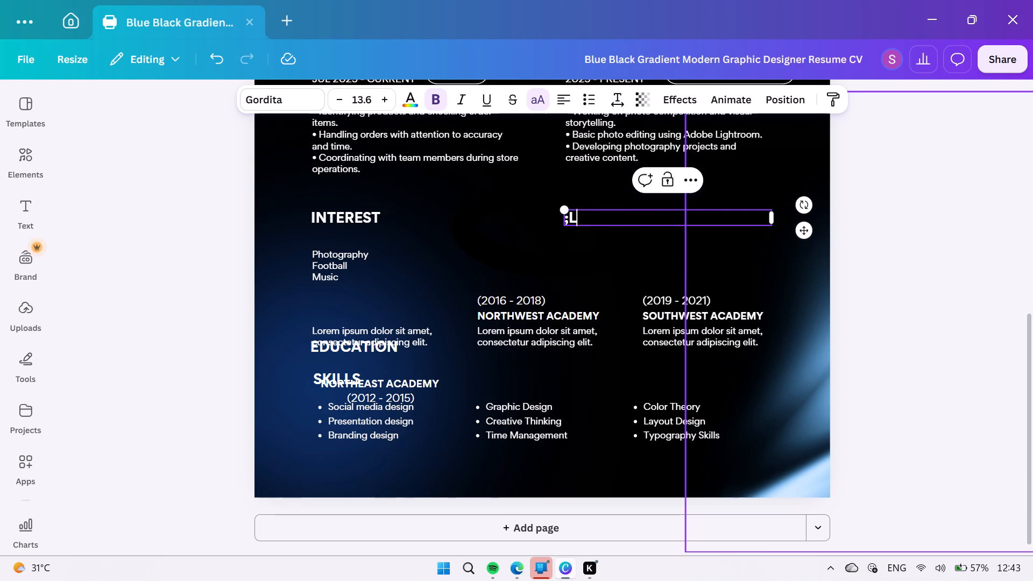
key(BackSpace)
key(BackSpace)
key(l)
key(a)
text(nguages)
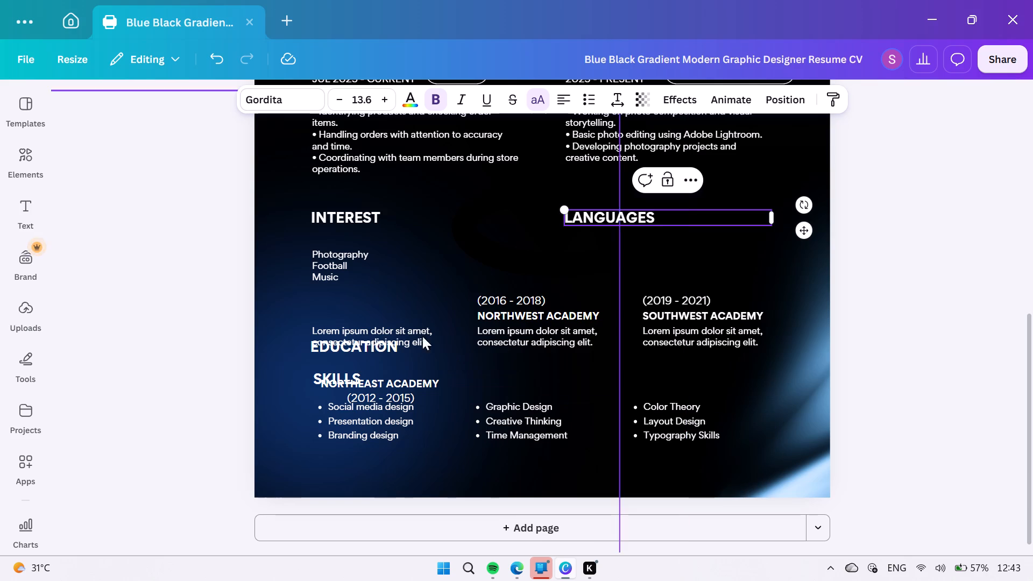
Duplicate the Photography, Football, Music list and place the copy beneath LANGUAGES, aligned with that heading's left edge and level with the original list.
click(323, 264)
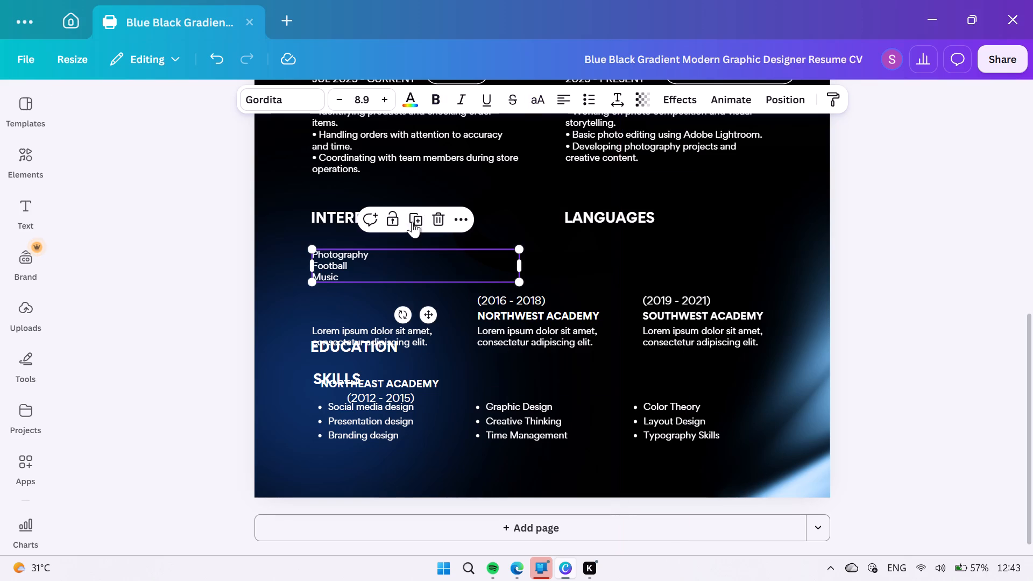
click(414, 218)
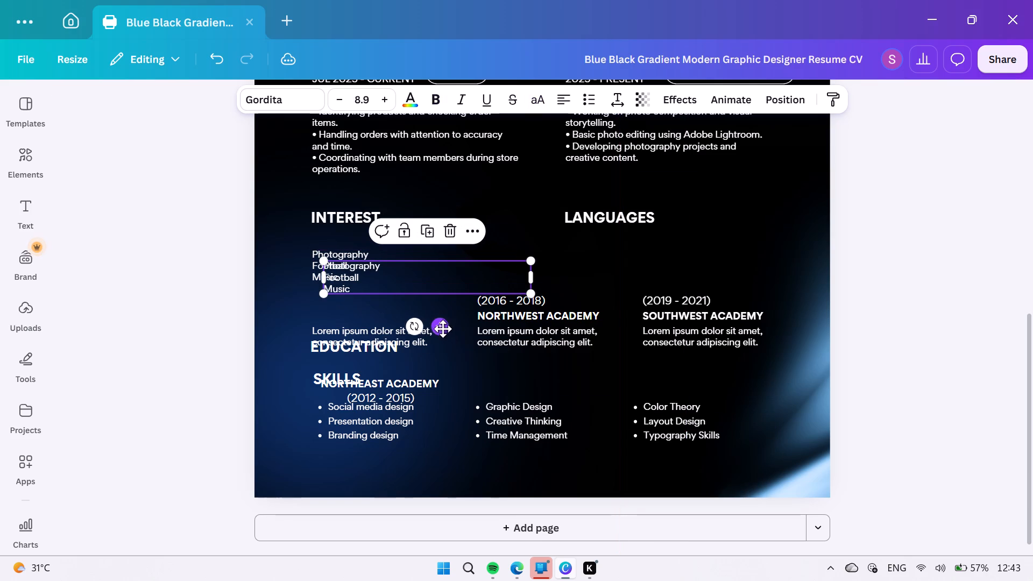
drag(443, 329, 448, 327)
drag(448, 327, 631, 321)
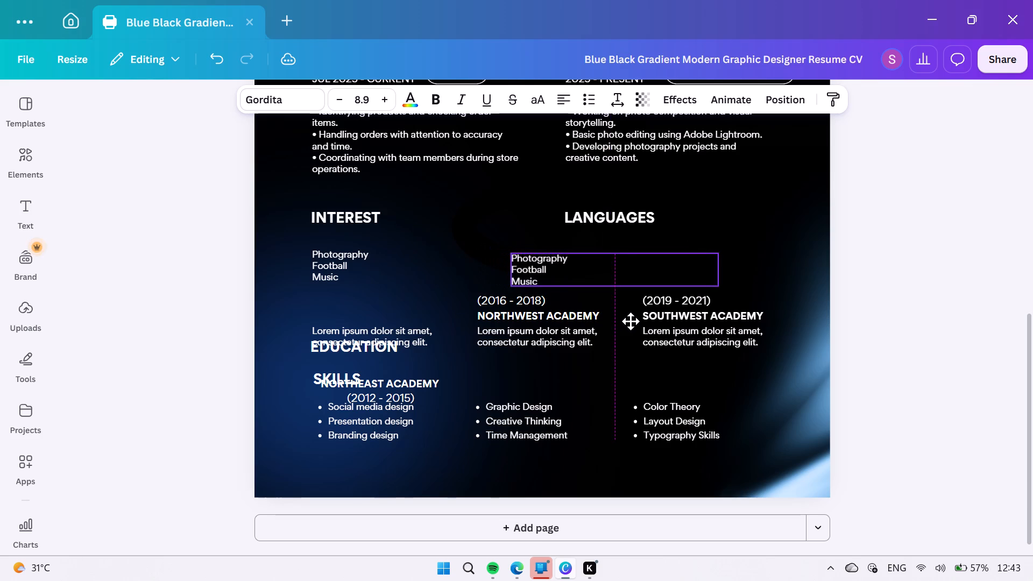
drag(631, 321, 683, 313)
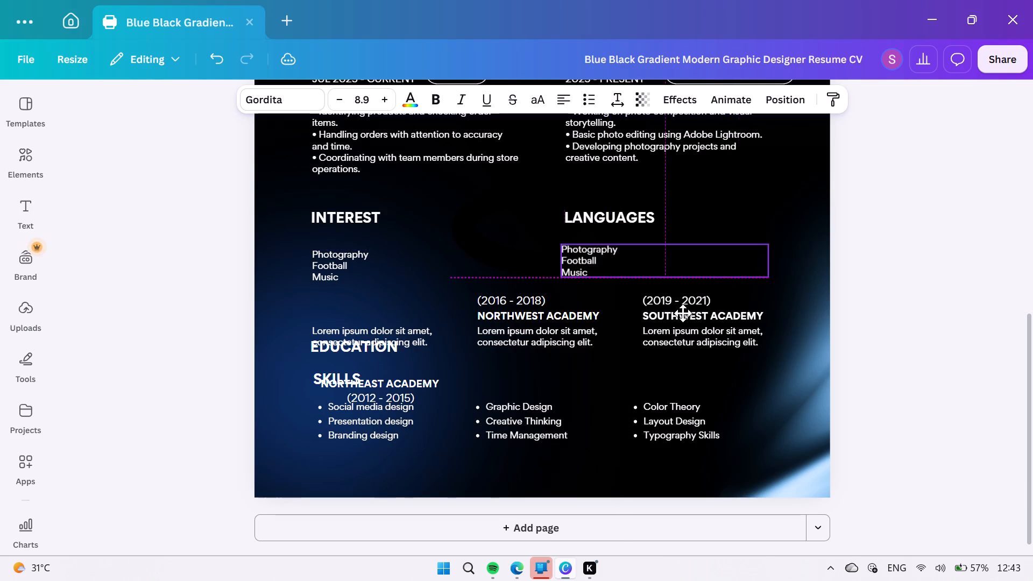
drag(683, 313, 685, 316)
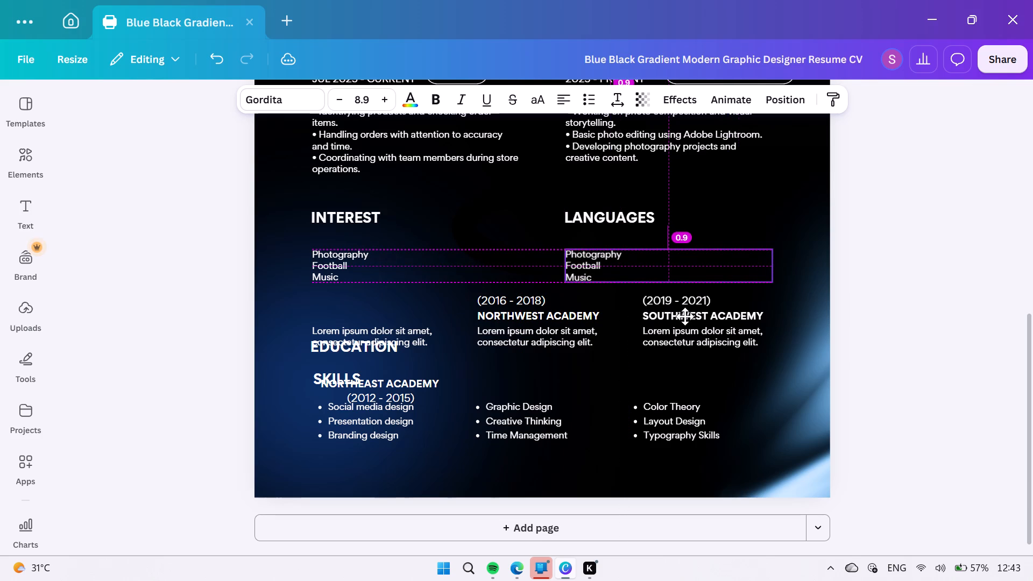
drag(685, 316, 684, 316)
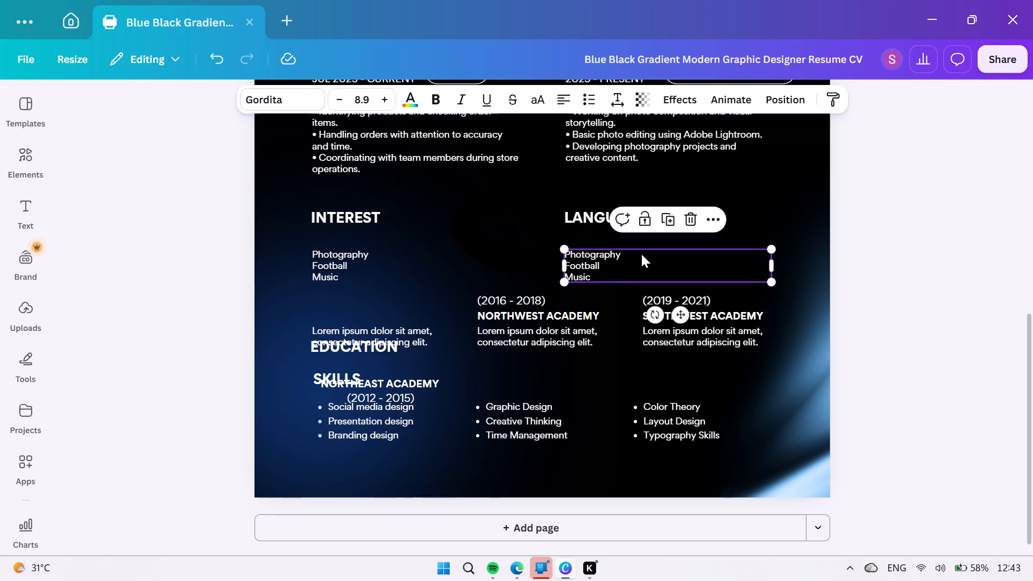
Replace the Photography line in the list under LANGUAGES with "Bengali - Native".
click(641, 254)
click(639, 254)
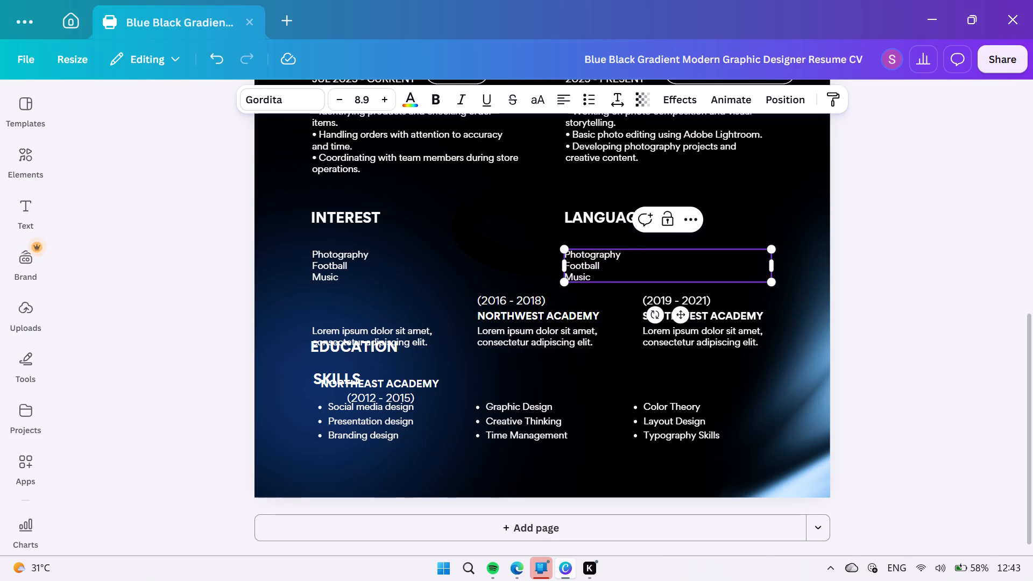
key(BackSpace)
key(BackSpace)
key(BackSpace)
key(BackSpace)
key(BackSpace)
key(BackSpace)
key(BackSpace)
key(BackSpace)
key(BackSpace)
key(BackSpace)
key(BackSpace)
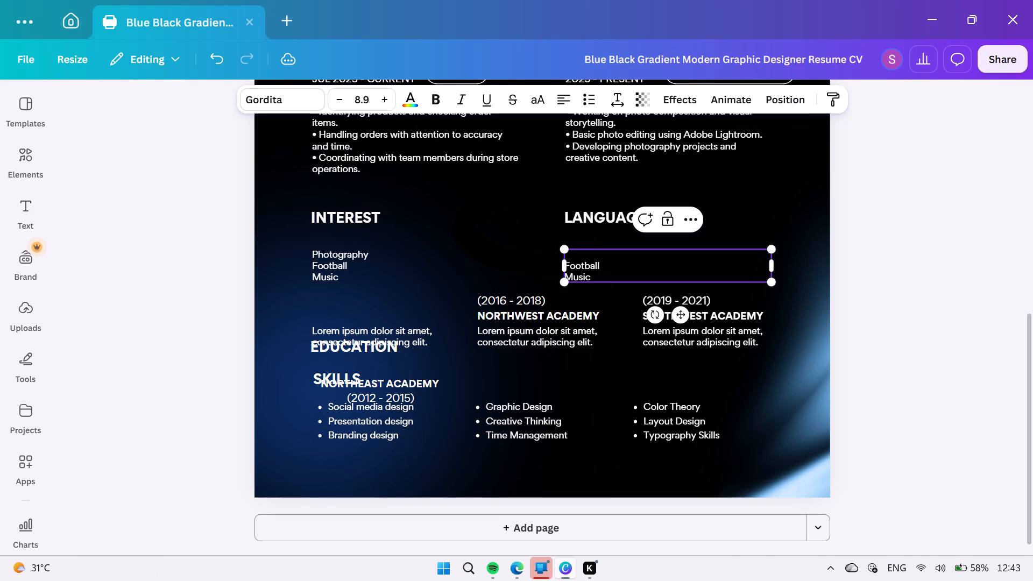
text(Ben)
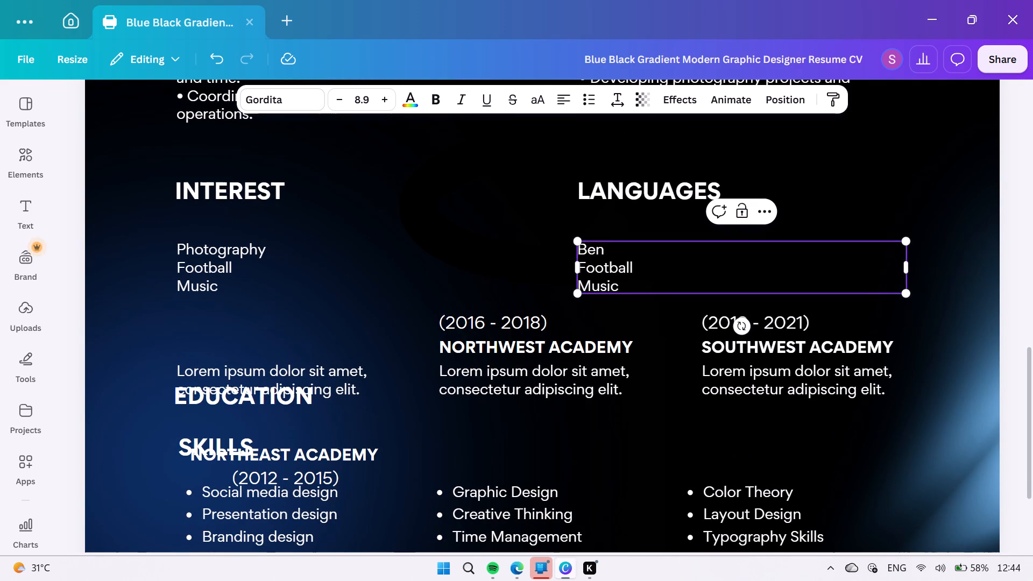
text(gali)
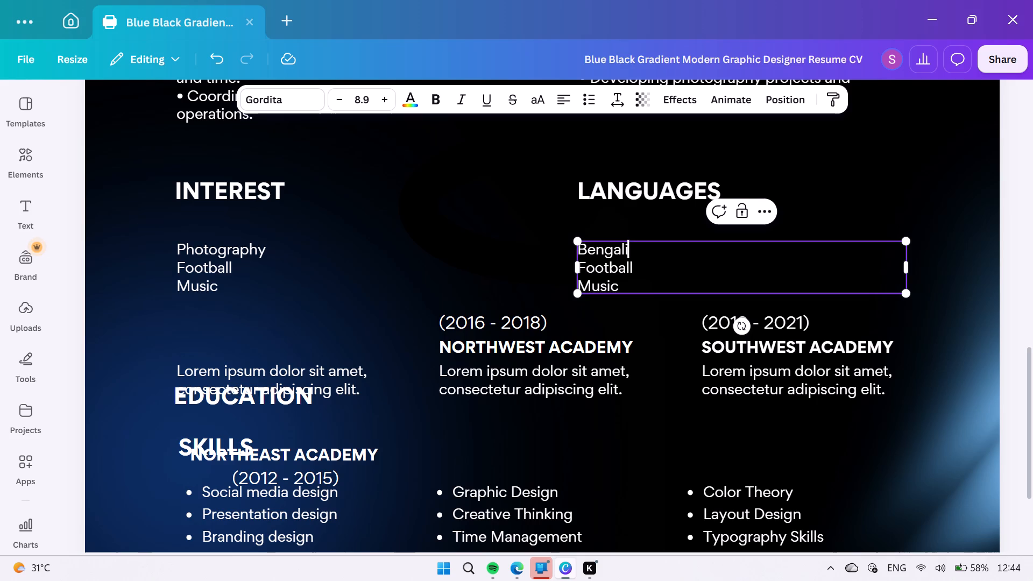
key(space)
text(-)
key(space)
key(shift+n)
text(ative)
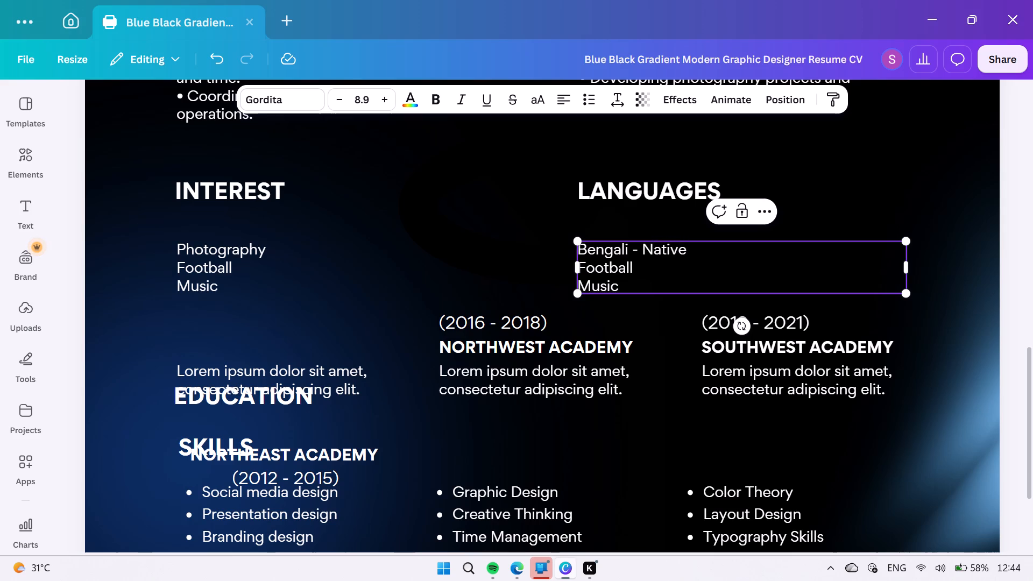
Replace the Football line in the list under LANGUAGES with "English - Intermediate Conversational".
double_click(641, 270)
click(631, 270)
drag(630, 269, 622, 269)
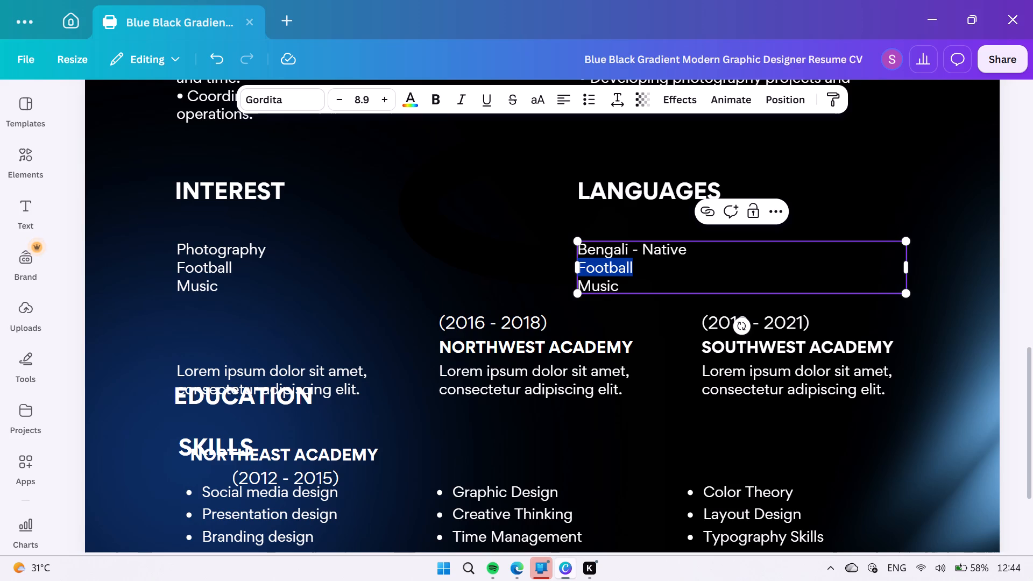
key(shift+e)
text(nglish)
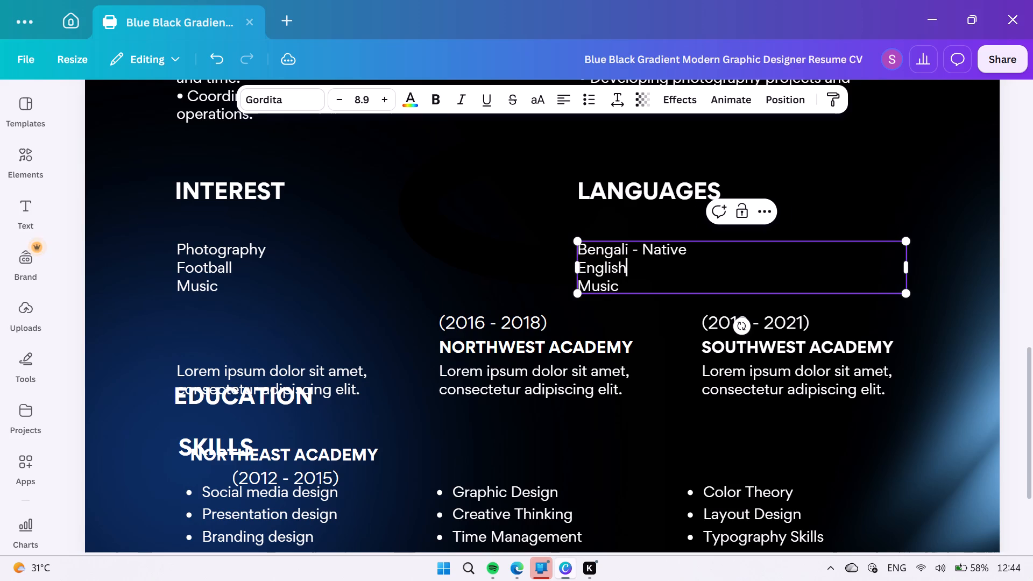
key(space)
text(-)
key(space)
text(In)
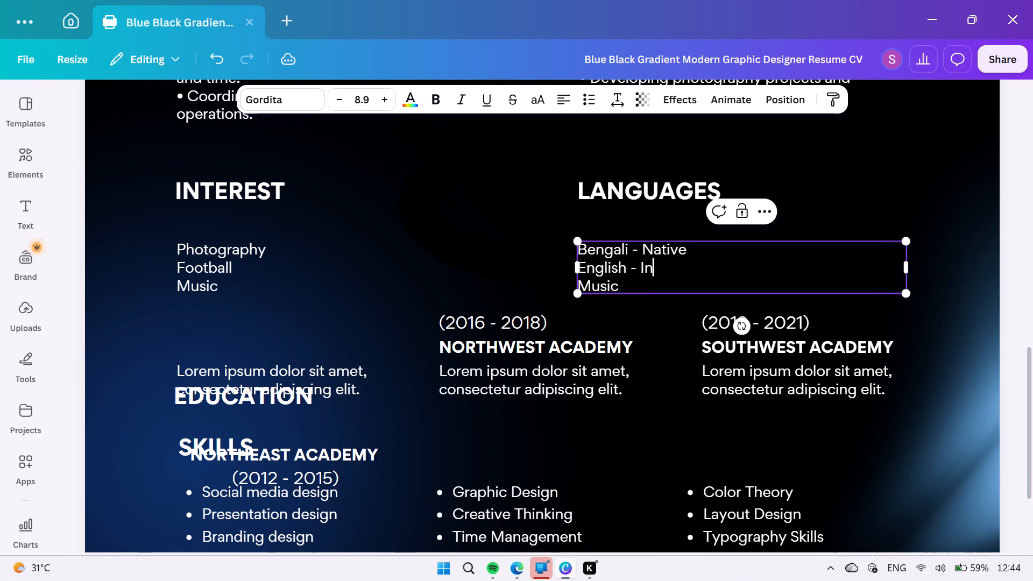
text(termediate)
key(space)
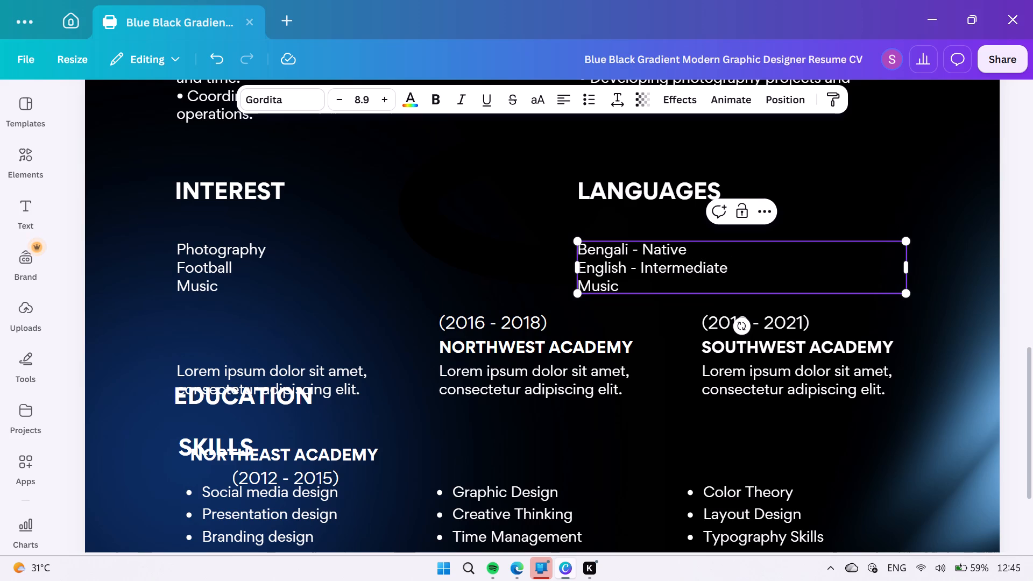
key(shift+c)
text(onversational)
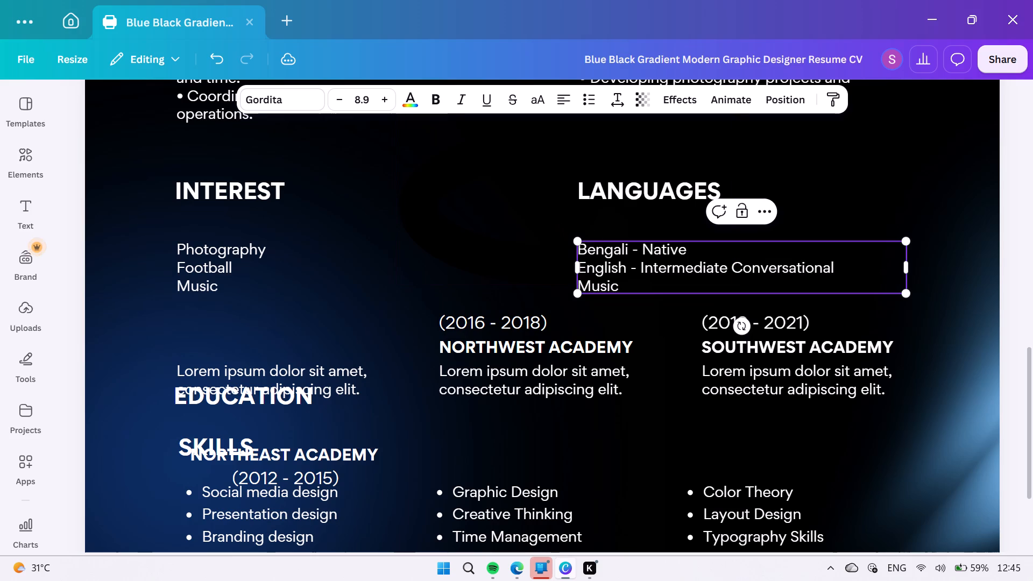
Replace the Music line in the list under LANGUAGES with "Hindi - Conversational".
triple_click(626, 287)
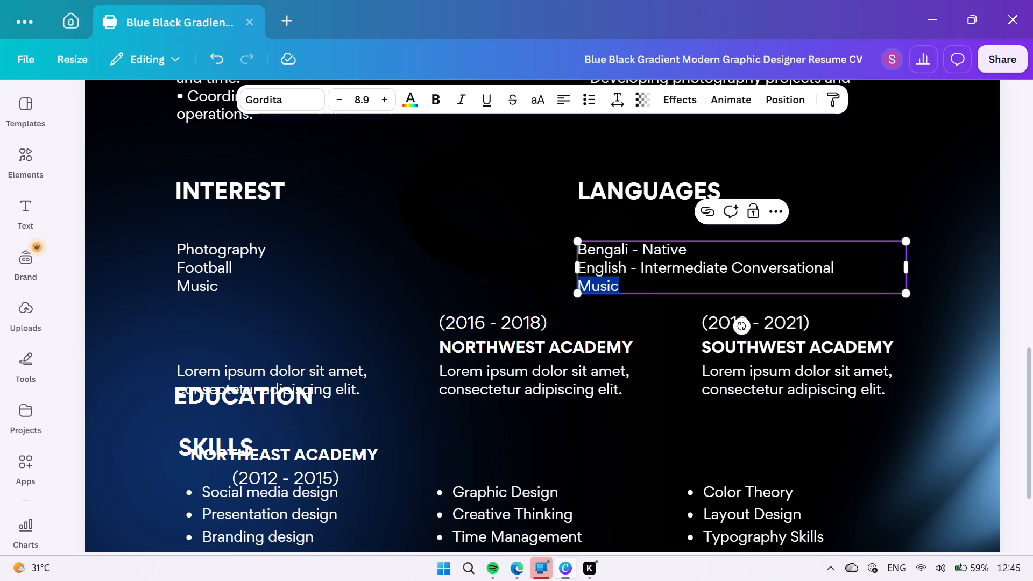
text(Hindi)
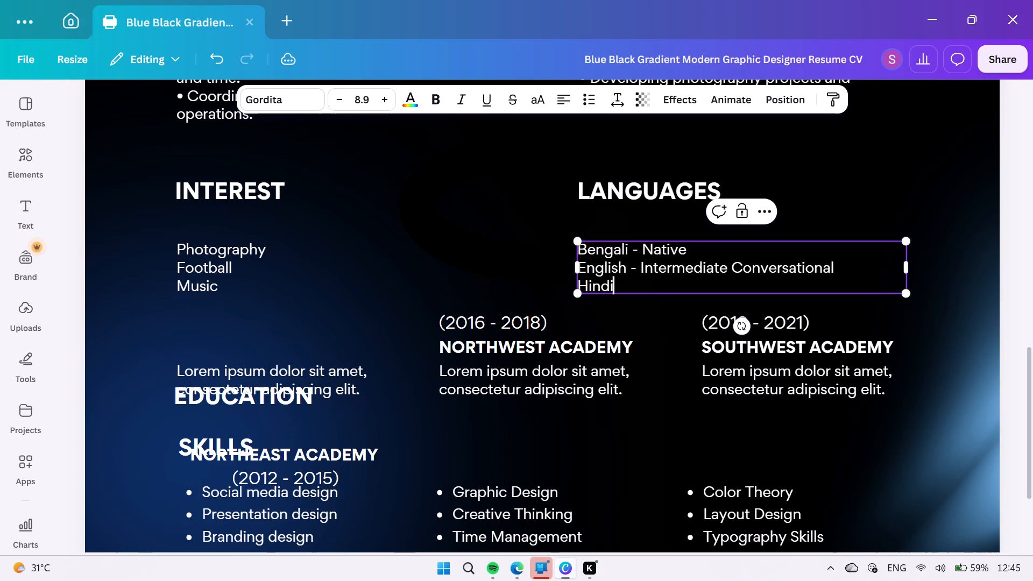
key(space)
text(-)
key(space)
text(Conversational)
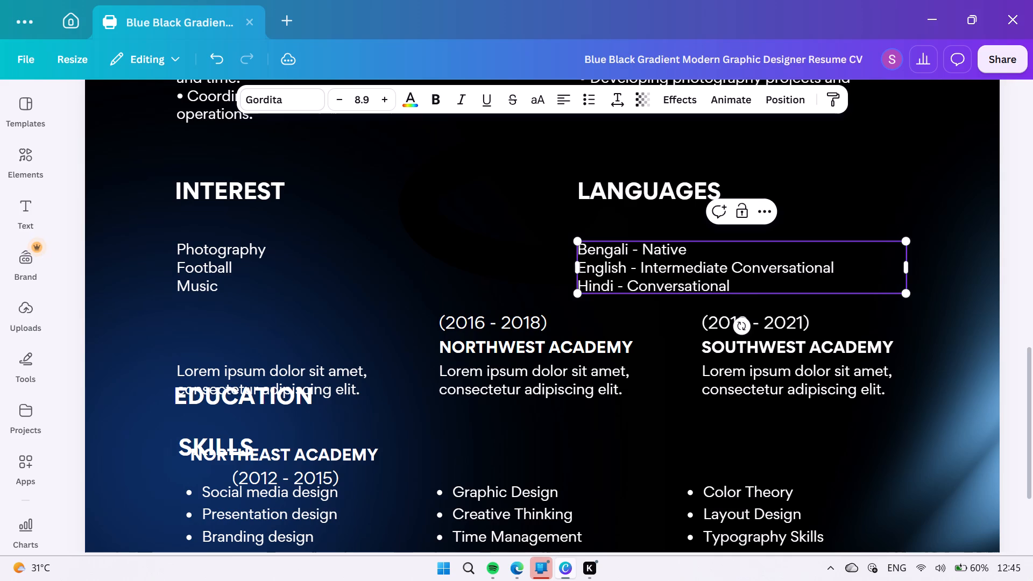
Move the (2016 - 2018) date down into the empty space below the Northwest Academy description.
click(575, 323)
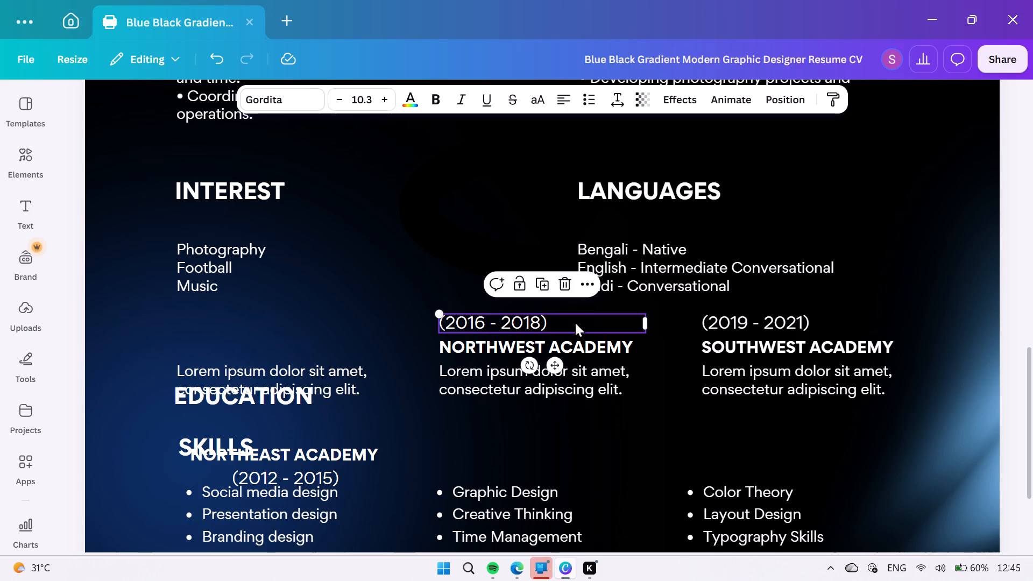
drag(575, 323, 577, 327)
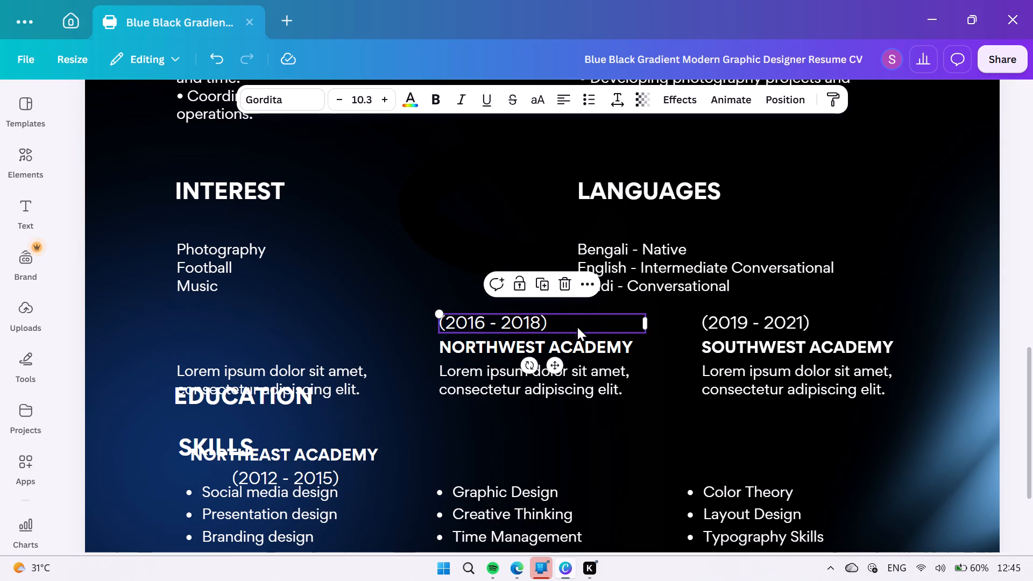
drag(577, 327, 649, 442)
Delete the Northwest Academy entry: its name, its placeholder description and its (2016 - 2018) date.
click(574, 340)
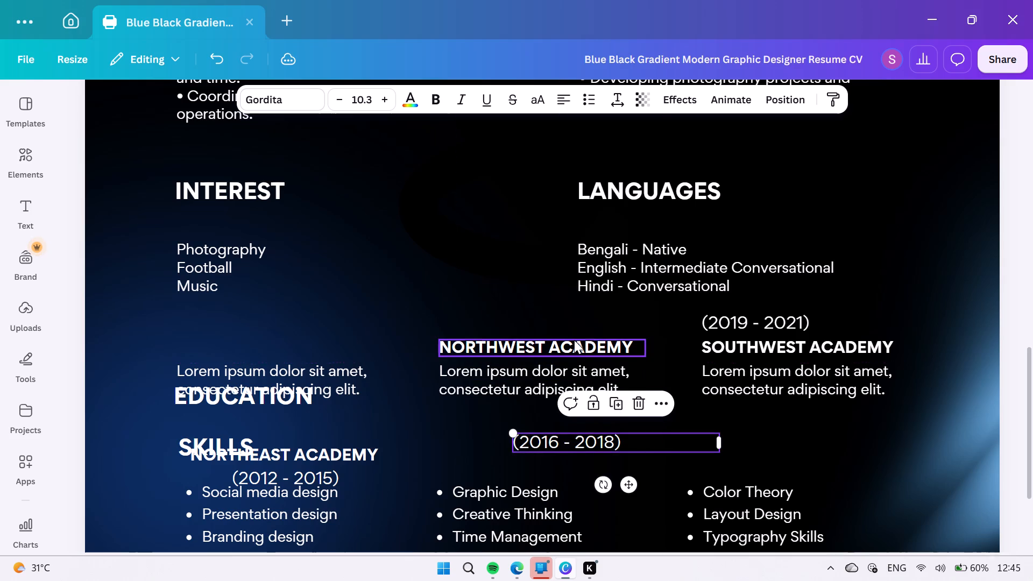
click(561, 308)
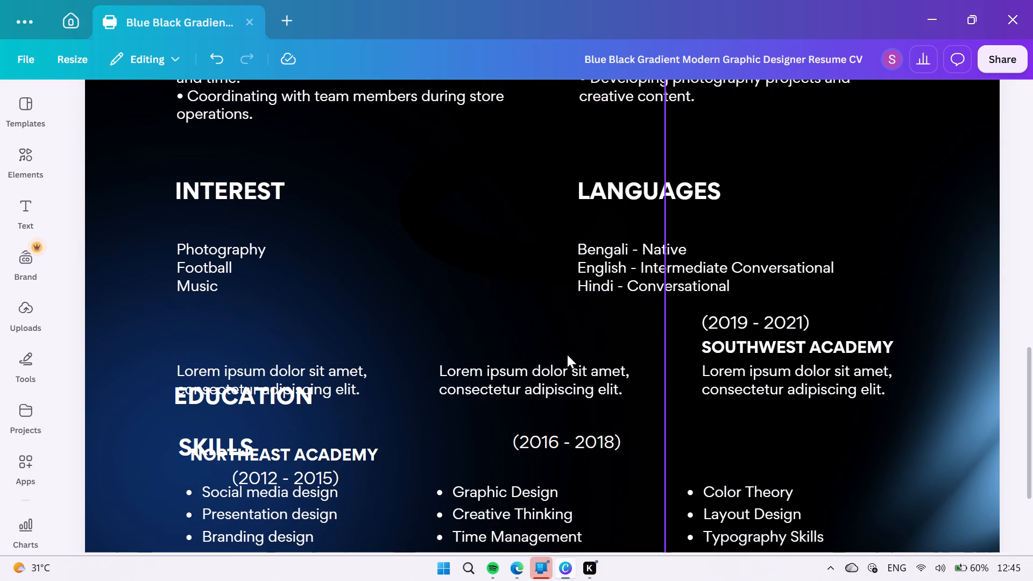
click(567, 365)
click(570, 335)
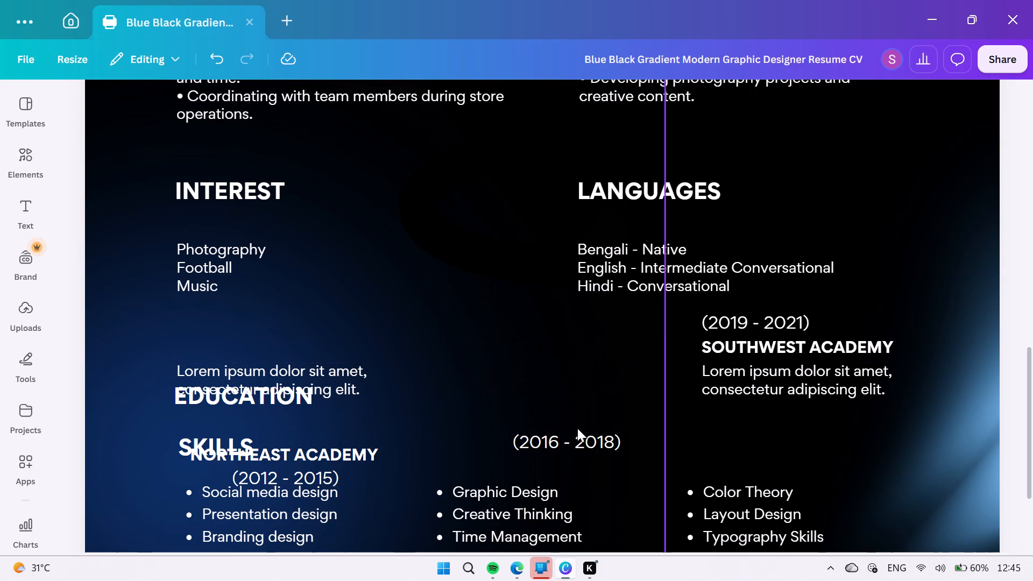
click(578, 438)
click(631, 404)
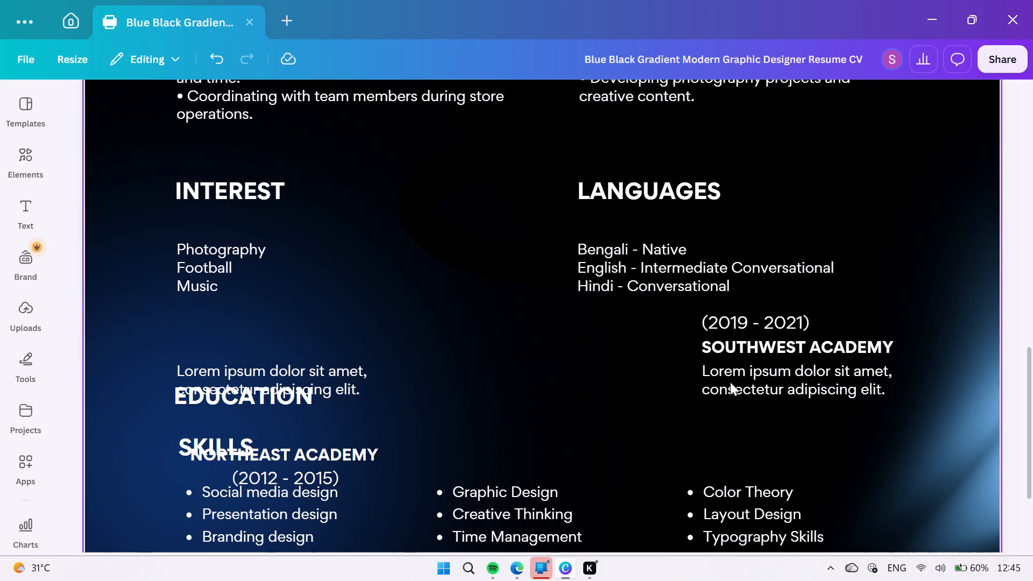
Delete the Southwest Academy entry: its name, its (2019 - 2021) date and its placeholder description.
click(760, 352)
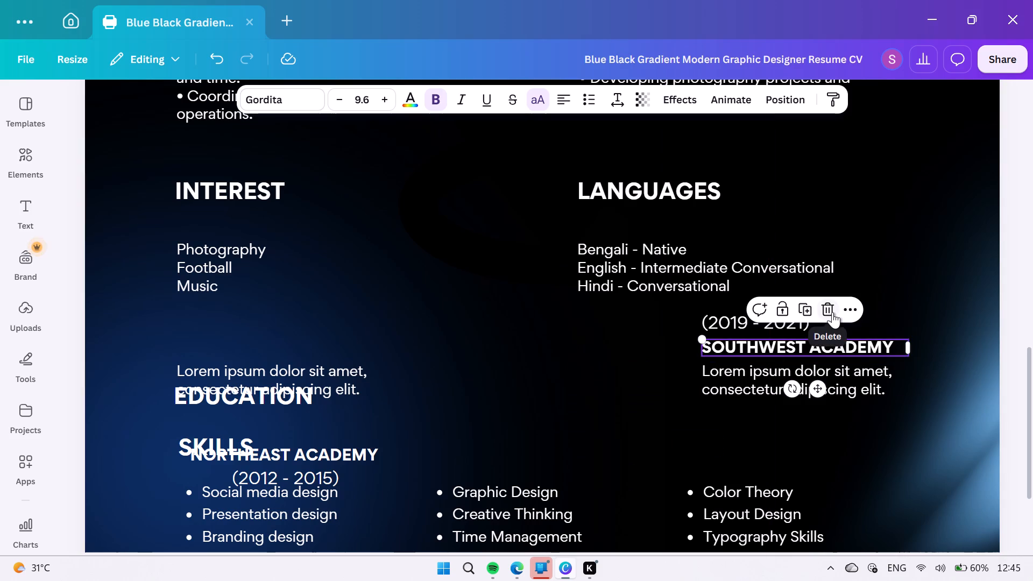
click(832, 311)
click(792, 323)
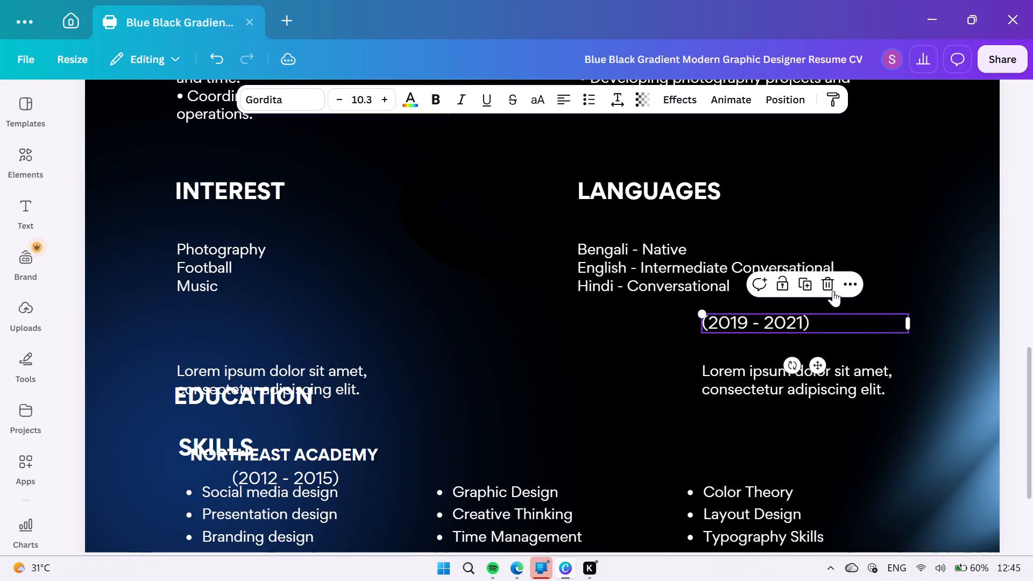
click(833, 289)
click(819, 377)
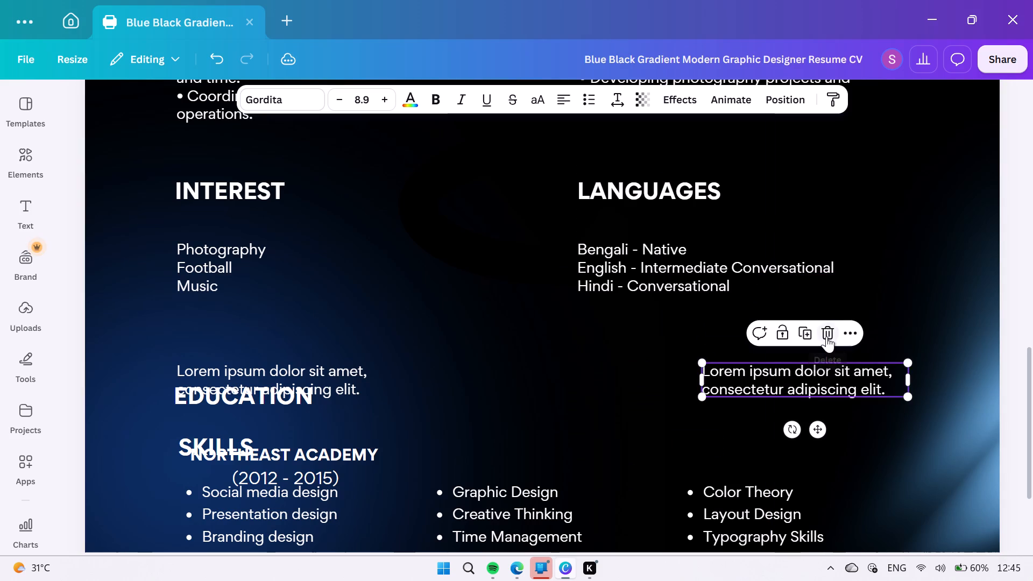
click(826, 336)
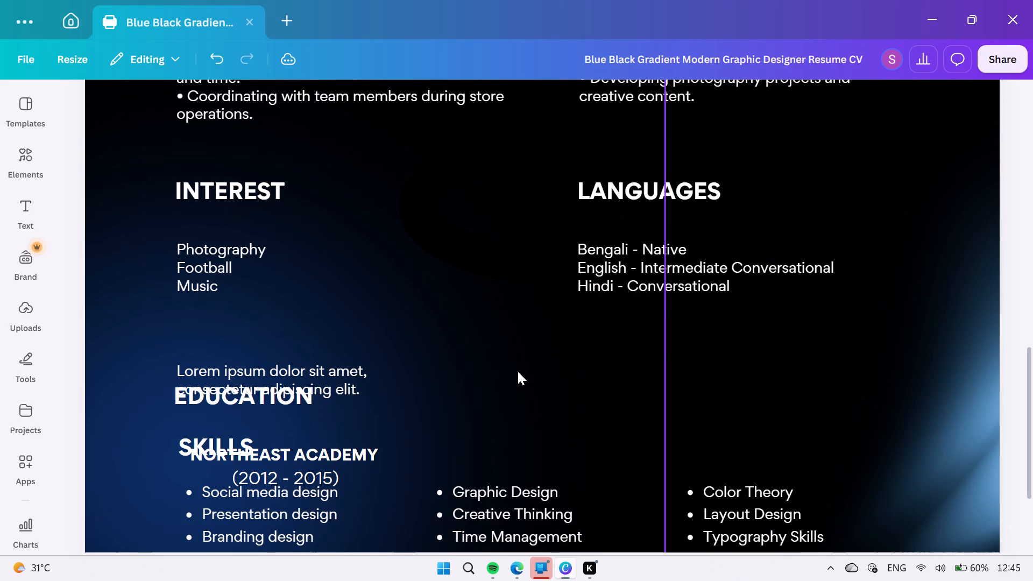
Move the remaining Lorem ipsum description off the EDUCATION heading into the empty area above the Color Theory skills column.
scroll(518, 371, up, 1)
scroll(518, 371, down, 2)
drag(332, 295, 776, 345)
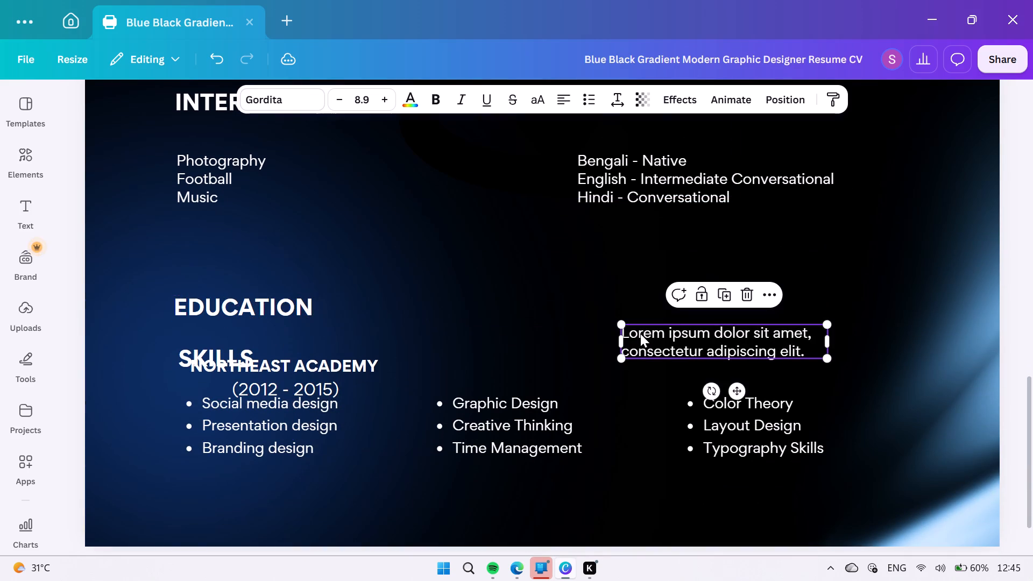
Move the EDUCATION heading up to just below the Photography, Football, Music list, aligned with that list's left edge.
drag(325, 303, 324, 300)
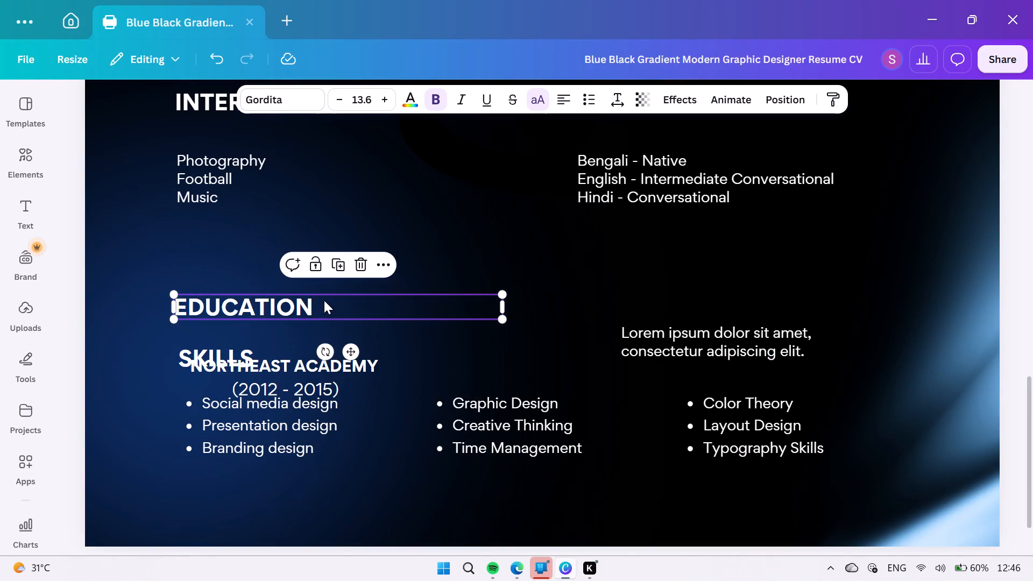
drag(324, 300, 330, 277)
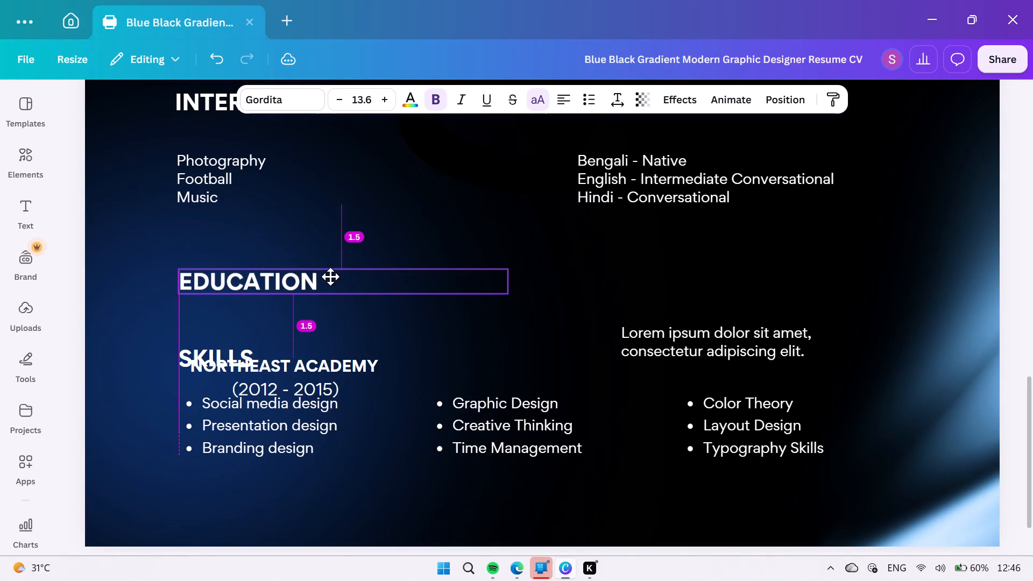
drag(330, 277, 329, 259)
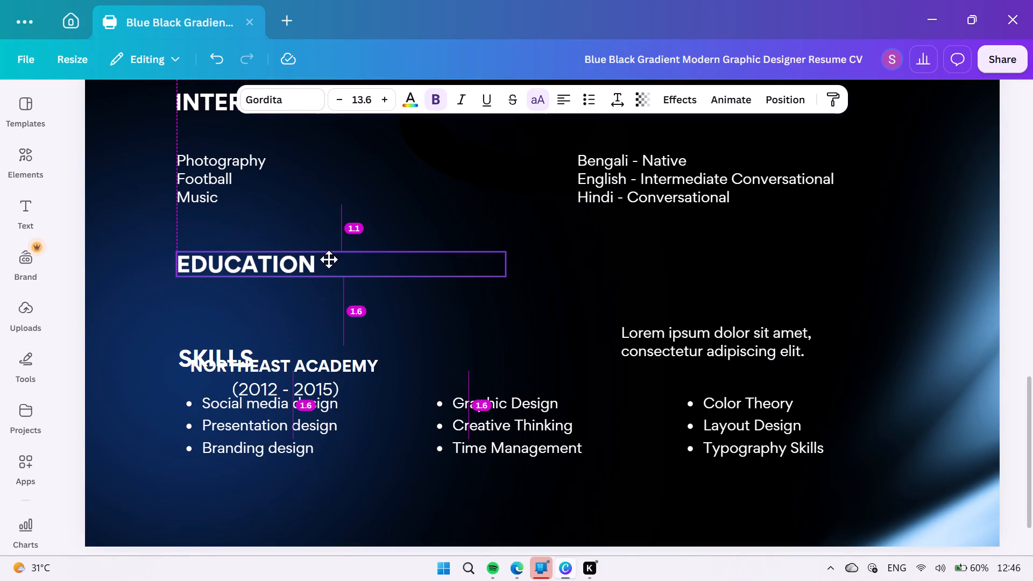
drag(329, 259, 329, 253)
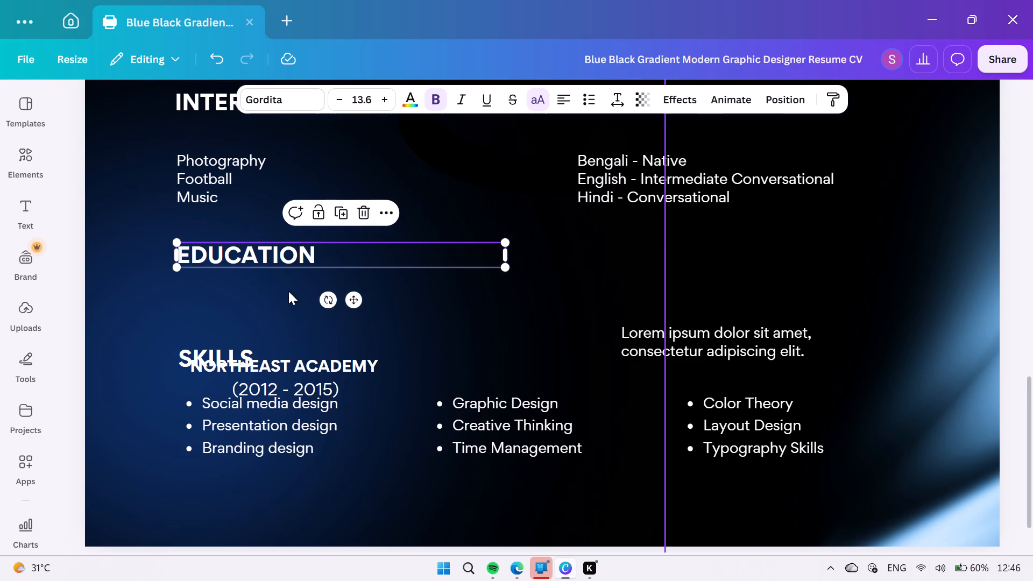
click(287, 292)
Move the SKILLS heading off the NORTHEAST ACADEMY line to the free space below the skills bullet lists.
click(314, 368)
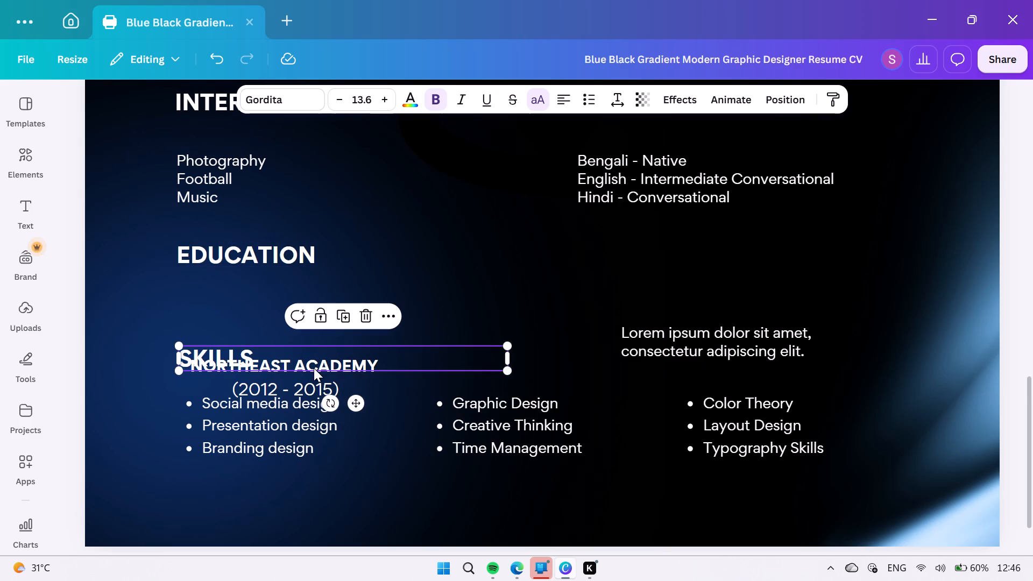
click(402, 433)
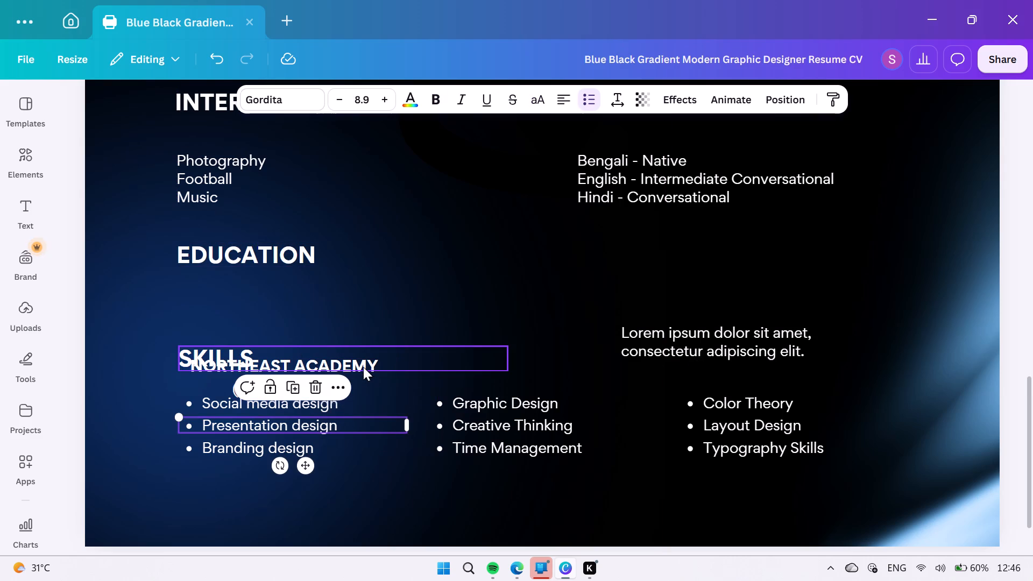
drag(424, 352, 425, 355)
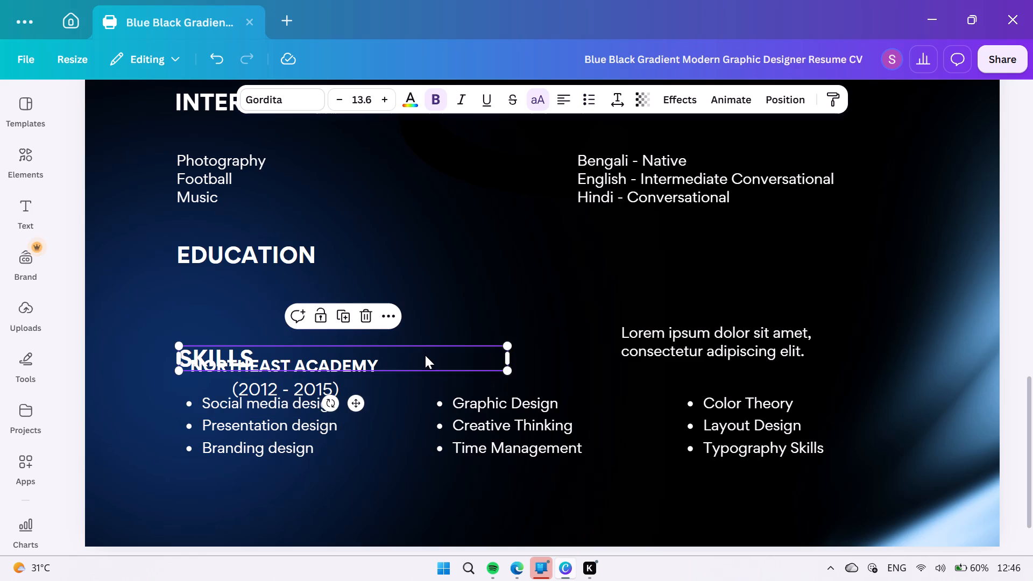
drag(425, 355, 406, 480)
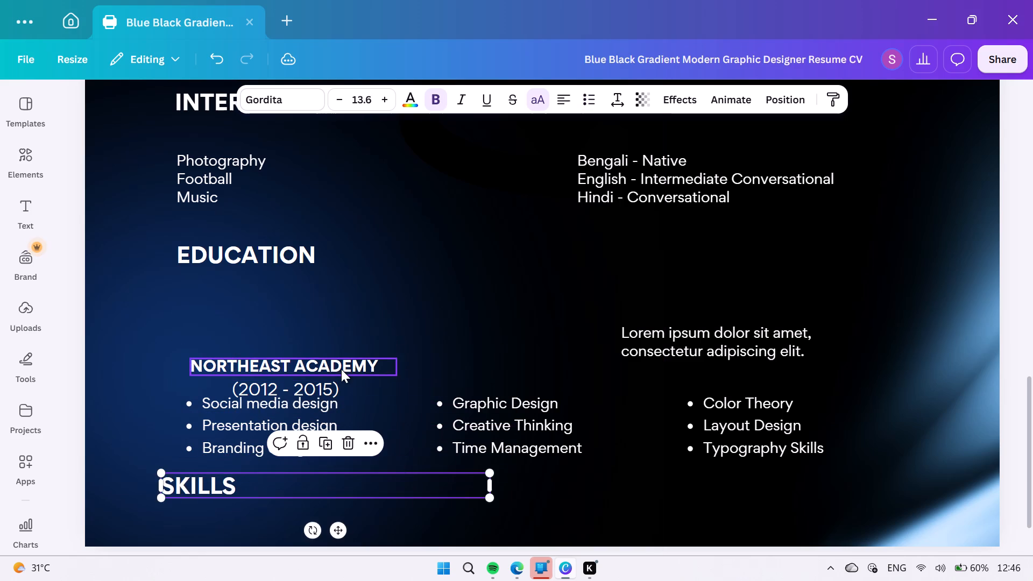
Move the NORTHEAST ACADEMY line up beneath the EDUCATION heading, aligned with the heading's left edge.
click(341, 369)
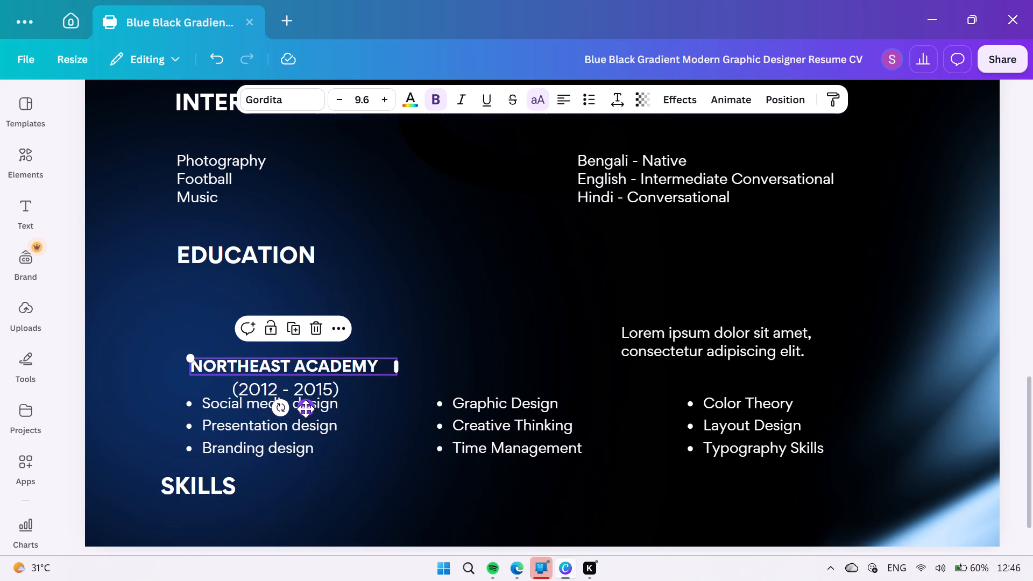
drag(306, 409, 294, 350)
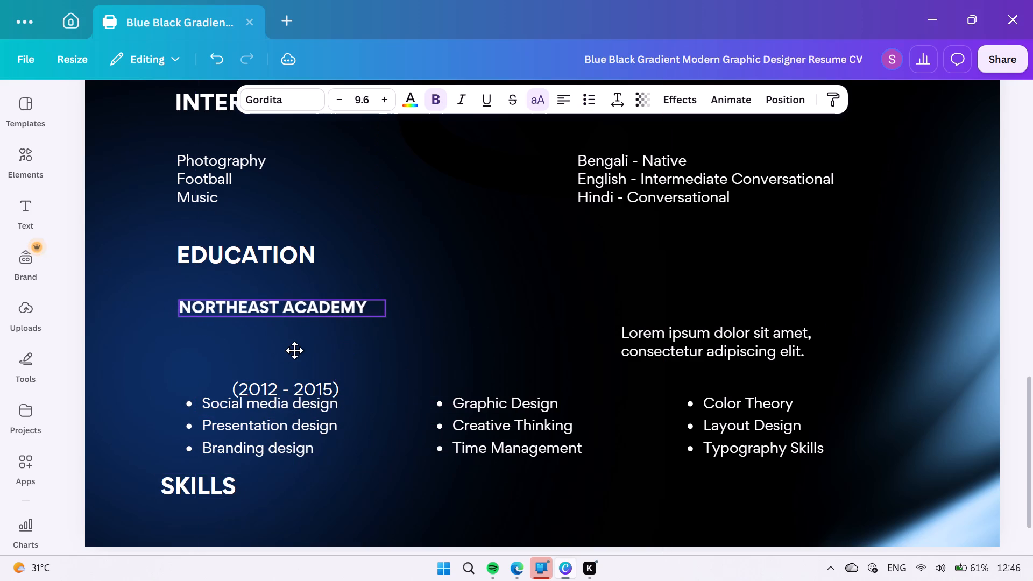
drag(294, 350, 294, 360)
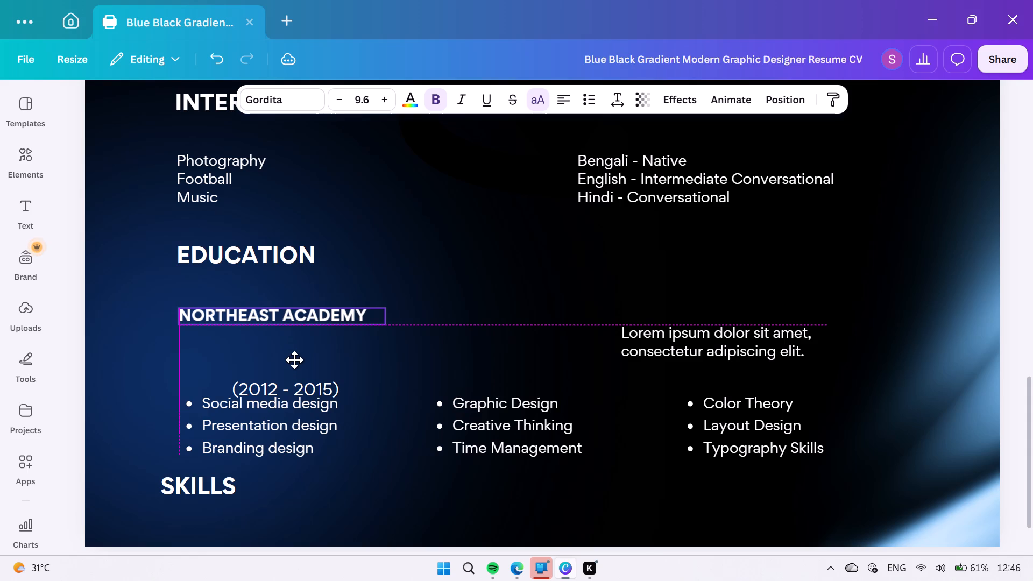
drag(294, 360, 293, 354)
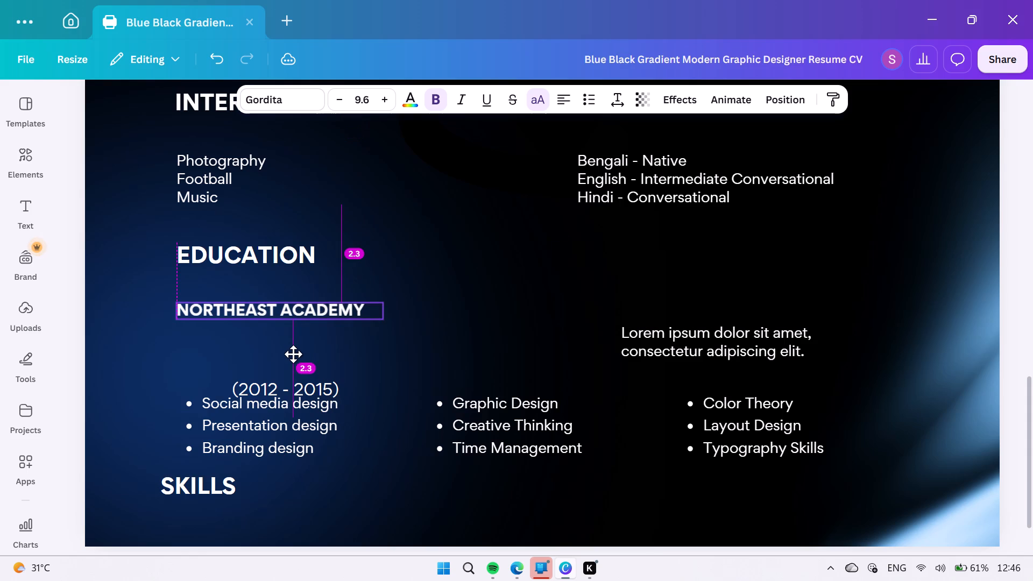
drag(293, 354, 293, 347)
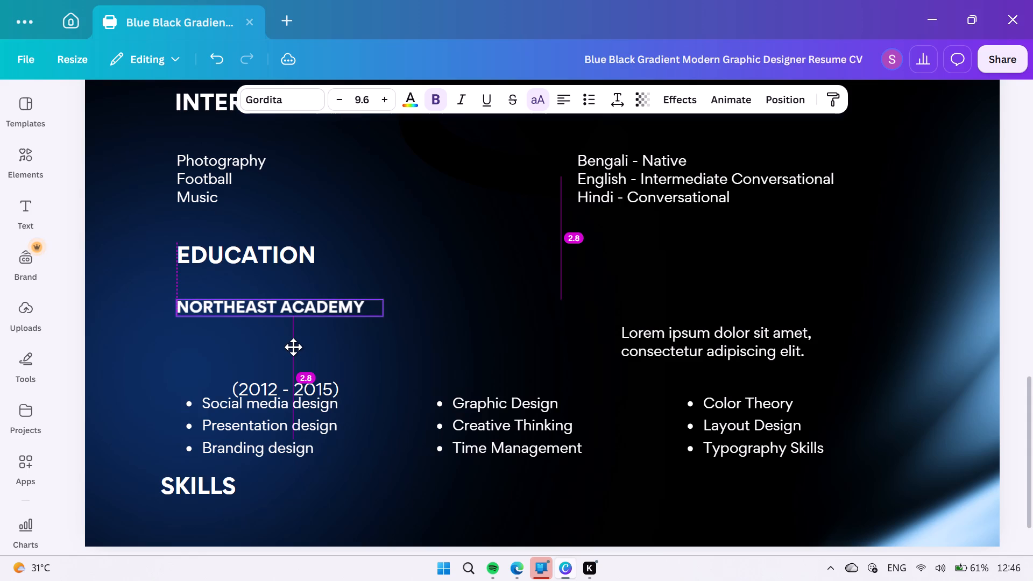
drag(293, 347, 293, 359)
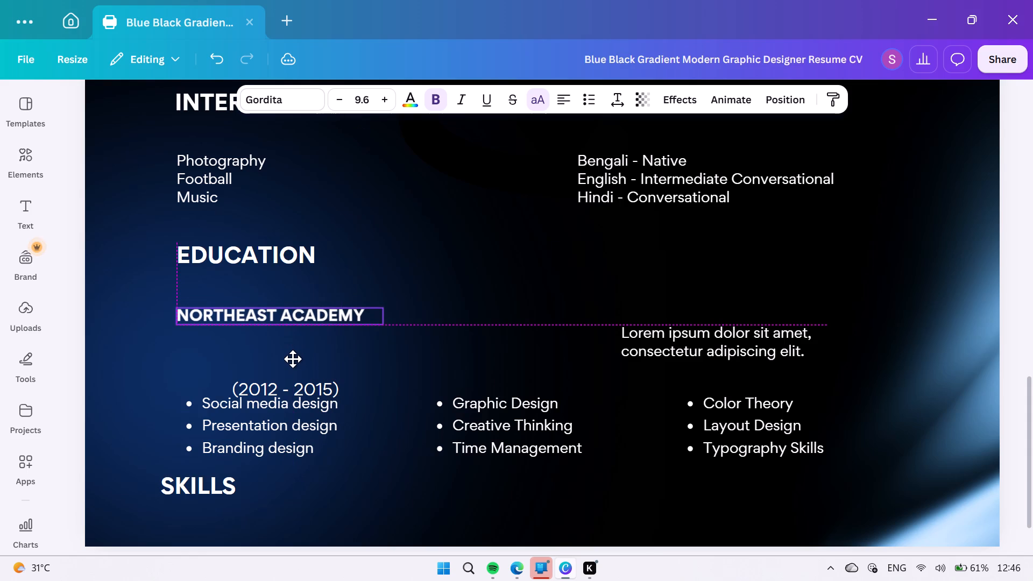
drag(293, 359, 267, 358)
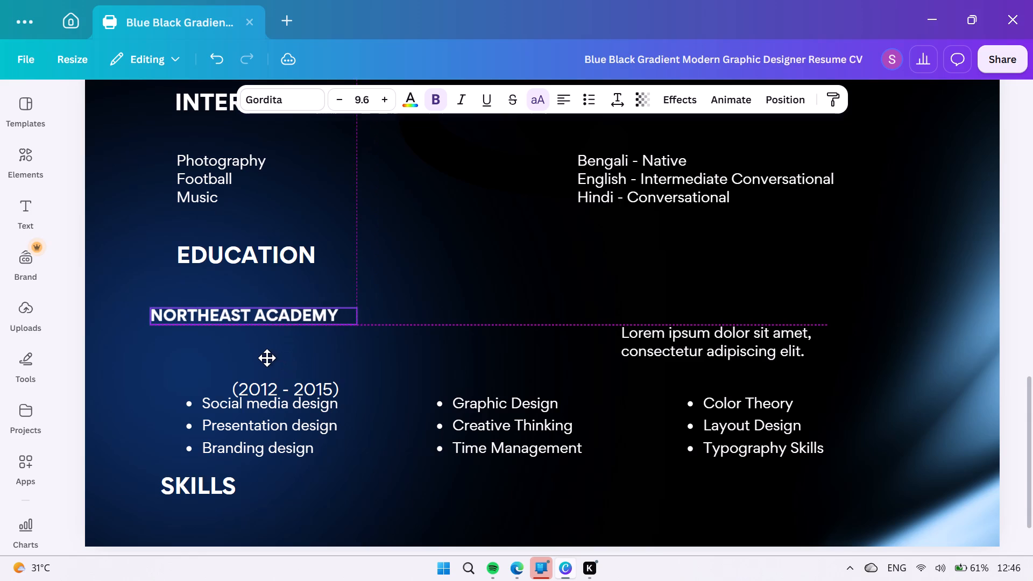
drag(267, 358, 250, 345)
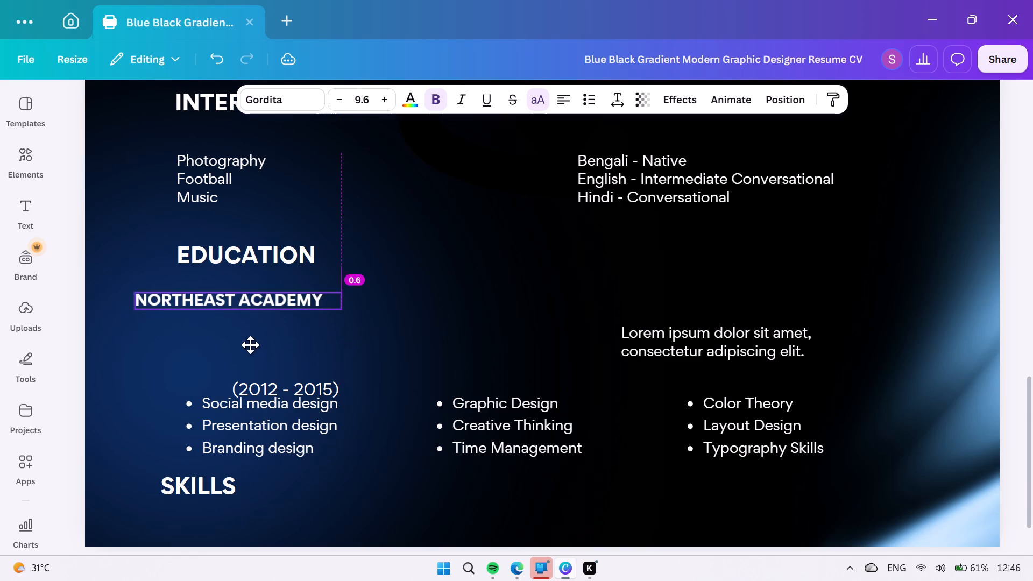
drag(250, 345, 253, 359)
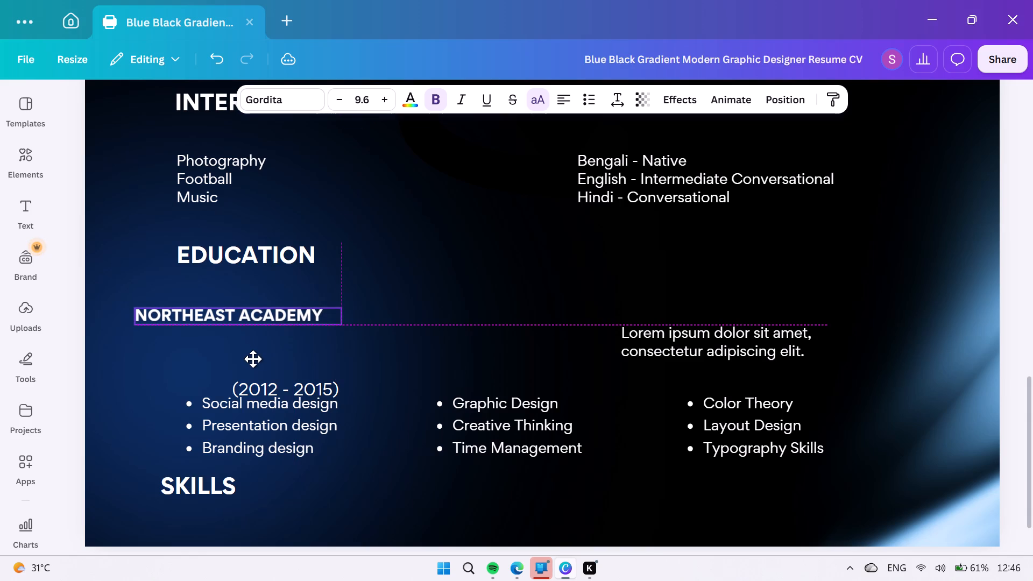
drag(253, 359, 293, 351)
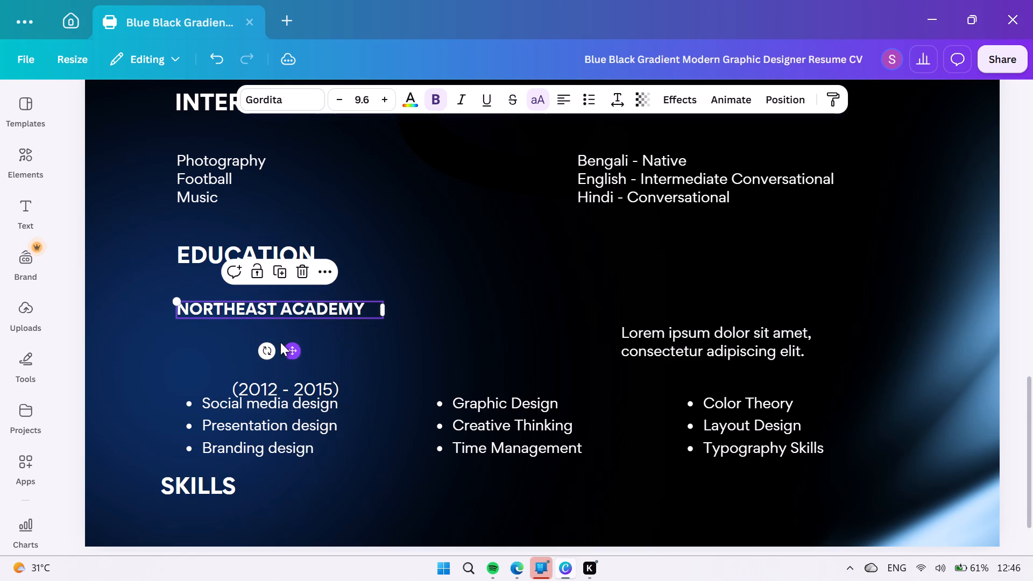
drag(255, 308, 253, 322)
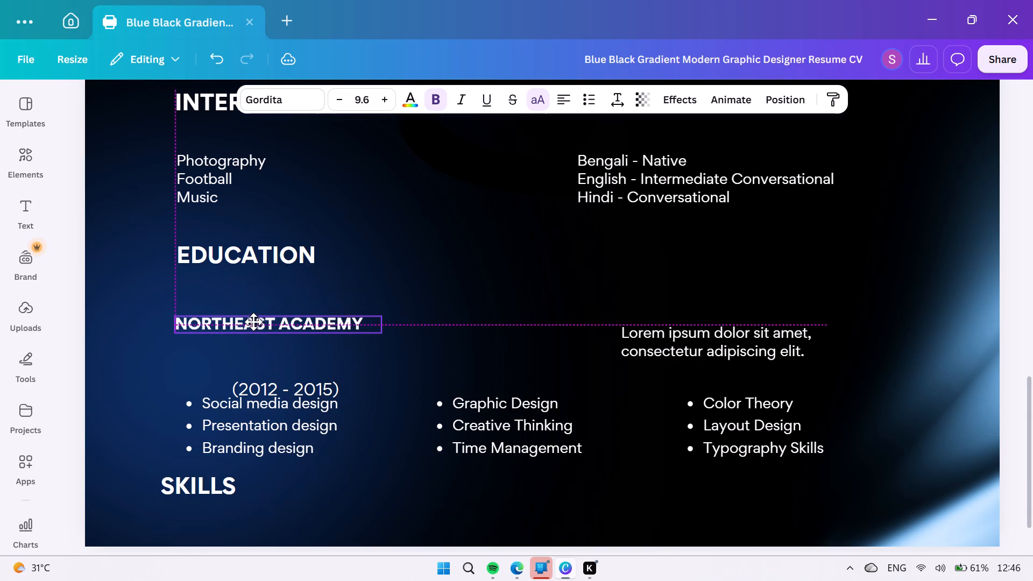
drag(253, 322, 254, 315)
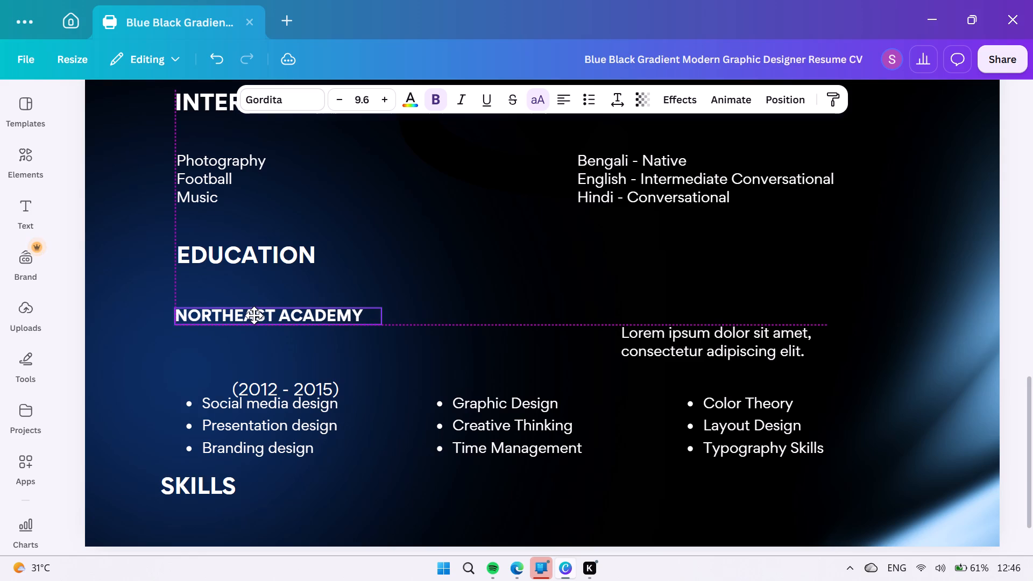
drag(254, 315, 255, 313)
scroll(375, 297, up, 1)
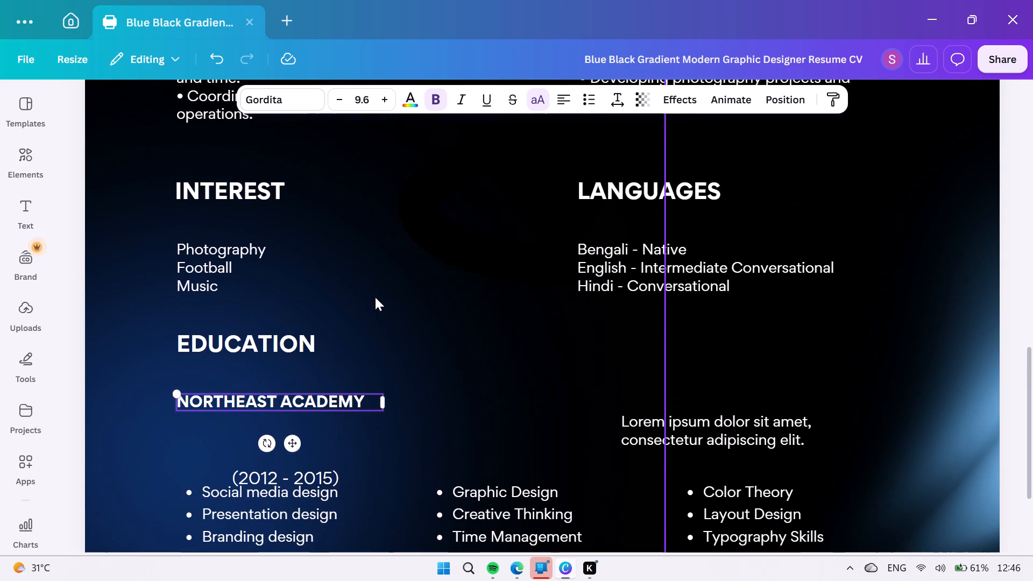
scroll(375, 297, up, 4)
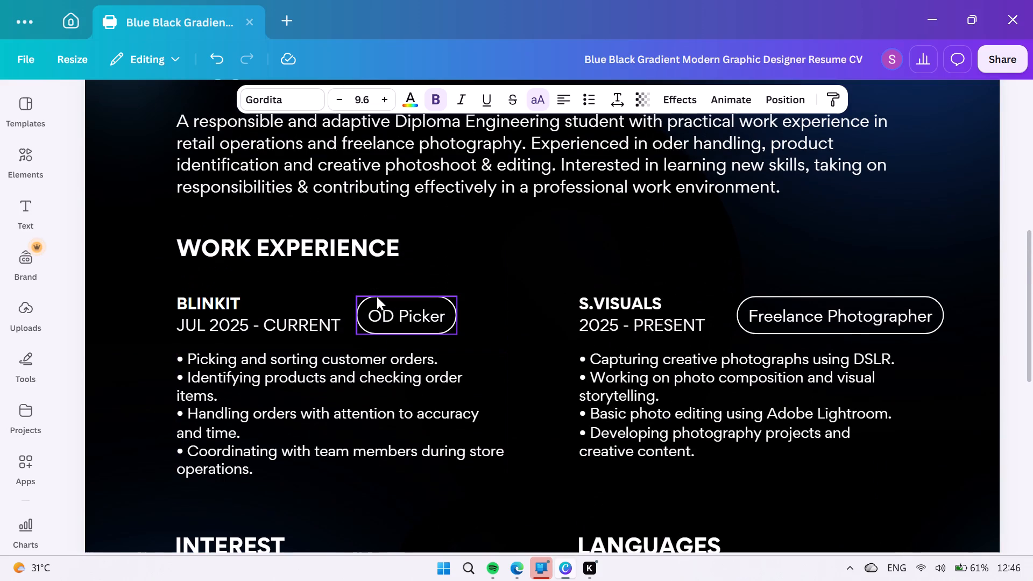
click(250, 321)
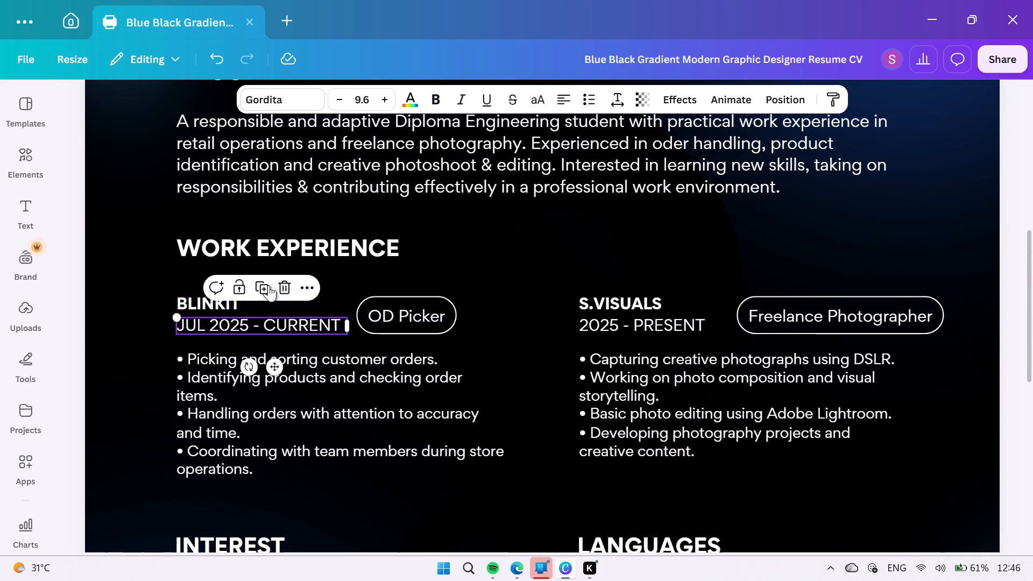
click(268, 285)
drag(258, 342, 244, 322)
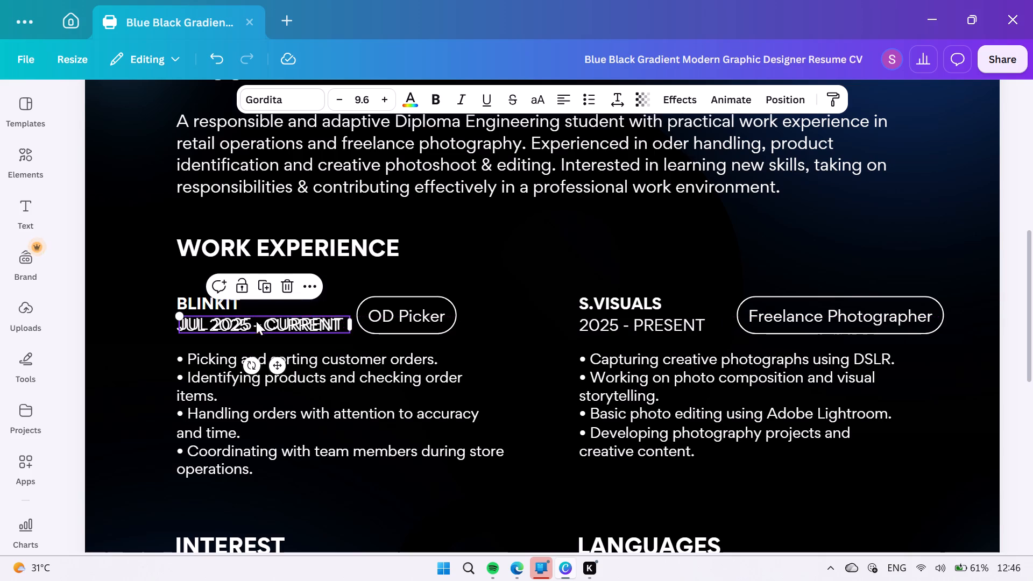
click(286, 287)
Move the (2012 - 2015) date off the skills bullets to just beneath NORTHEAST ACADEMY, aligned with its left edge.
scroll(321, 294, down, 1)
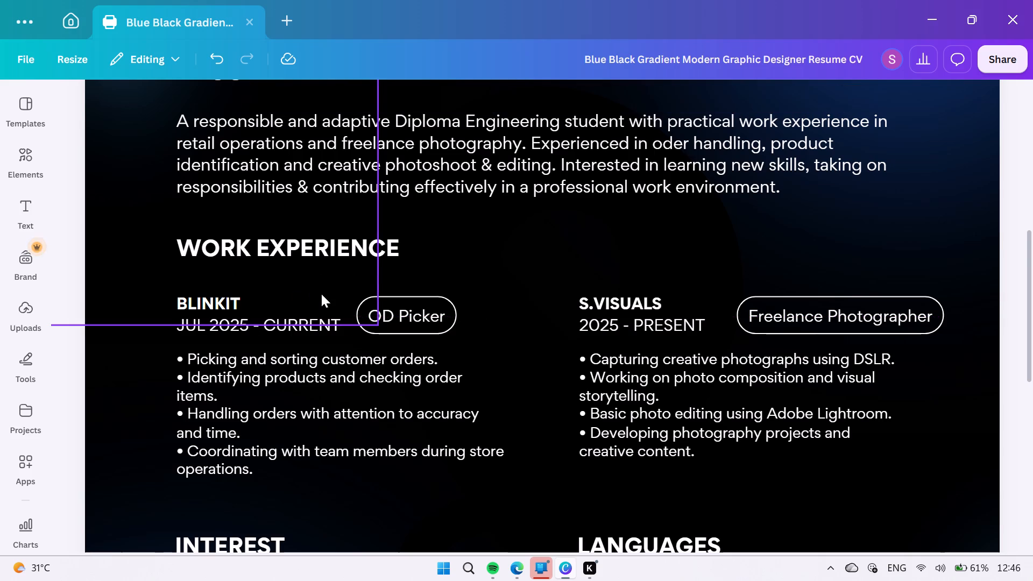
scroll(321, 294, down, 4)
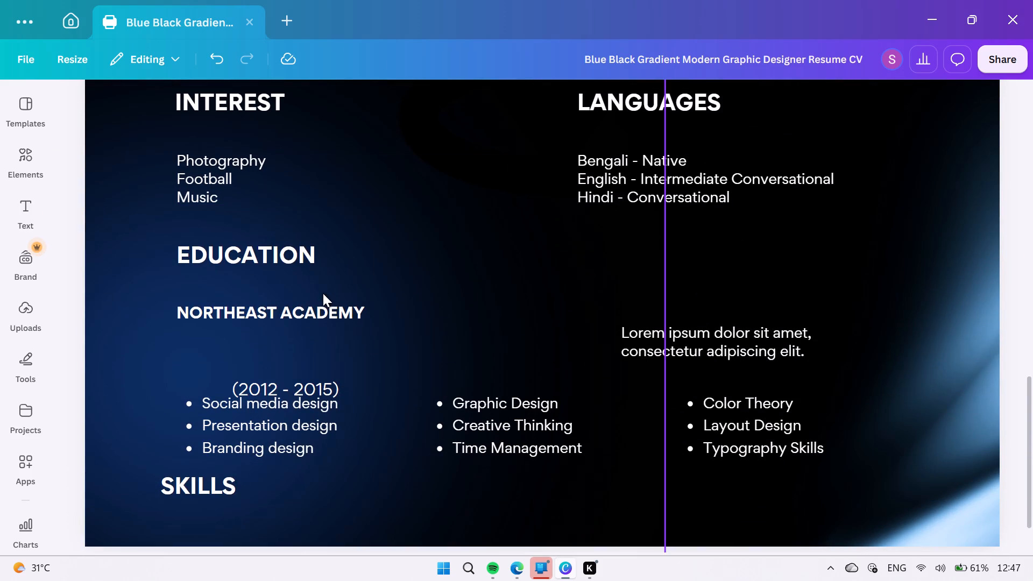
click(304, 385)
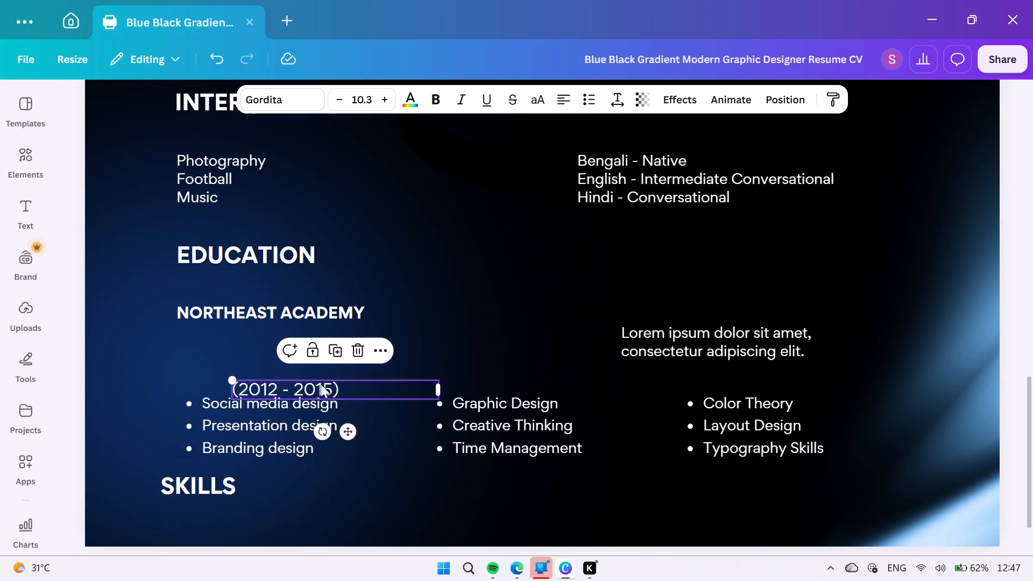
drag(346, 381, 302, 343)
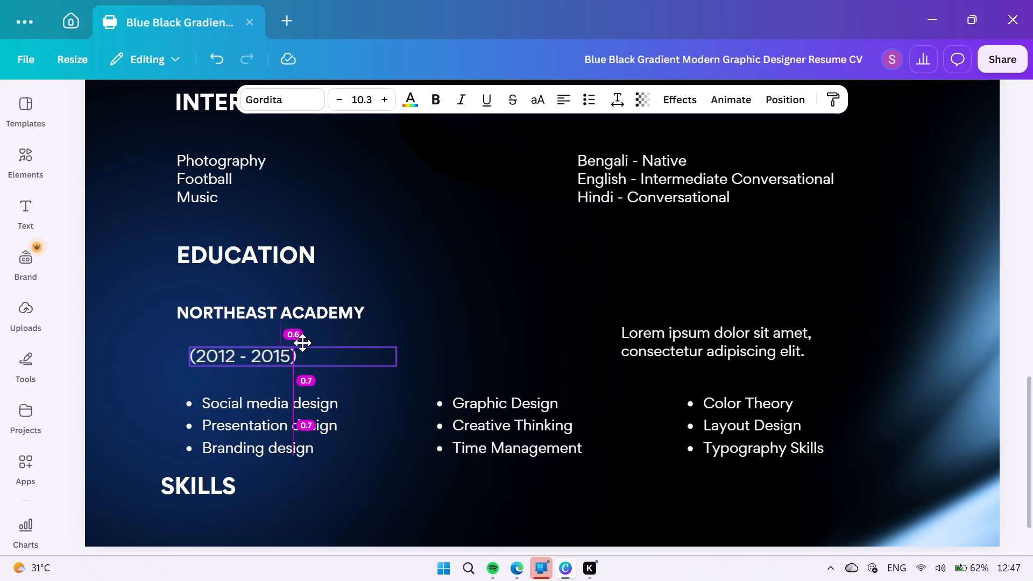
drag(302, 343, 291, 334)
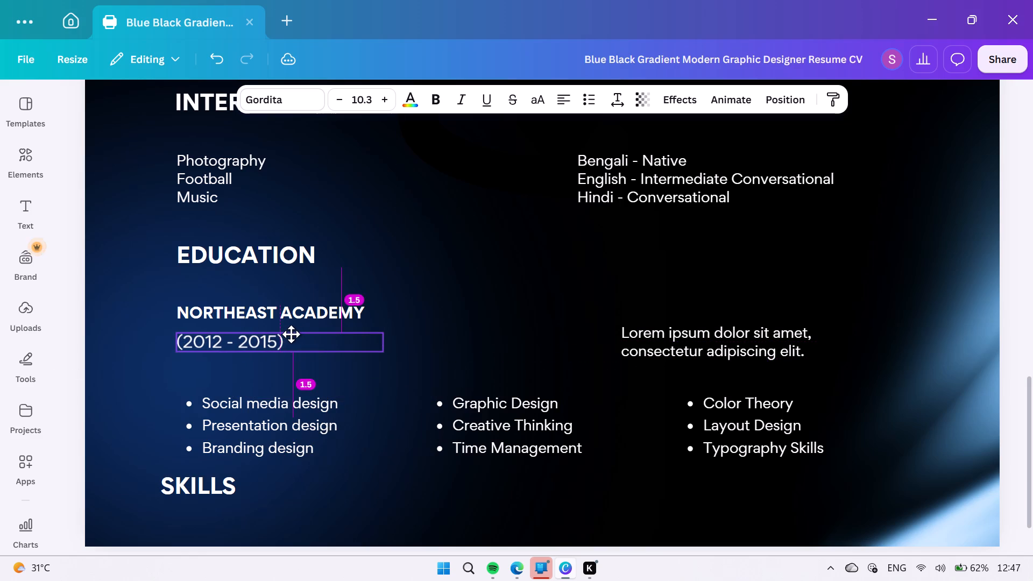
drag(291, 334, 289, 333)
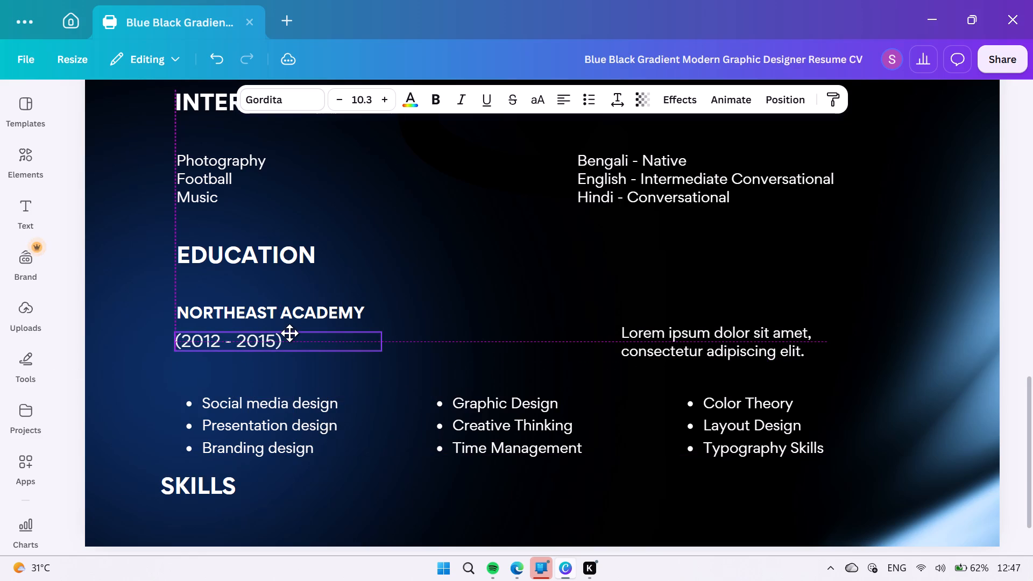
drag(289, 333, 289, 329)
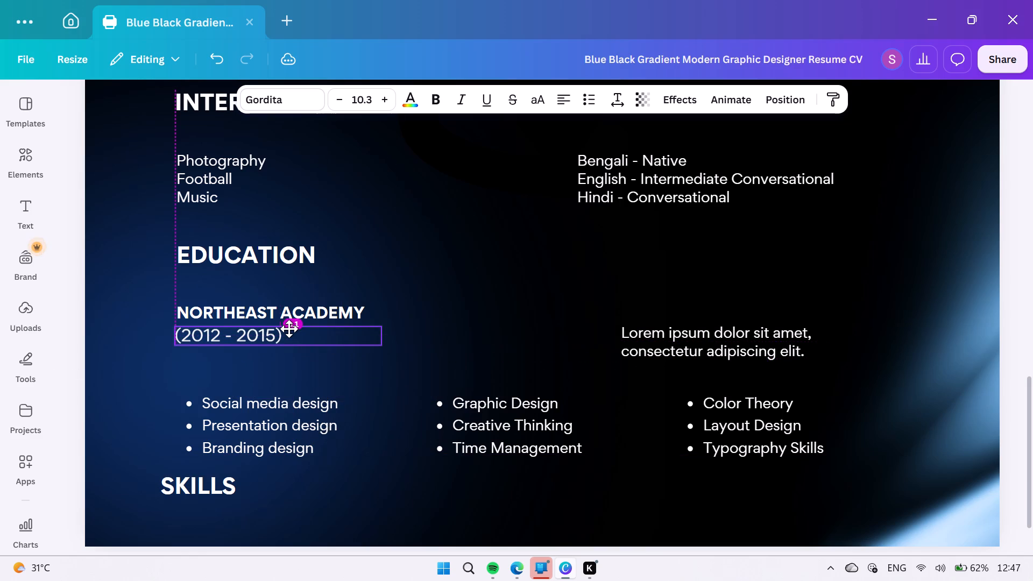
drag(289, 329, 290, 329)
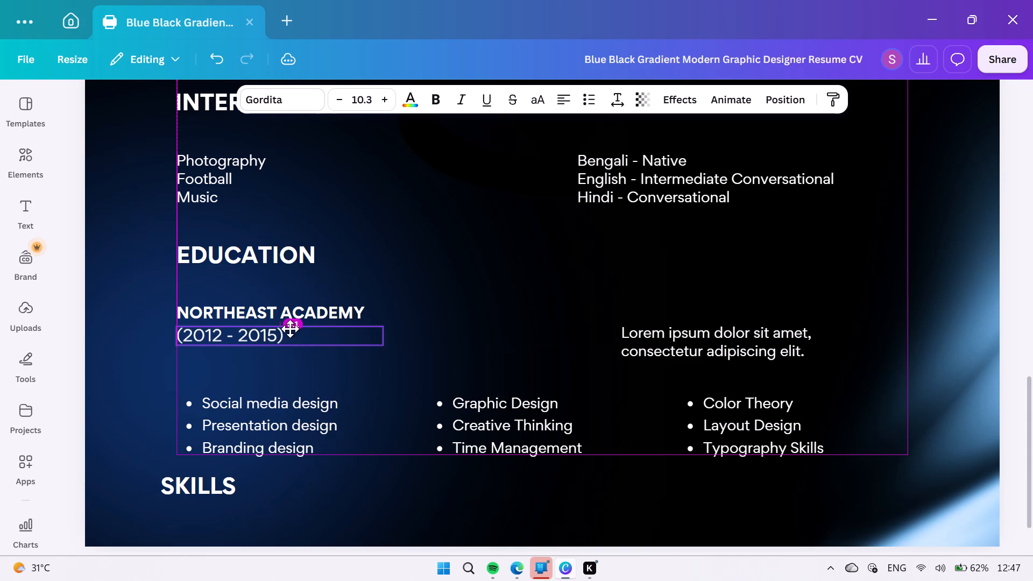
drag(290, 329, 290, 332)
click(445, 320)
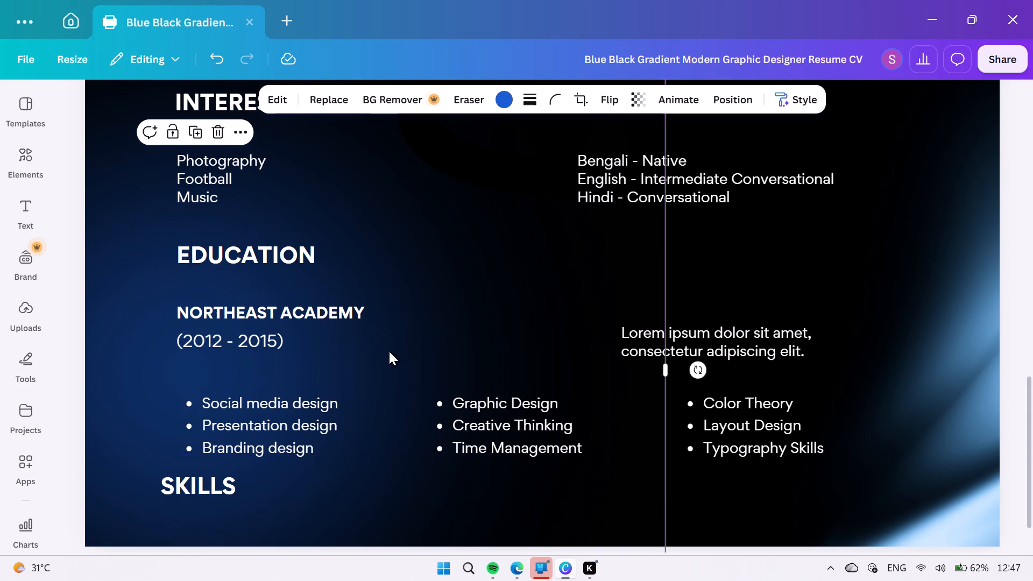
Move the Lorem ipsum description directly beneath the (2012 - 2015) date, lined up with the left edge of the education entry.
click(637, 349)
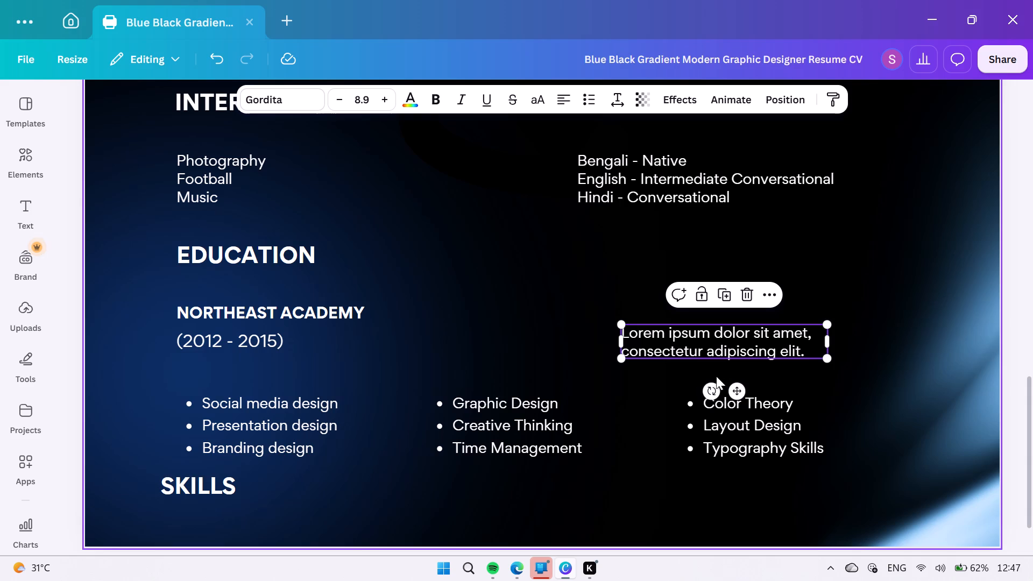
drag(738, 392, 288, 429)
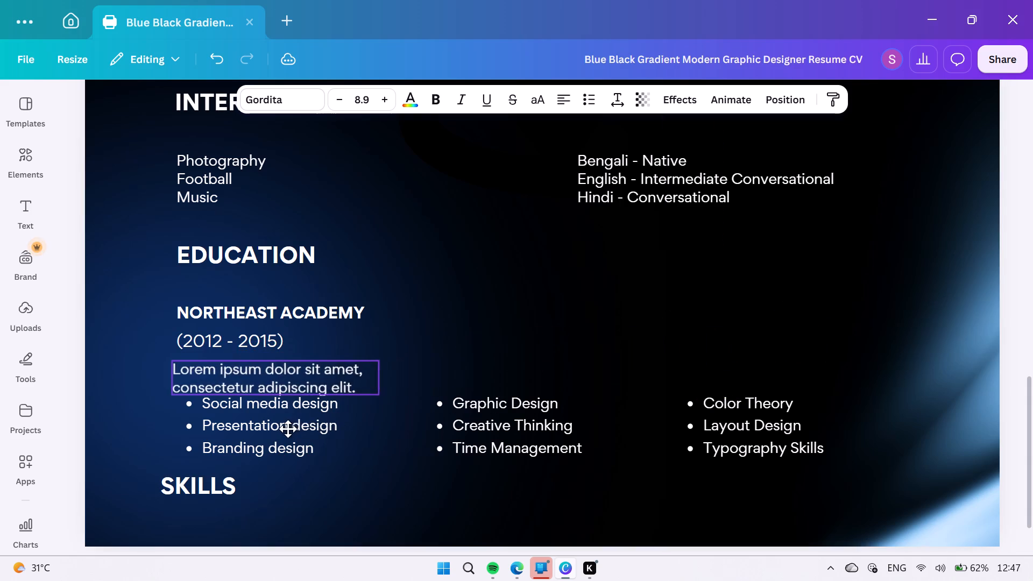
drag(288, 429, 296, 424)
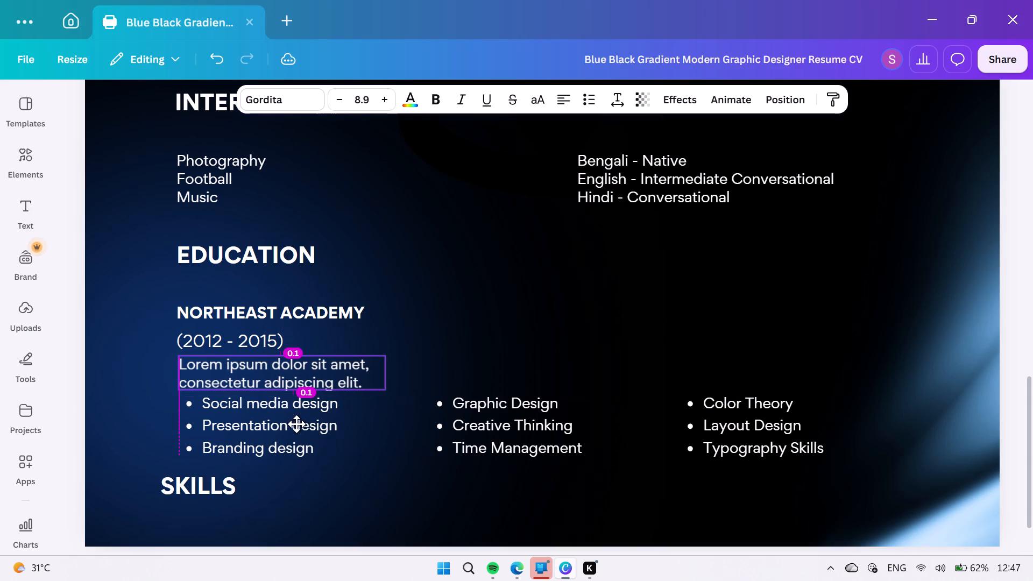
drag(296, 424, 291, 427)
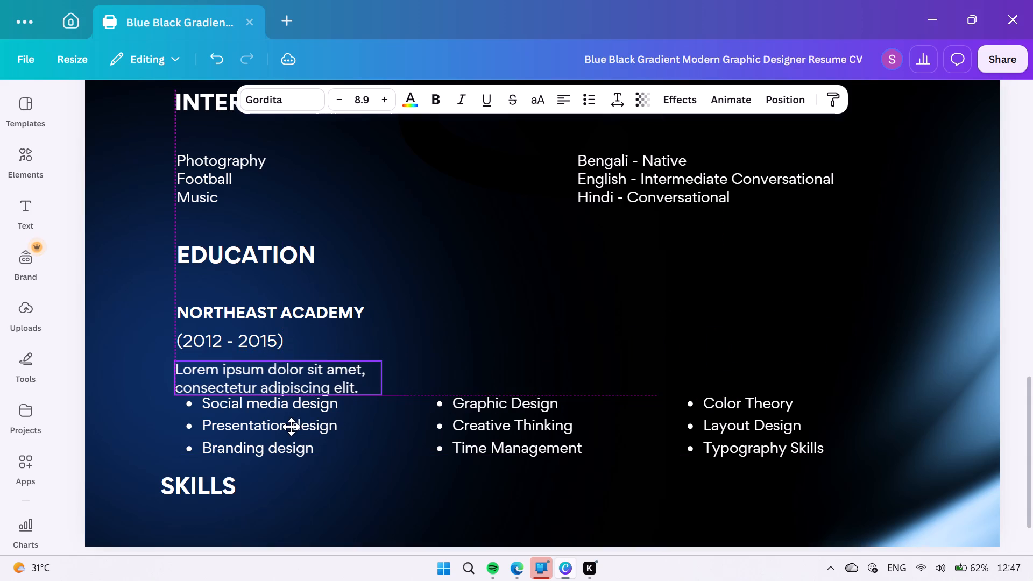
drag(291, 427, 291, 426)
drag(291, 426, 292, 423)
click(433, 352)
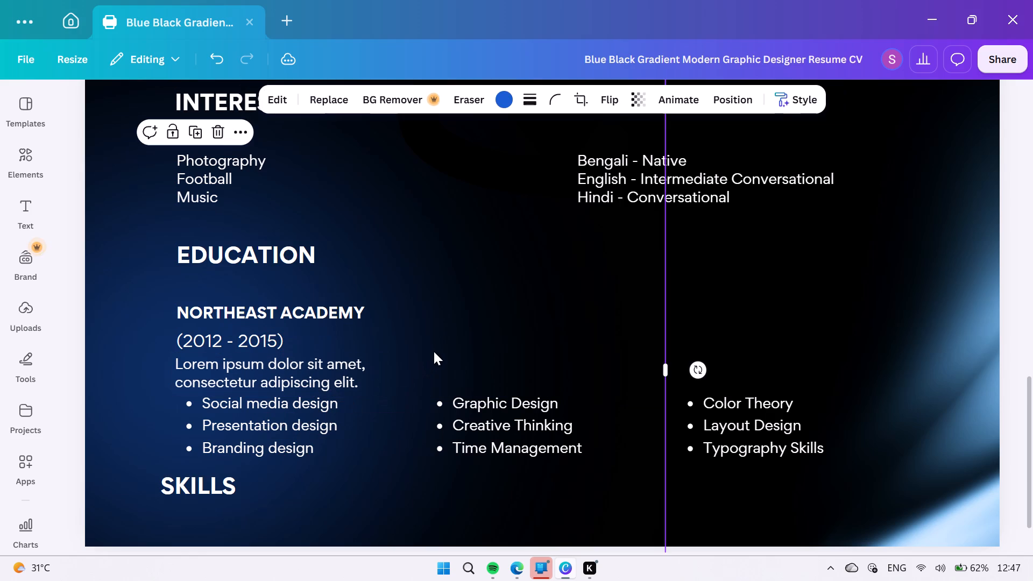
Delete the Social media design, Presentation design, Branding design and Graphic Design bullets from the skills lists.
click(348, 400)
click(313, 371)
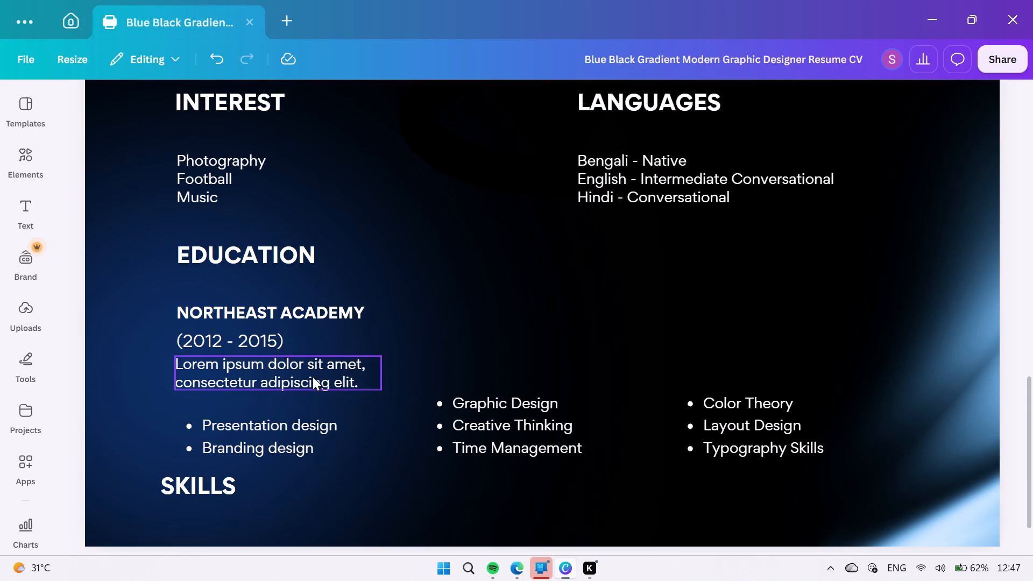
click(307, 419)
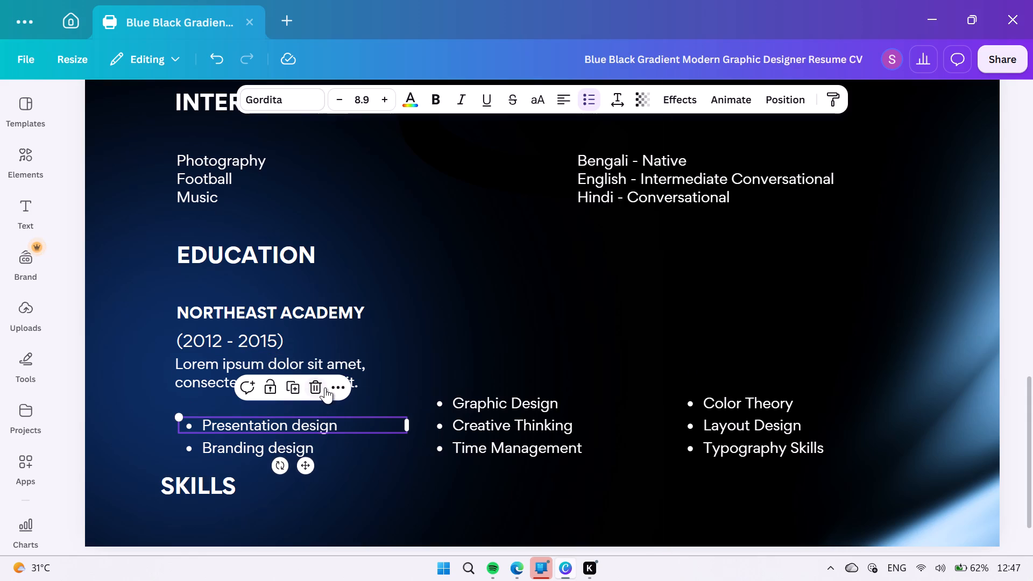
click(316, 388)
click(299, 439)
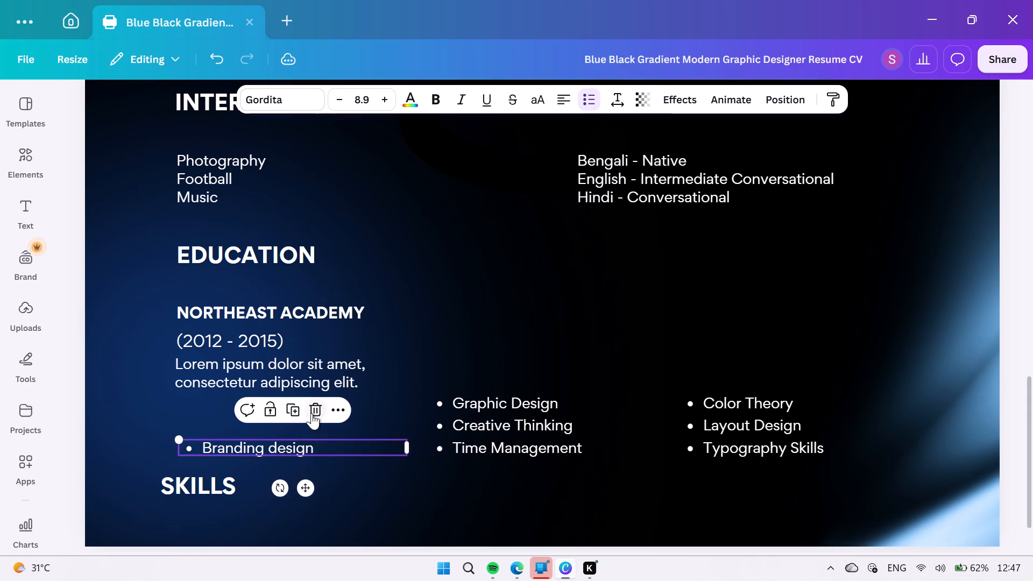
click(312, 413)
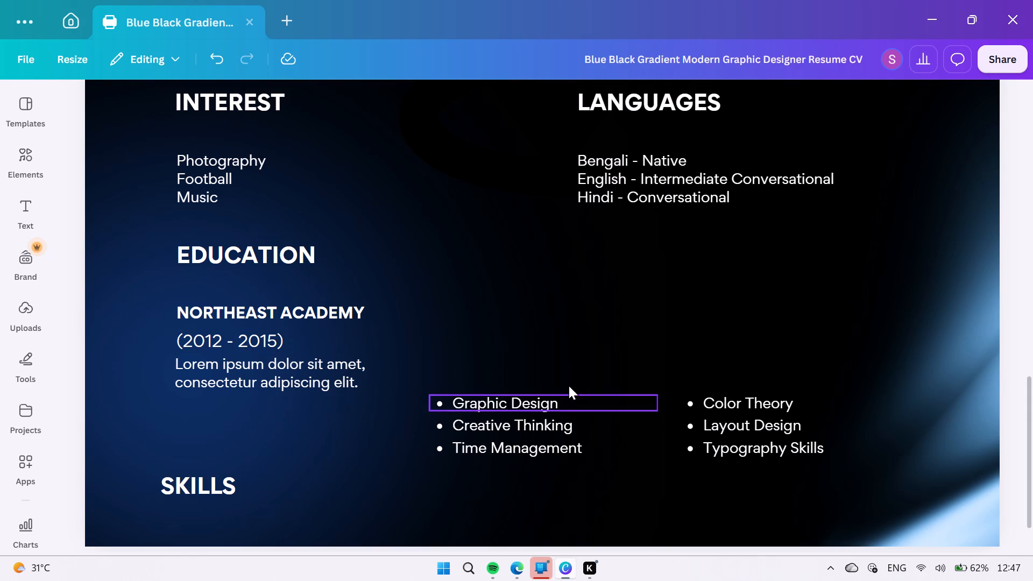
click(551, 401)
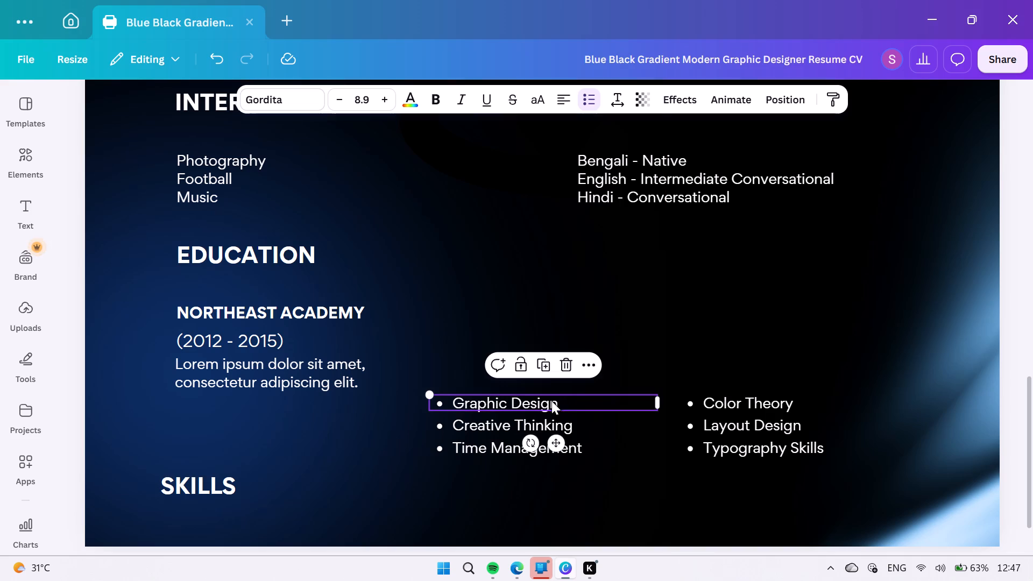
click(567, 364)
Review the page layout from the Work Experience section down to the remaining skills bullets and SKILLS heading.
scroll(568, 367, up, 2)
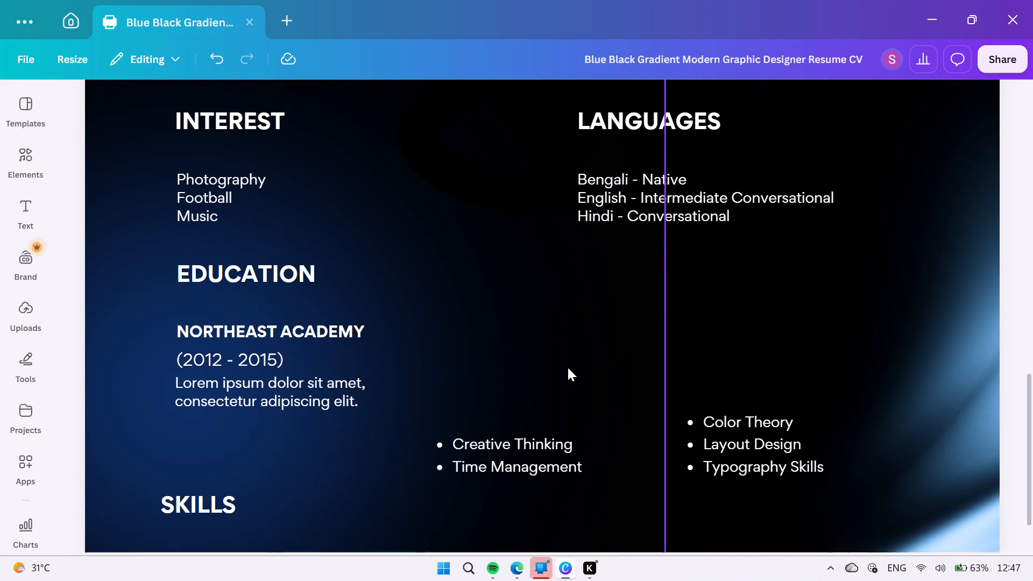
scroll(568, 367, down, 5)
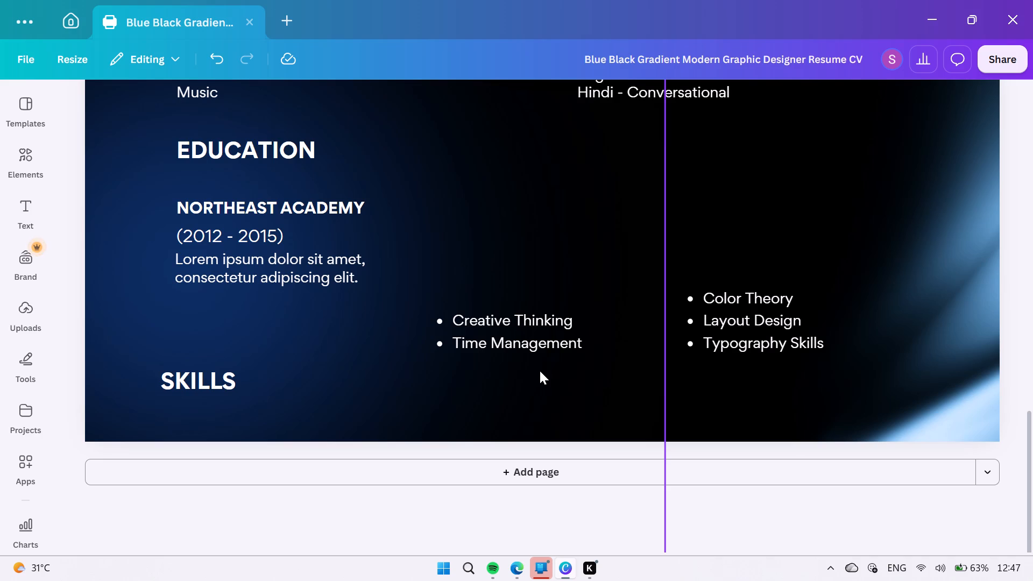
scroll(535, 370, up, 2)
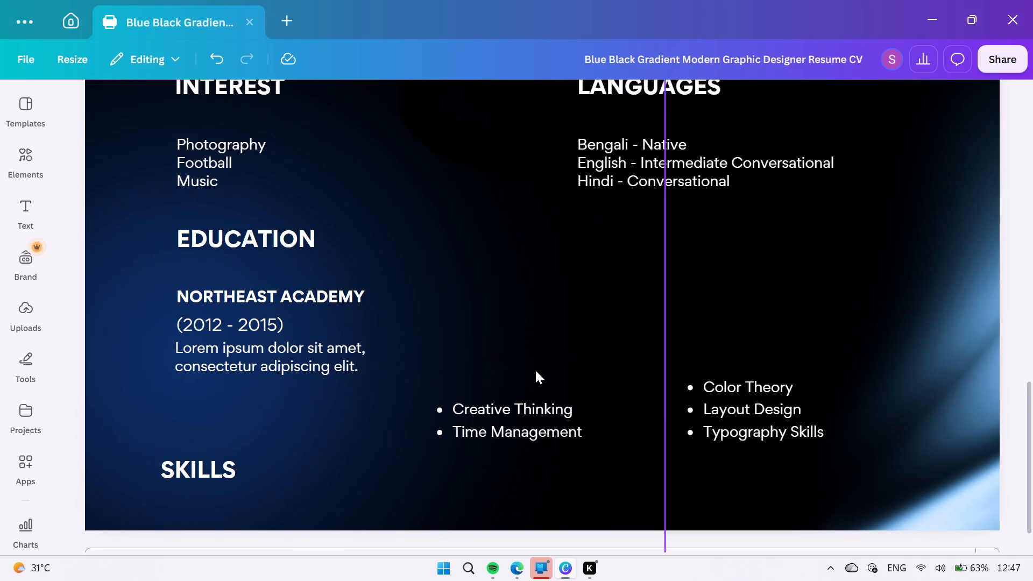
scroll(535, 370, up, 4)
scroll(535, 370, down, 1)
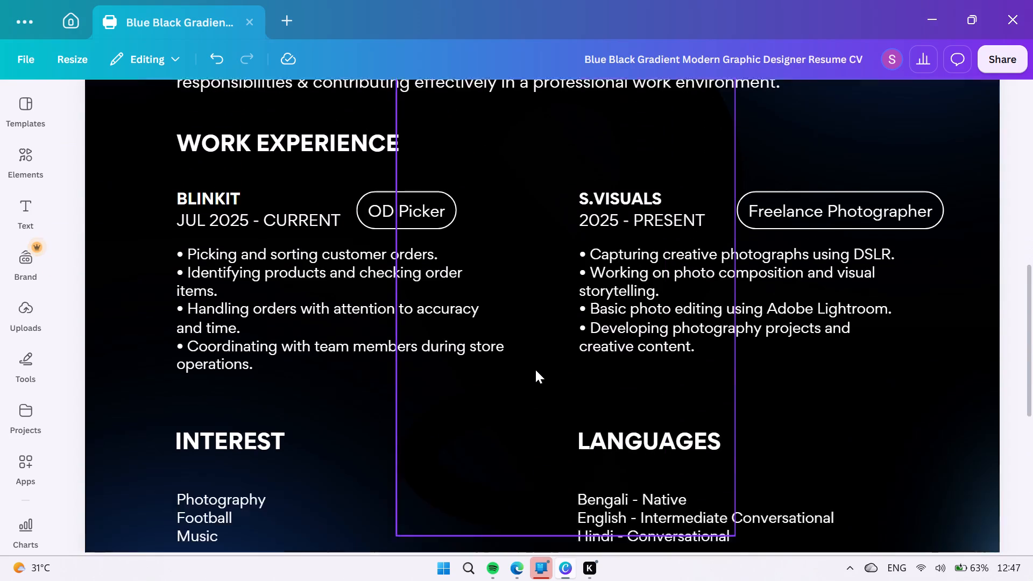
scroll(535, 370, down, 1)
scroll(535, 370, up, 1)
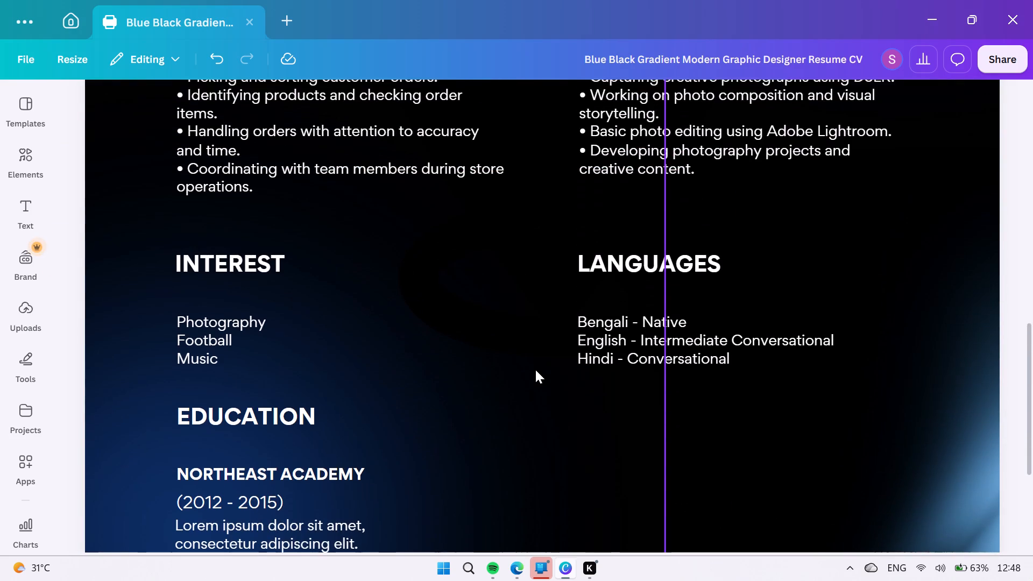
scroll(535, 370, down, 3)
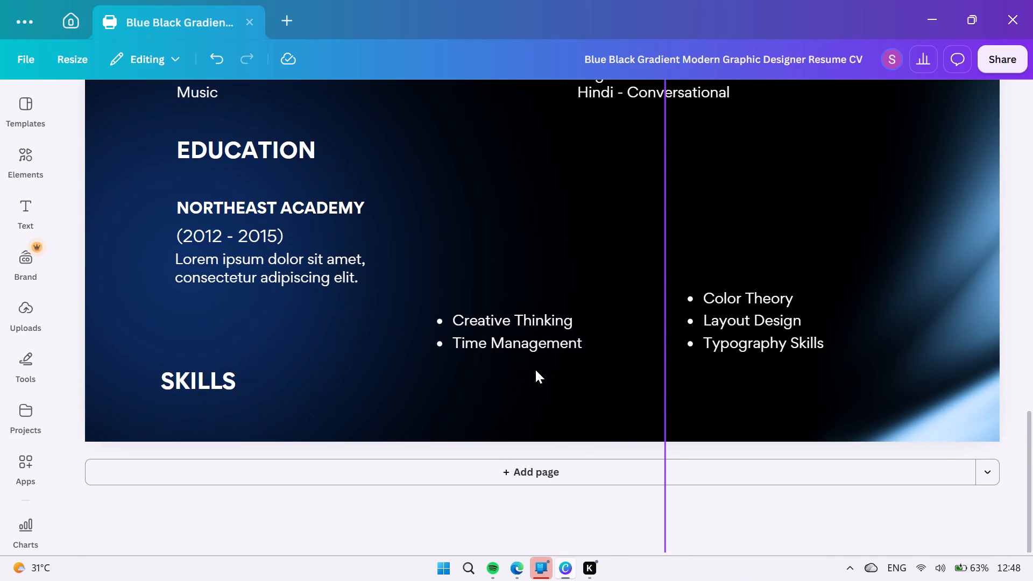
Move the LANGUAGES heading closer to the INTEREST heading, keeping both headings on the same level.
scroll(535, 370, up, 2)
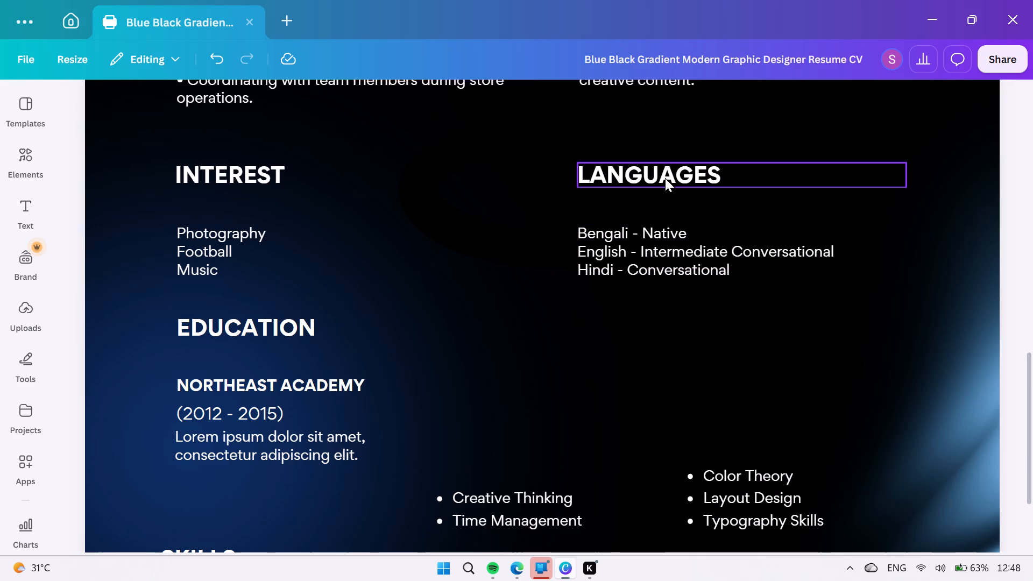
drag(664, 178, 640, 181)
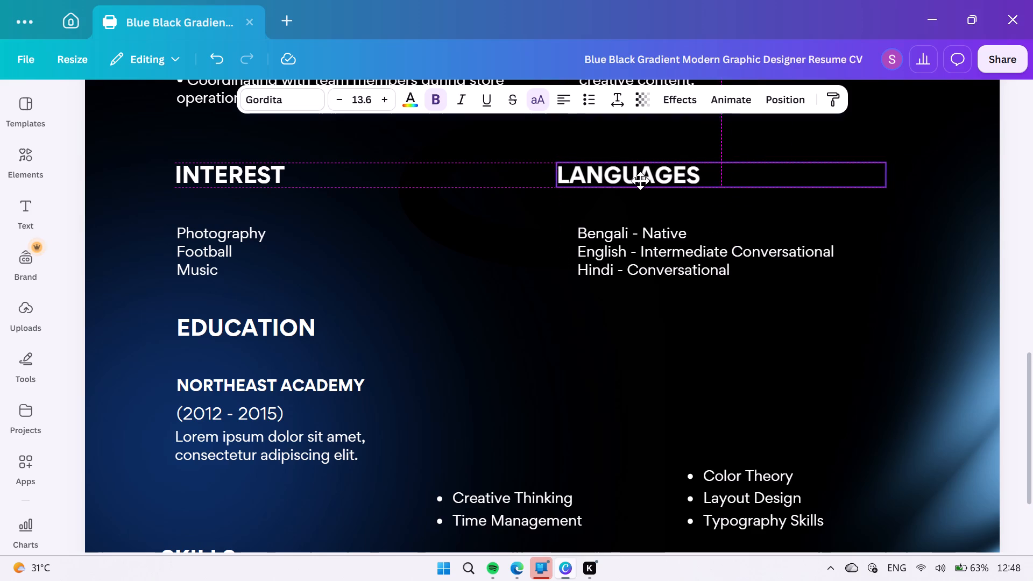
drag(640, 181, 553, 179)
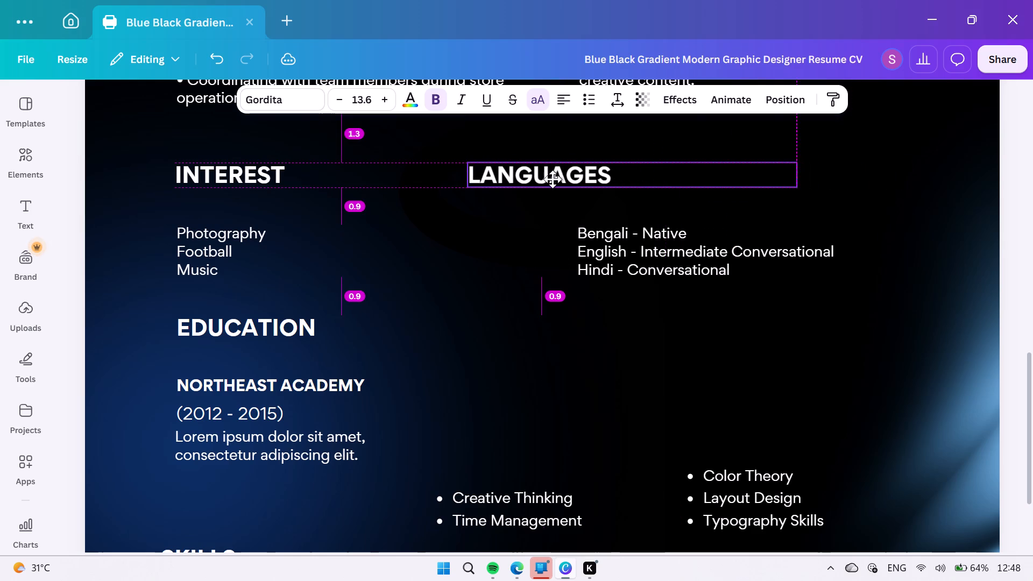
drag(553, 179, 510, 182)
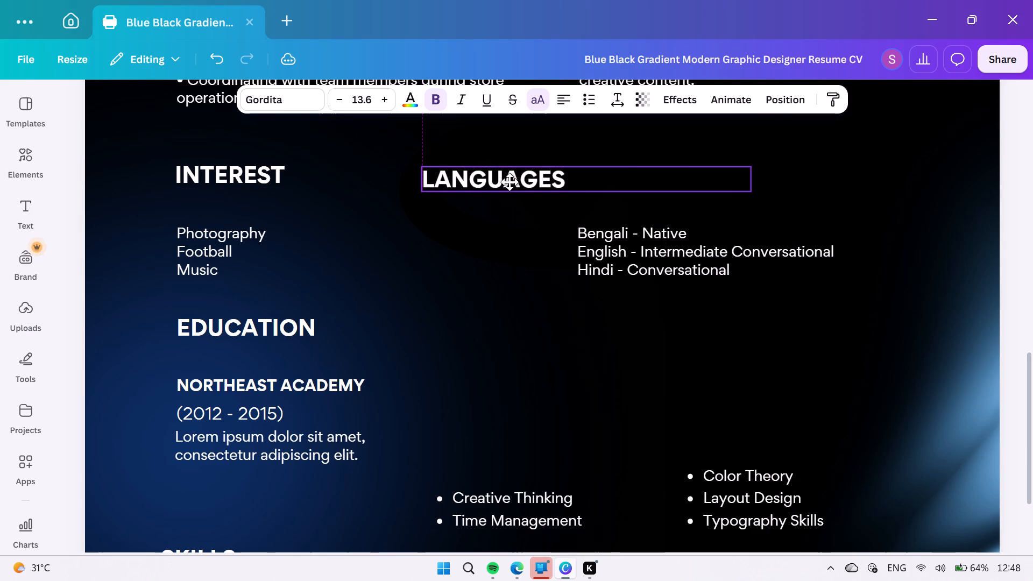
drag(510, 182, 507, 177)
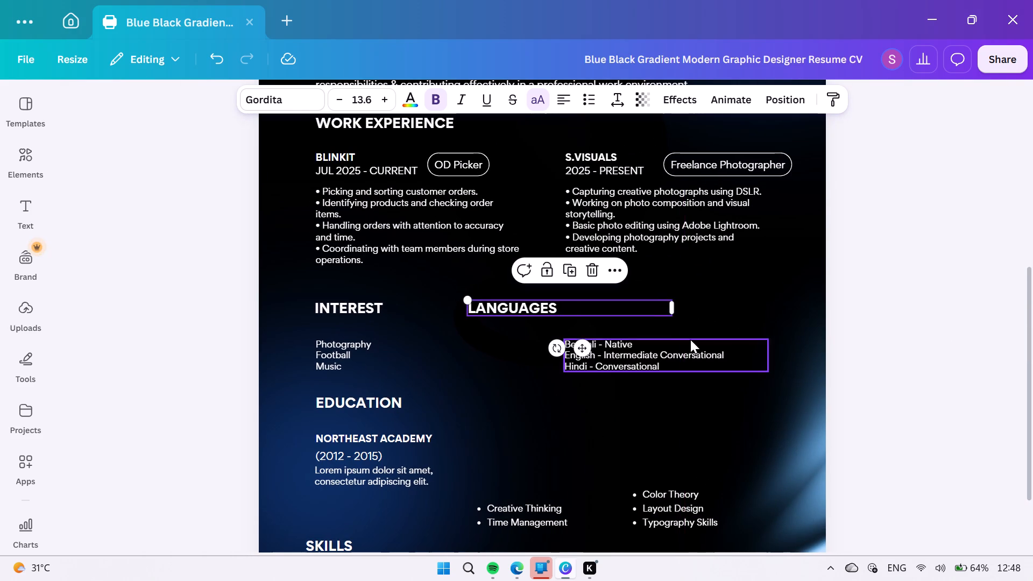
Narrow the LANGUAGES heading's text box so it fits closely around the word.
drag(675, 306, 643, 307)
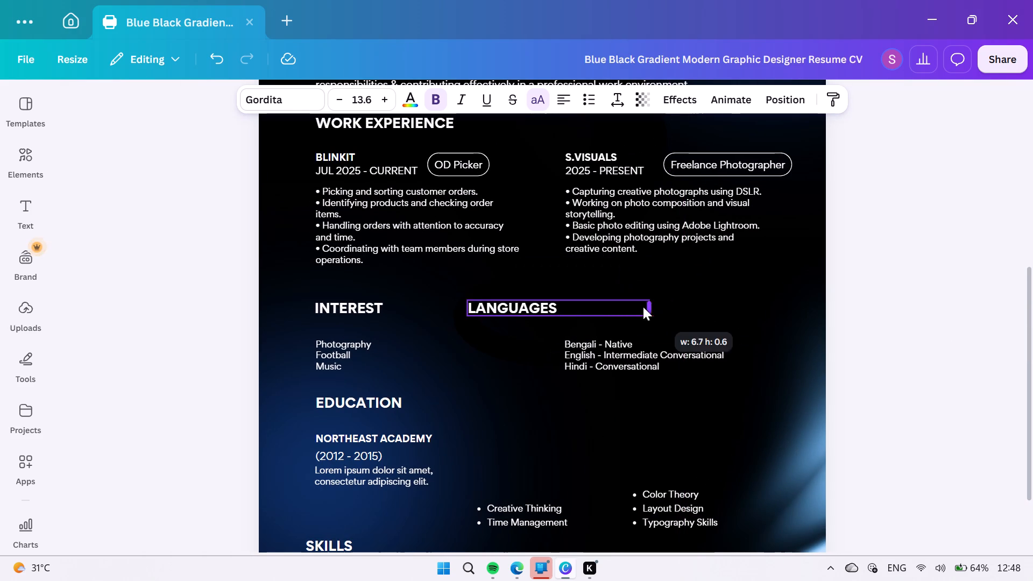
drag(643, 307, 568, 301)
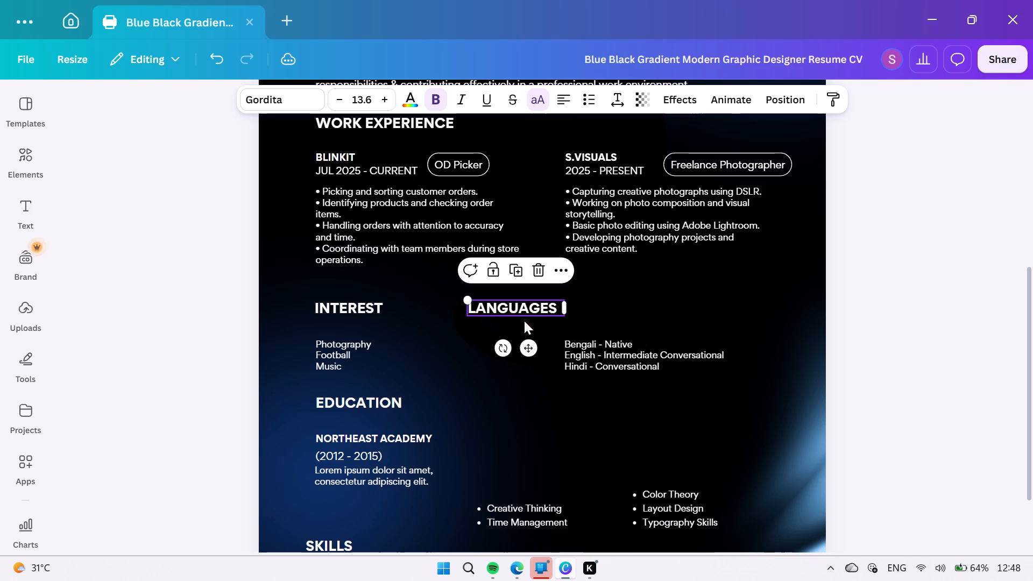
Shift the LANGUAGES heading slightly further from the INTEREST heading, keeping both on the same level.
drag(528, 349, 544, 346)
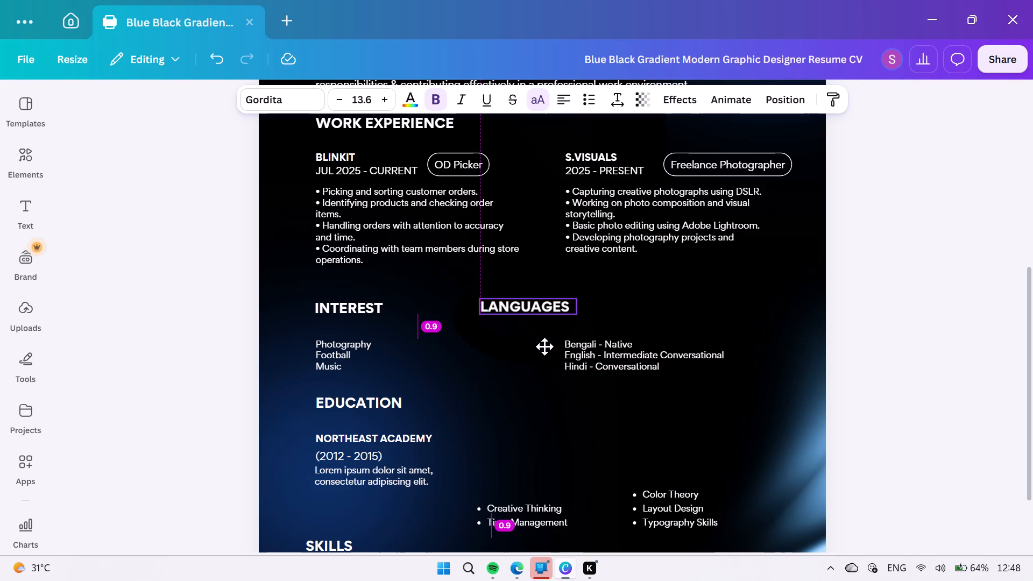
drag(544, 346, 562, 347)
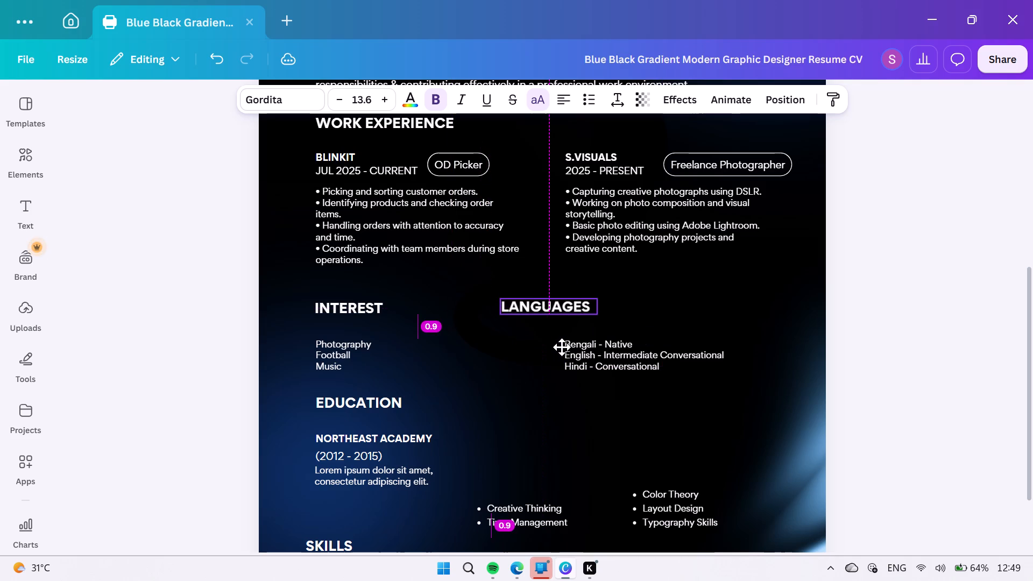
drag(562, 347, 555, 342)
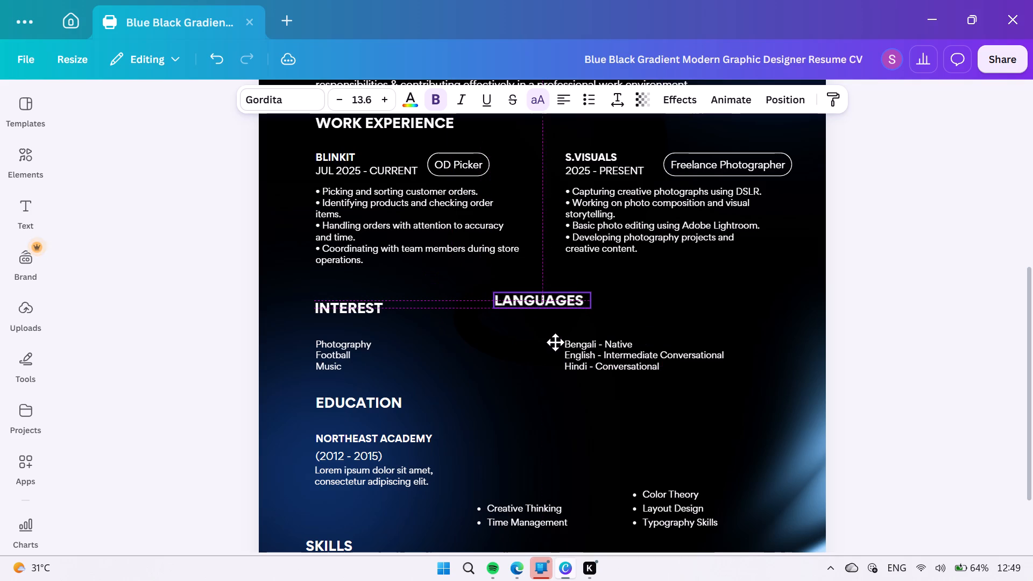
drag(555, 342, 557, 342)
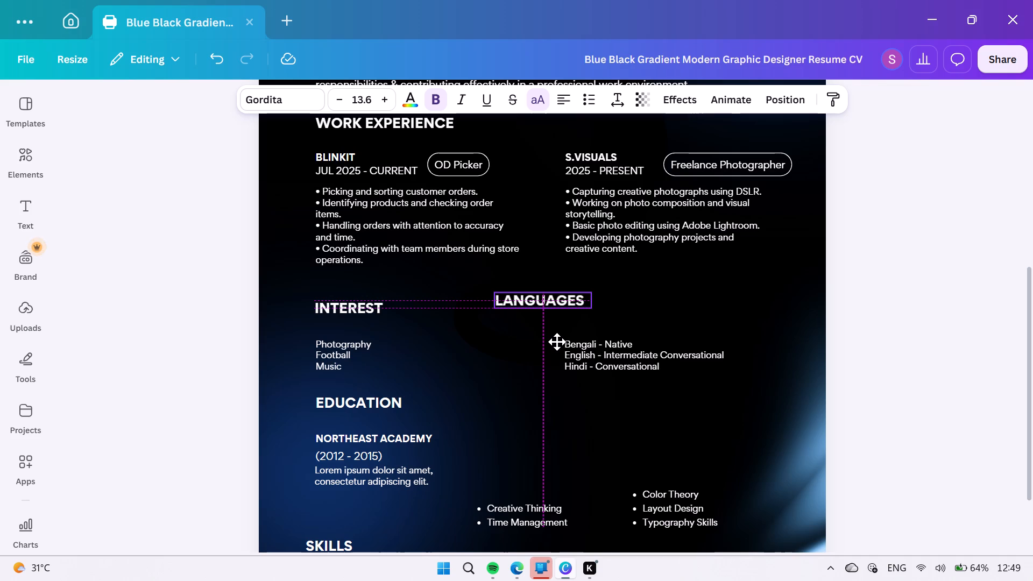
drag(557, 342, 548, 342)
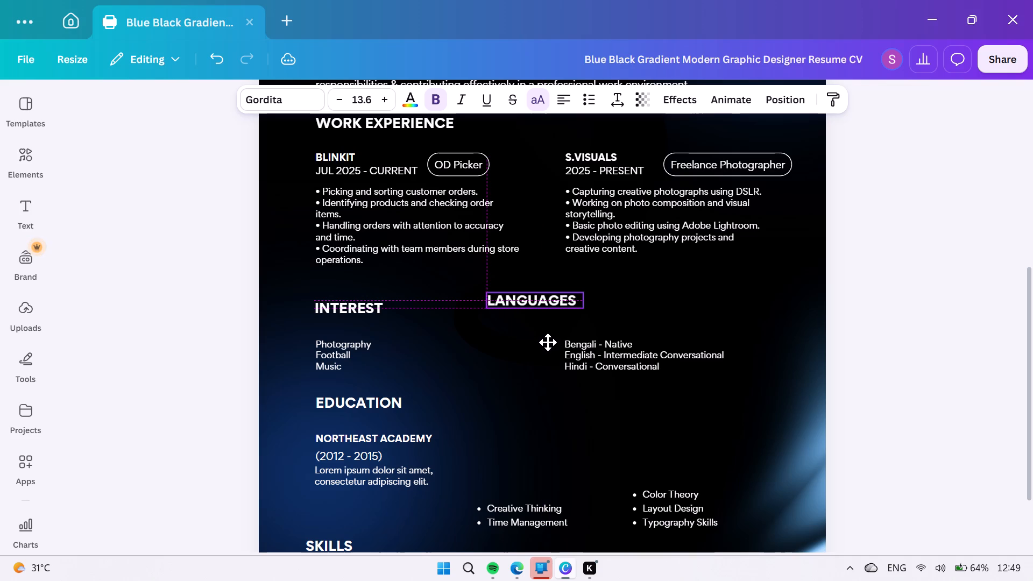
drag(548, 342, 545, 349)
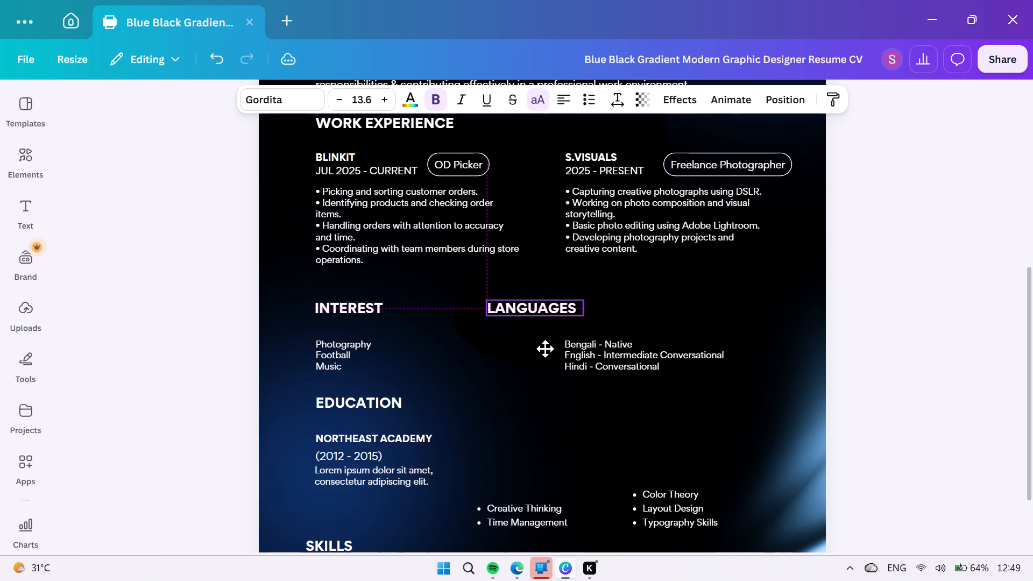
drag(545, 349, 542, 349)
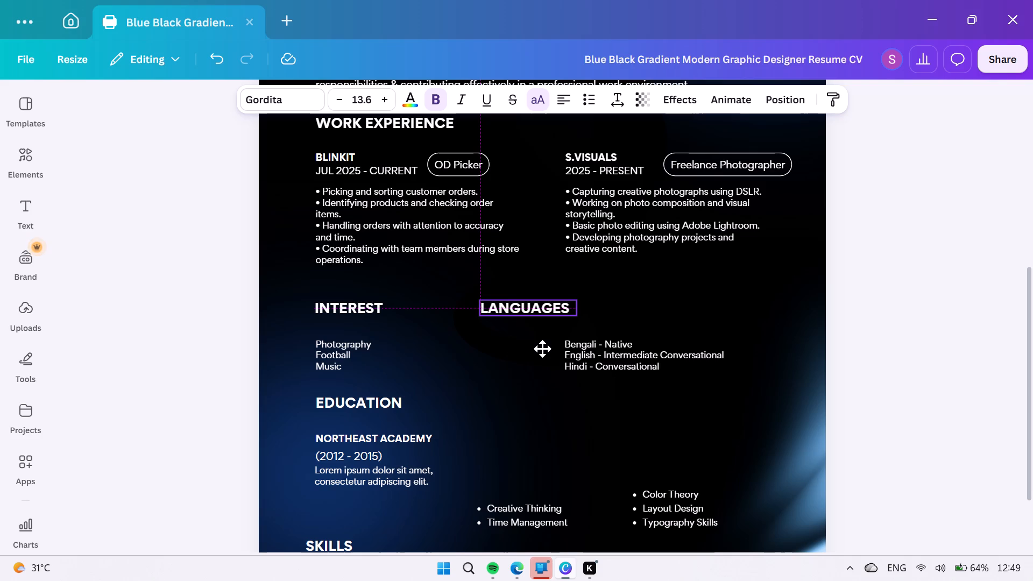
click(582, 418)
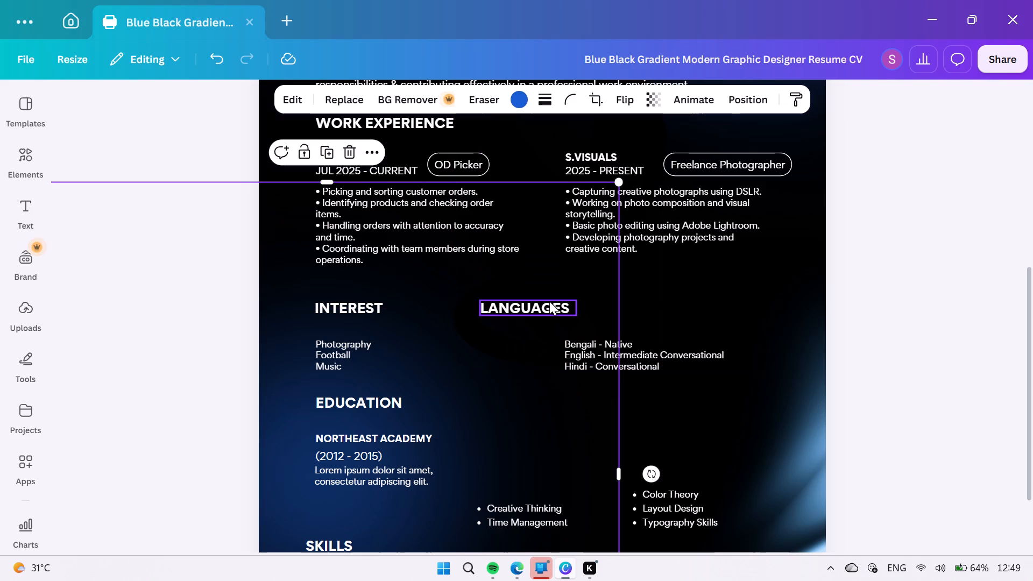
Duplicate the LANGUAGES heading and place the copy to its right as a third heading, level with INTEREST and LANGUAGES.
click(549, 303)
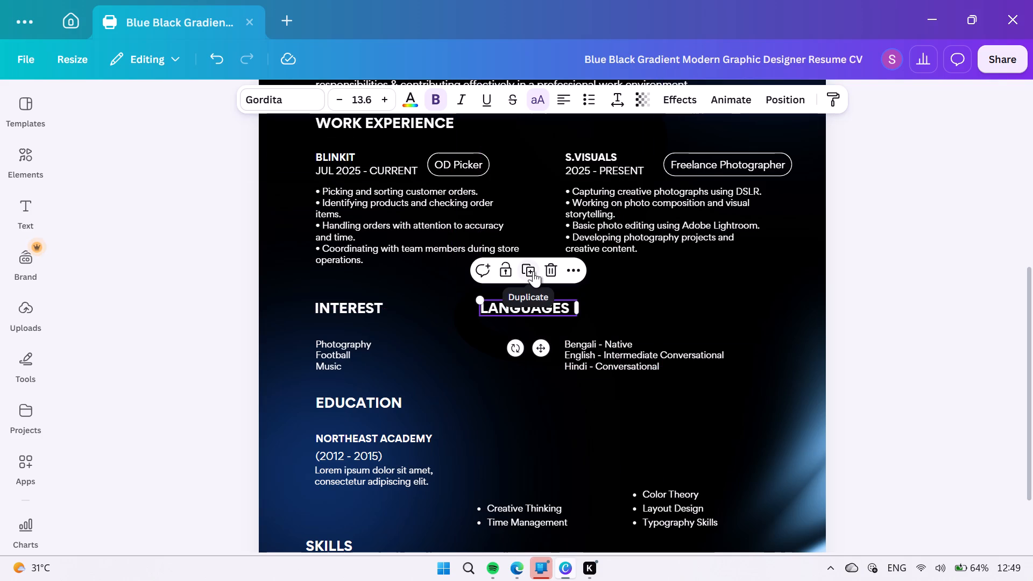
click(533, 271)
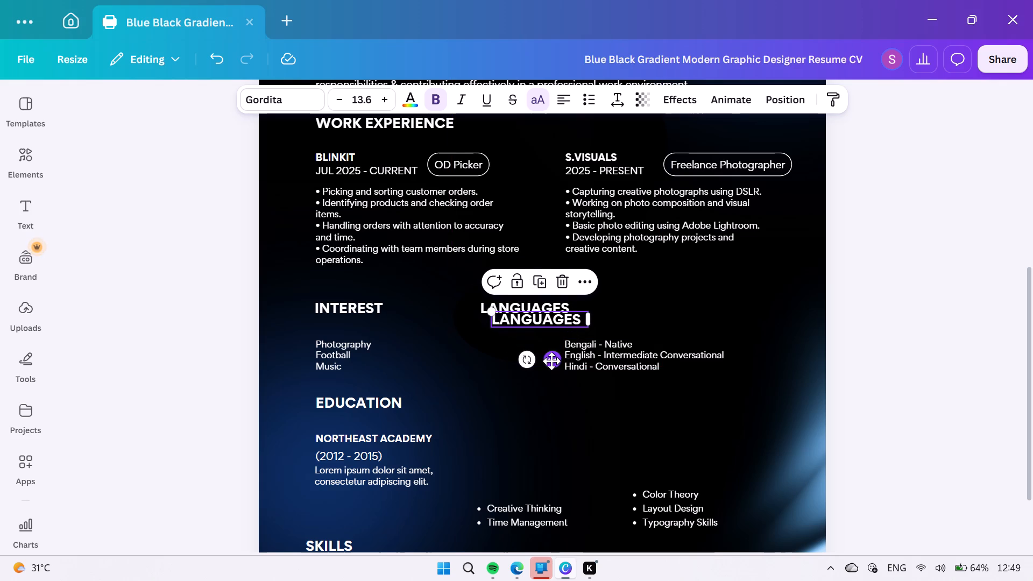
drag(551, 361, 713, 351)
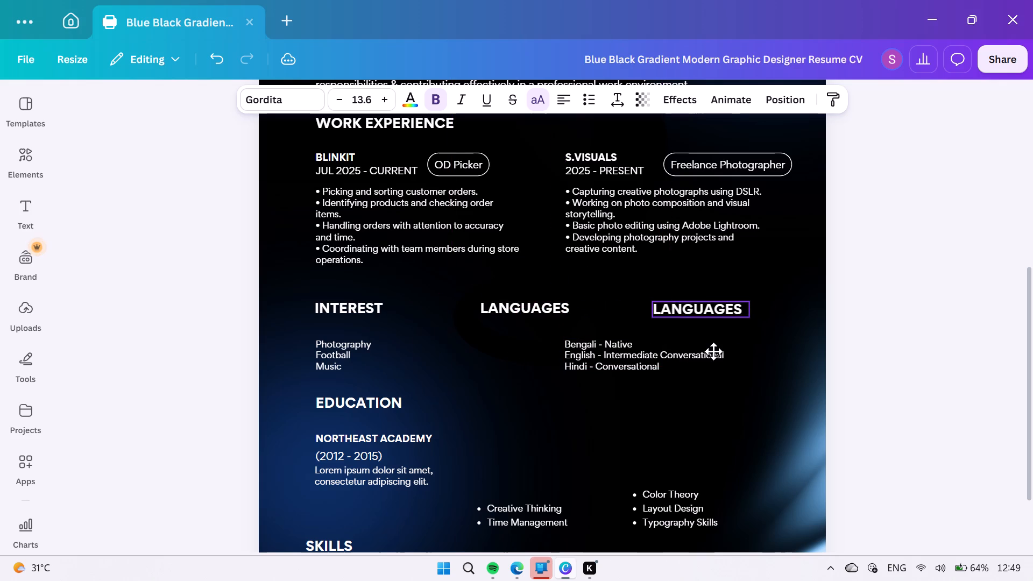
drag(713, 351, 730, 349)
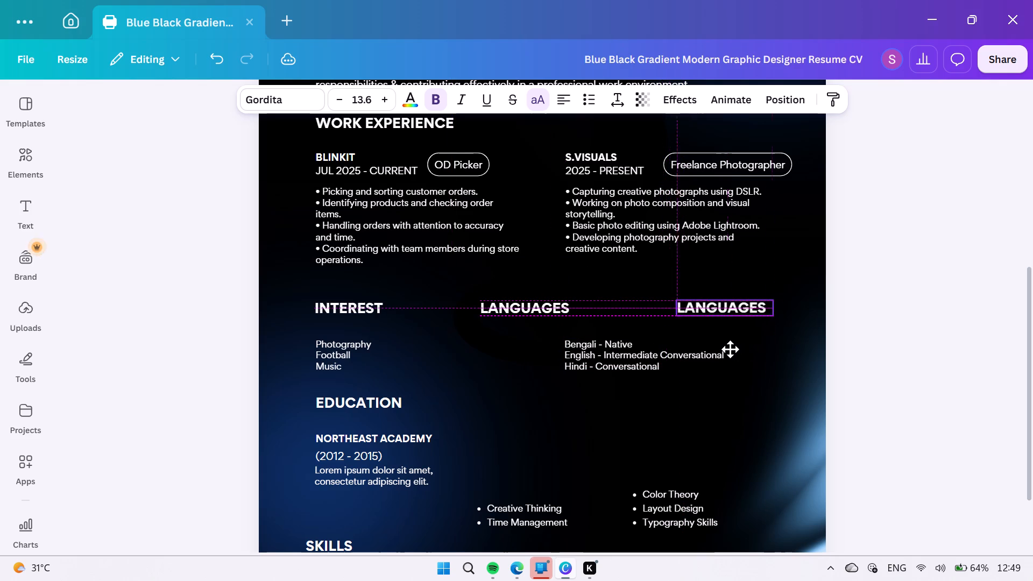
drag(730, 349, 699, 350)
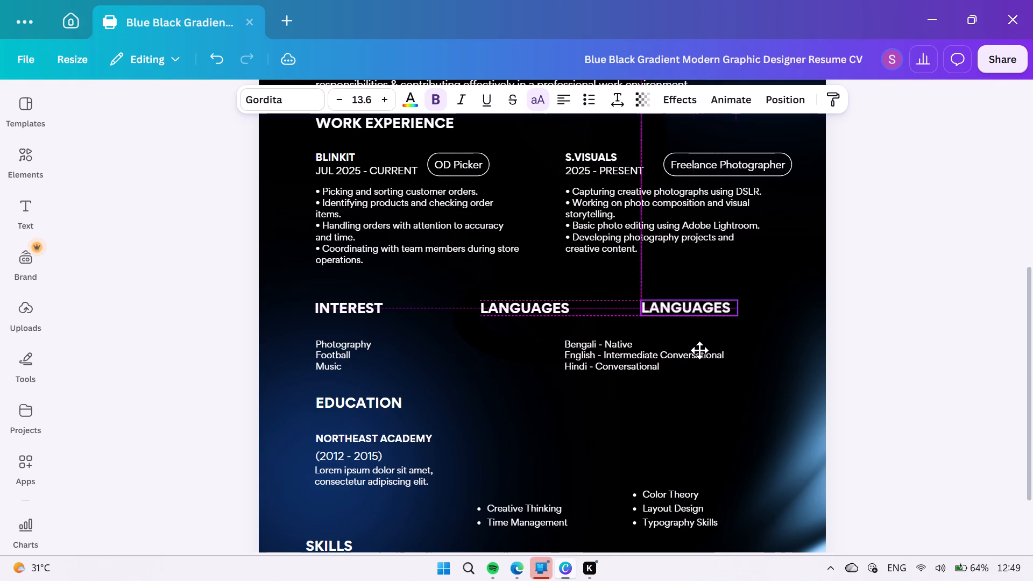
drag(699, 350, 691, 349)
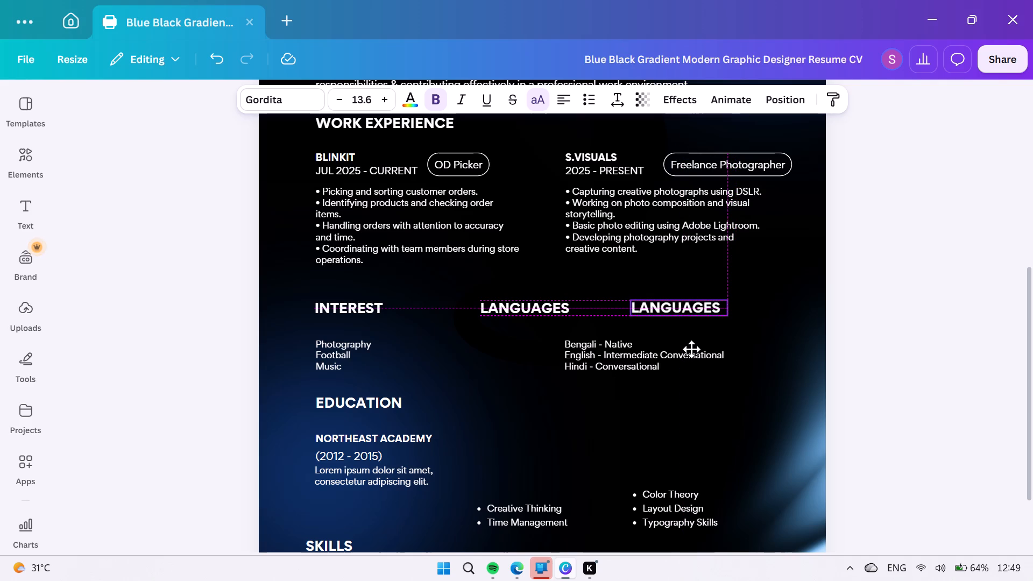
drag(691, 349, 697, 352)
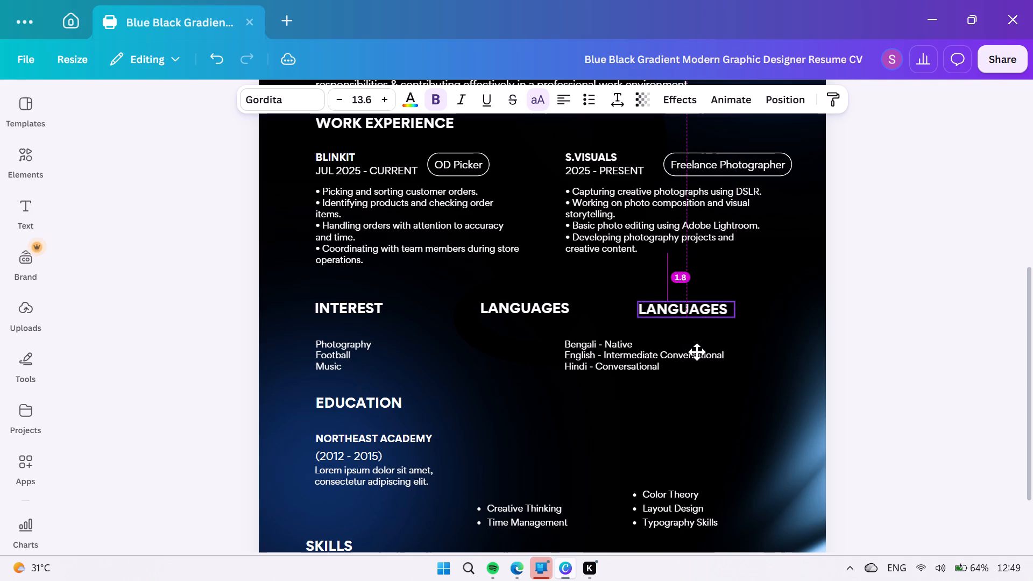
drag(697, 352, 696, 352)
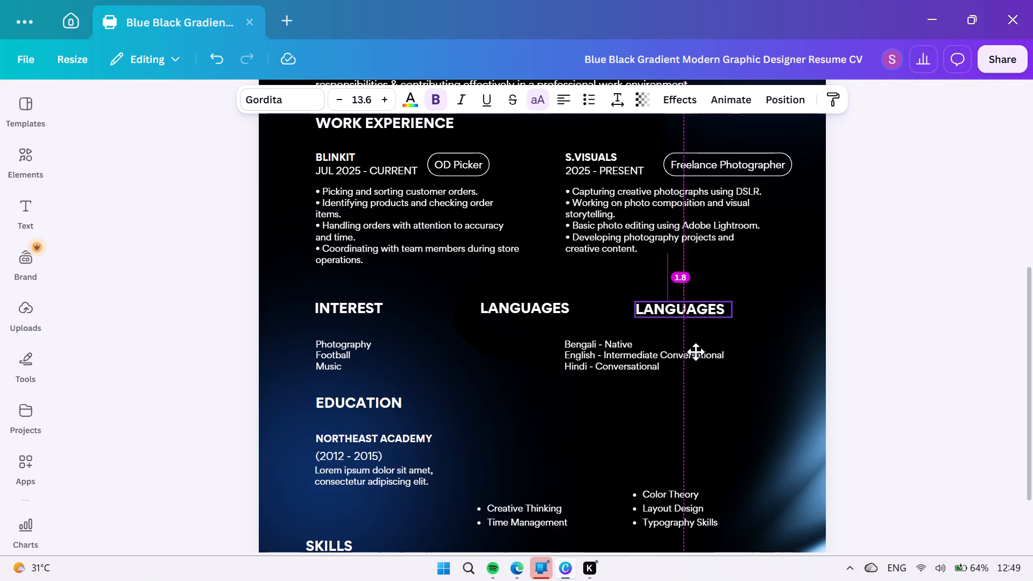
drag(696, 352, 696, 348)
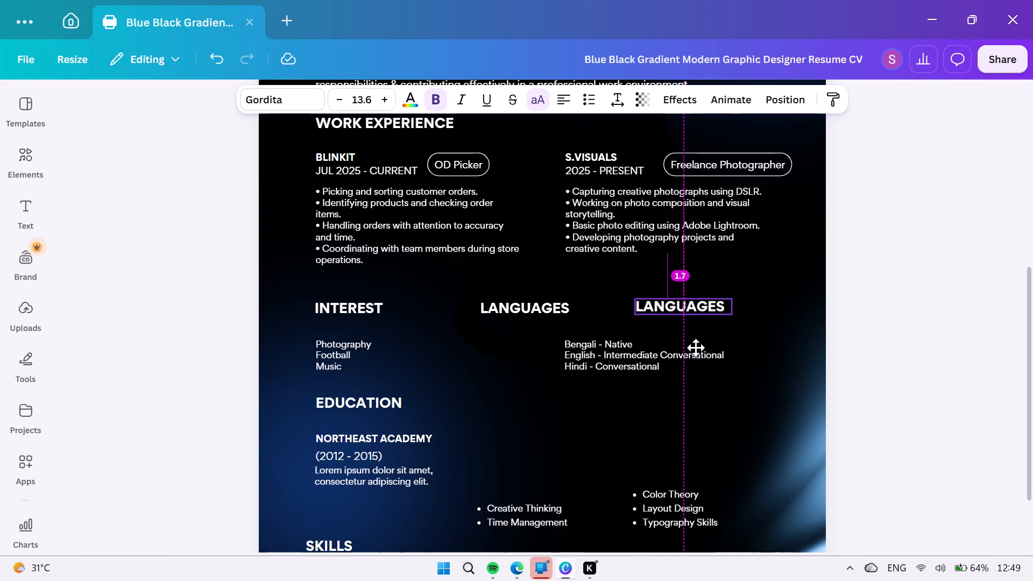
drag(696, 348, 696, 350)
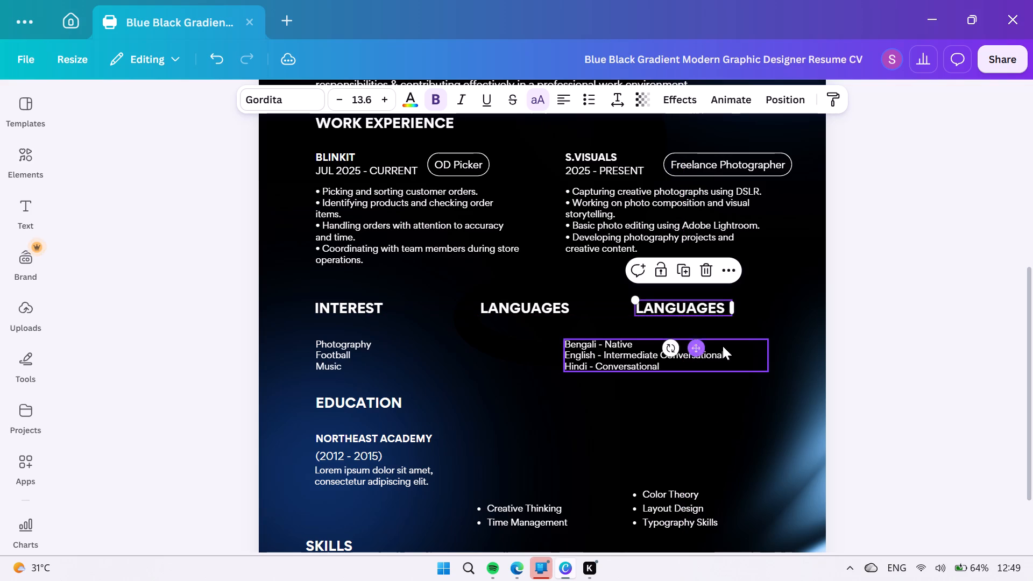
click(755, 317)
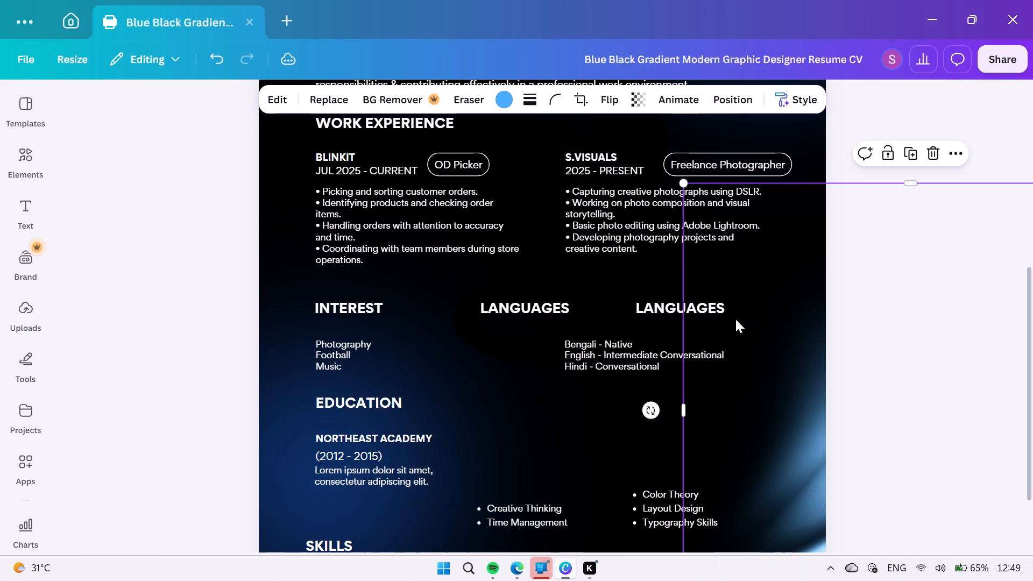
Nudge the original LANGUAGES heading slightly toward INTEREST so it sits evenly between the two outer headings on the same level.
click(542, 311)
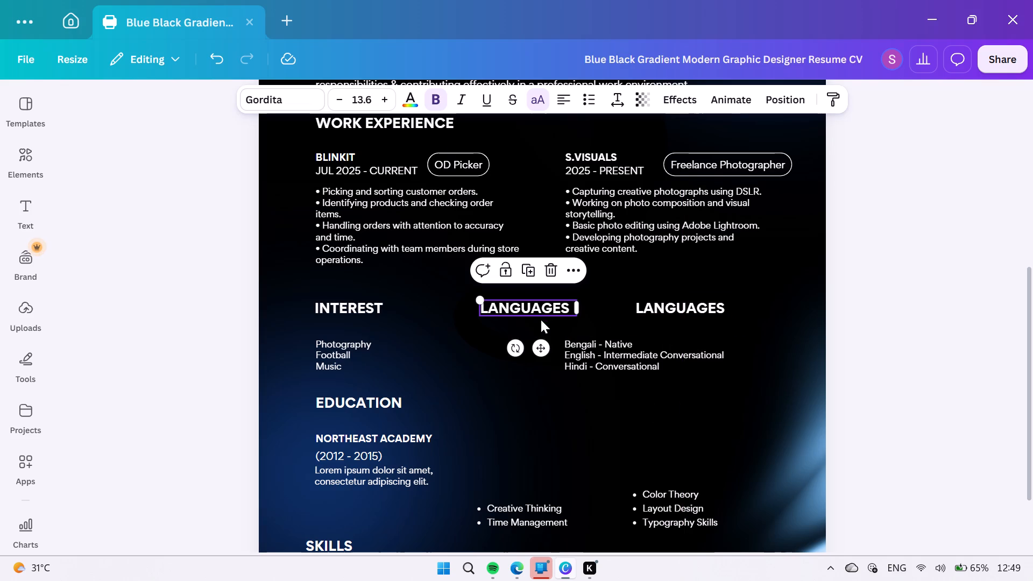
drag(540, 349, 533, 350)
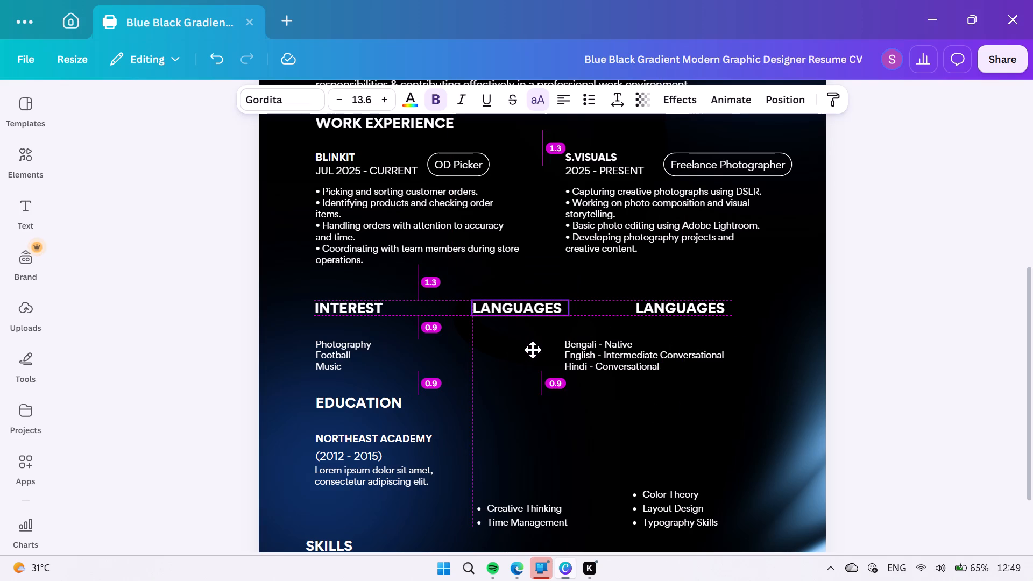
drag(533, 350, 529, 349)
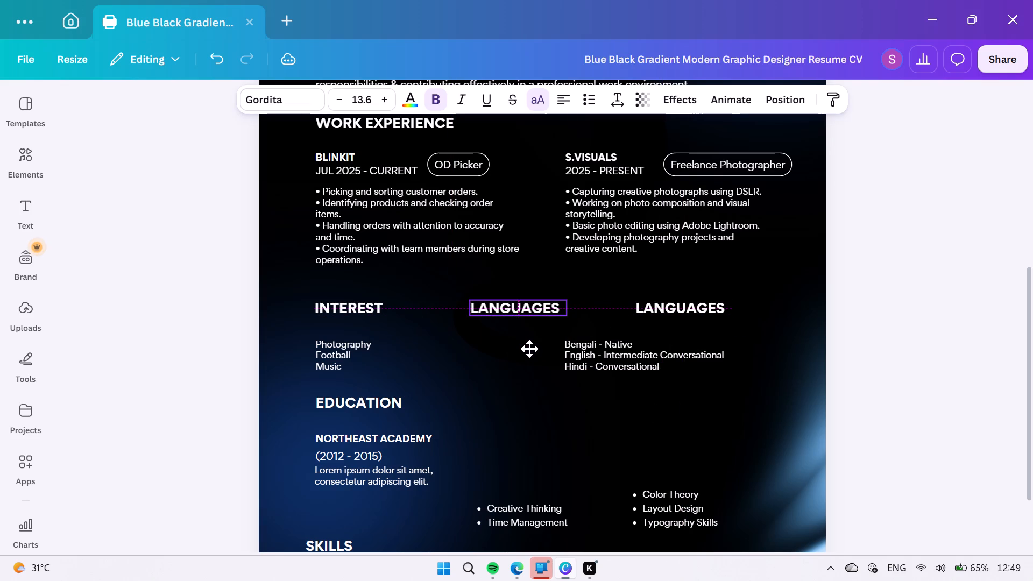
drag(529, 349, 530, 348)
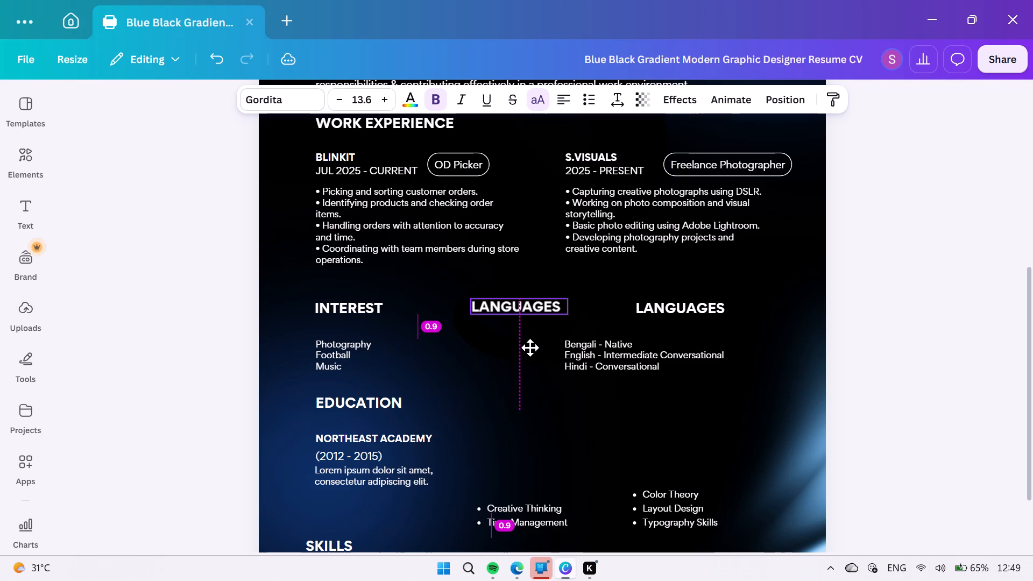
drag(530, 348, 530, 350)
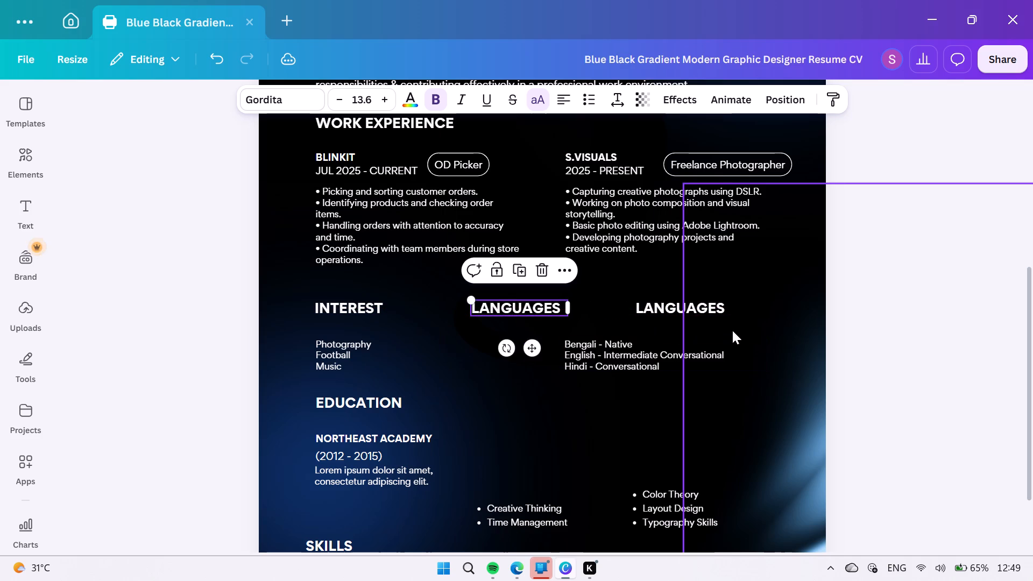
click(733, 330)
Move the Bengali, English and Hindi list beneath the middle LANGUAGES heading, left-aligned with it and level with the interests list.
click(634, 360)
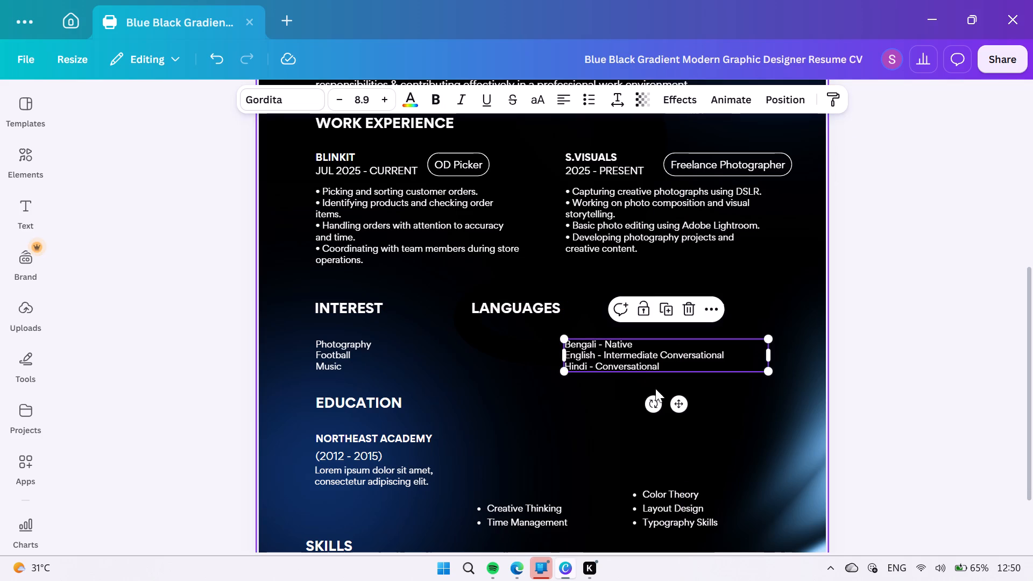
drag(682, 402, 647, 399)
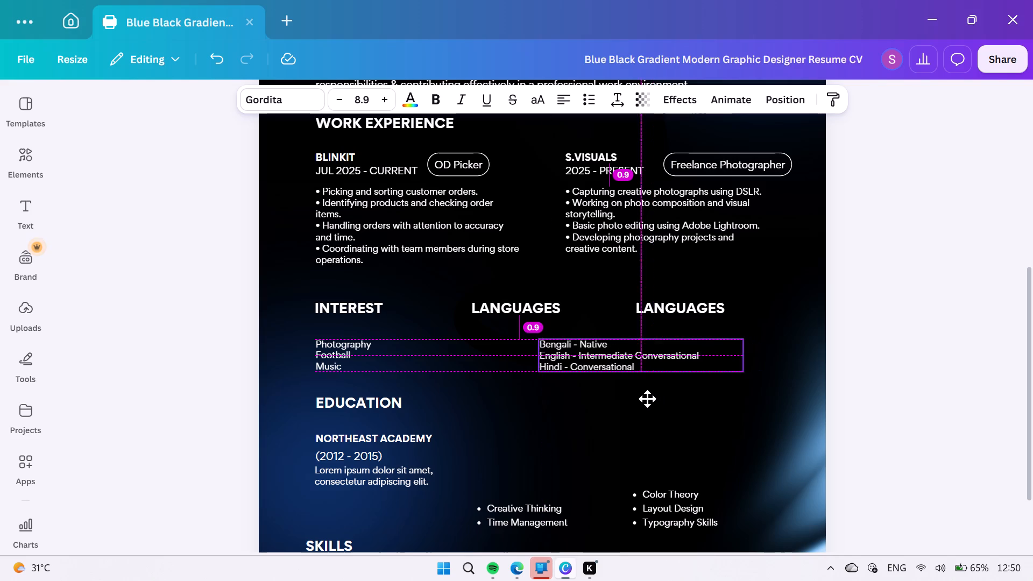
drag(647, 399, 573, 404)
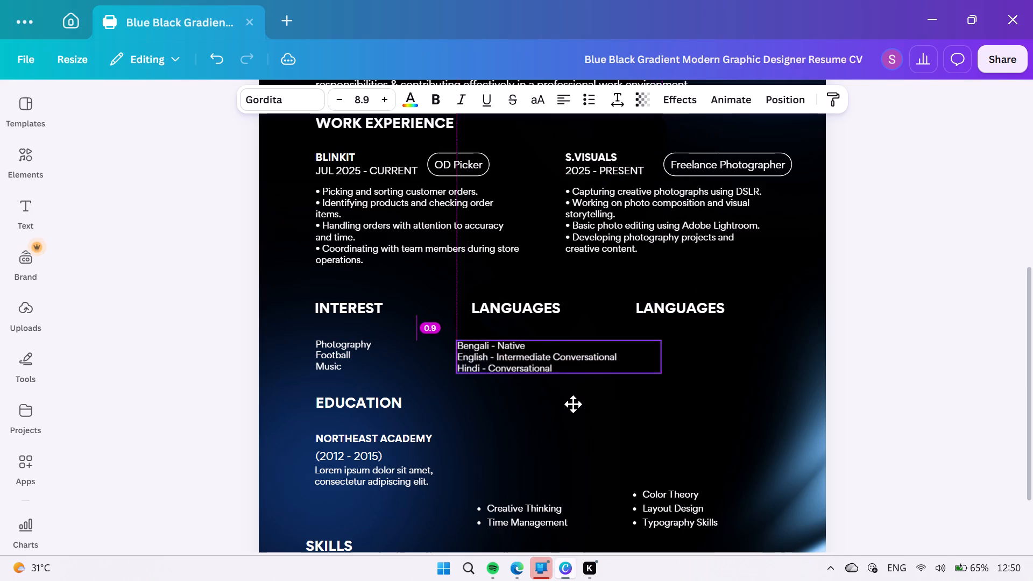
drag(573, 404, 569, 402)
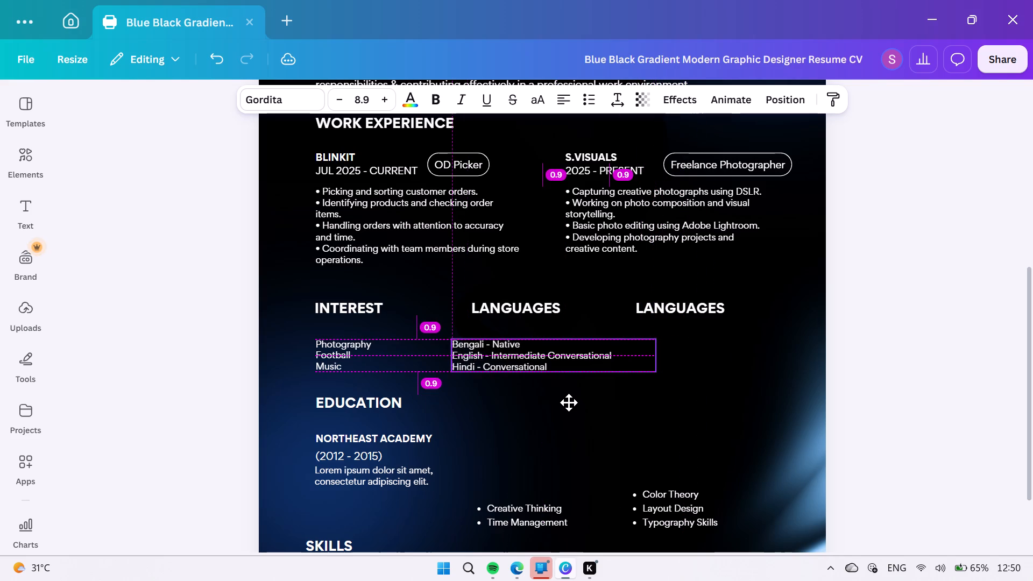
drag(569, 402, 582, 400)
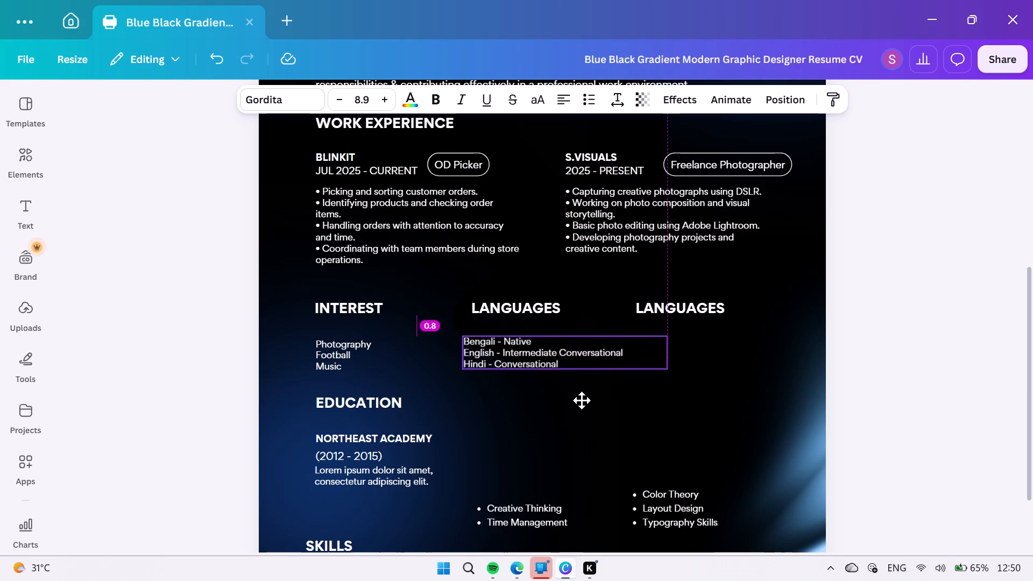
drag(582, 400, 588, 402)
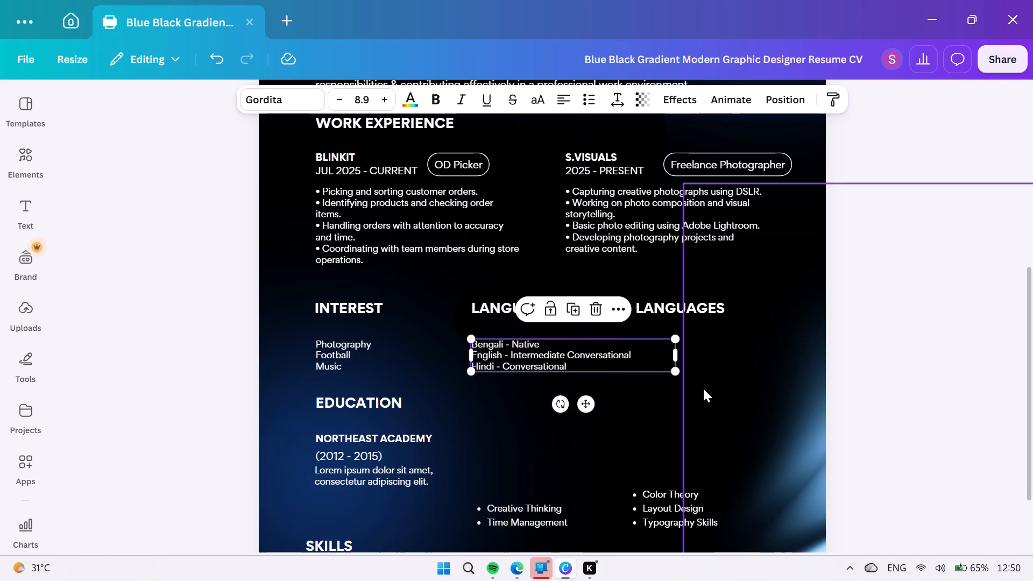
Narrow the Bengali, English and Hindi text box to about 6.1 wide, keeping each language on one line.
click(673, 347)
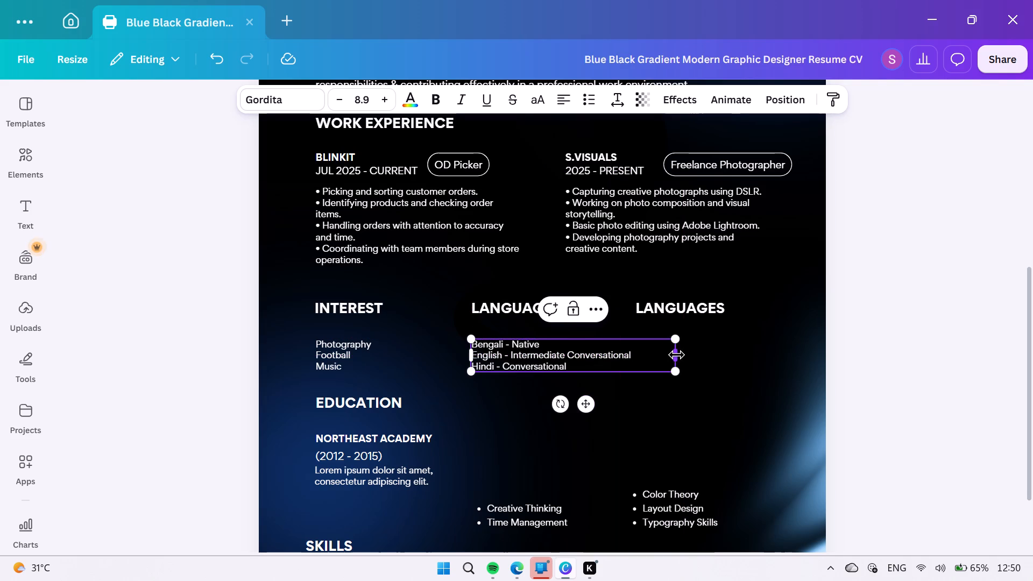
drag(676, 355, 636, 356)
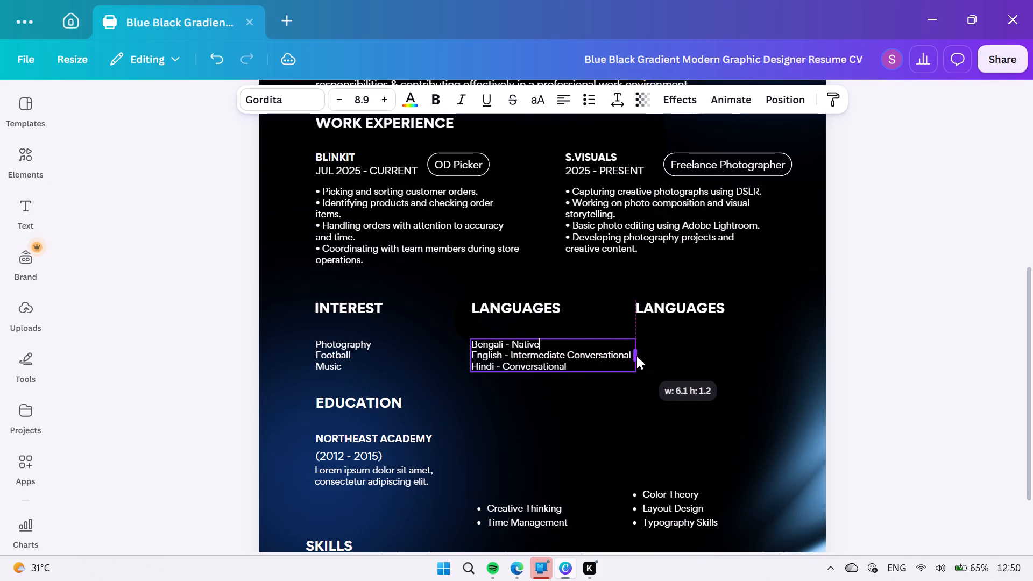
drag(636, 356, 624, 358)
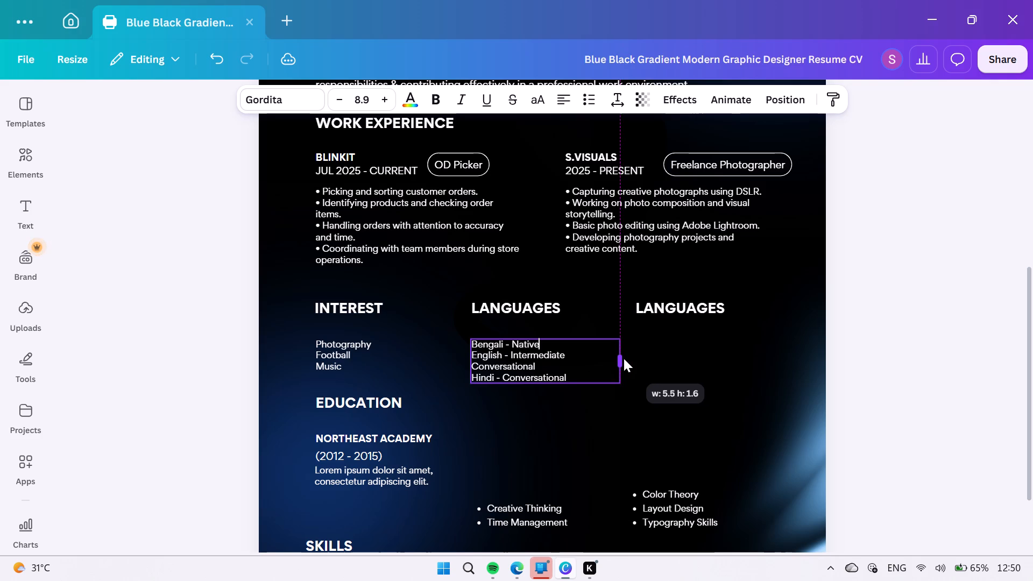
drag(624, 358, 622, 359)
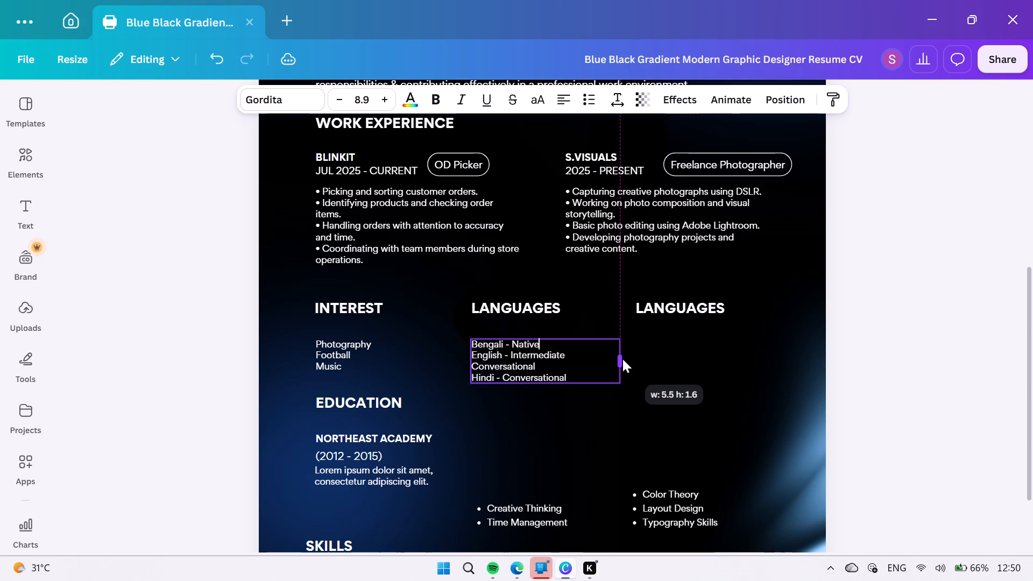
drag(622, 359, 634, 359)
Shift the third heading, the duplicate LANGUAGES, further from the middle heading so it clears the language list's width.
click(676, 308)
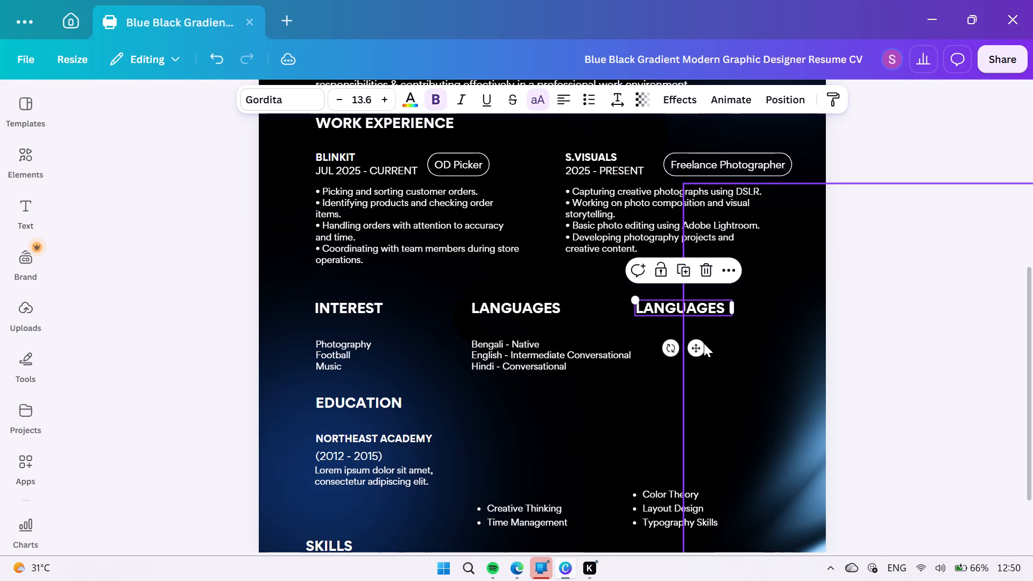
drag(696, 348, 701, 348)
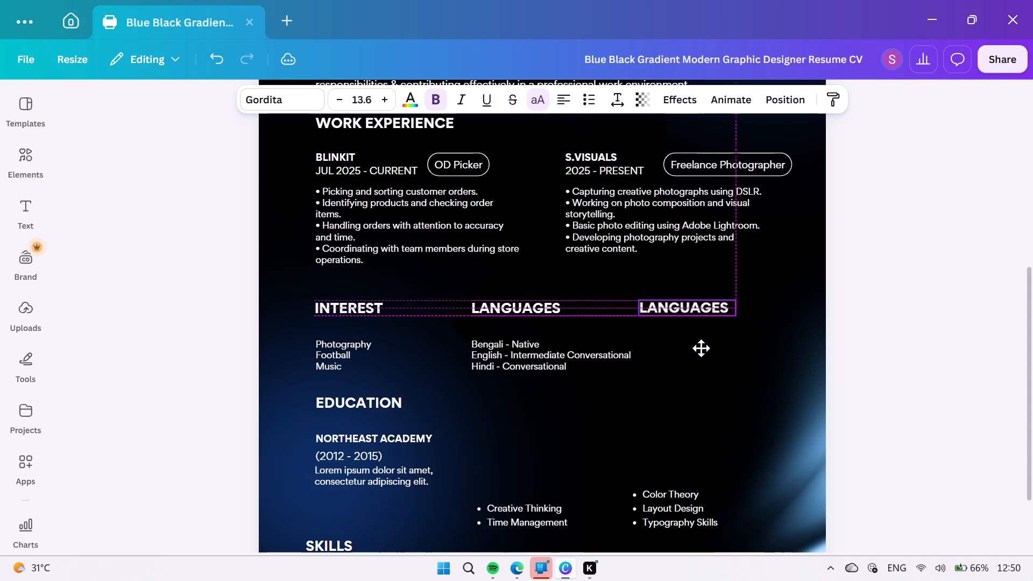
drag(701, 348, 704, 348)
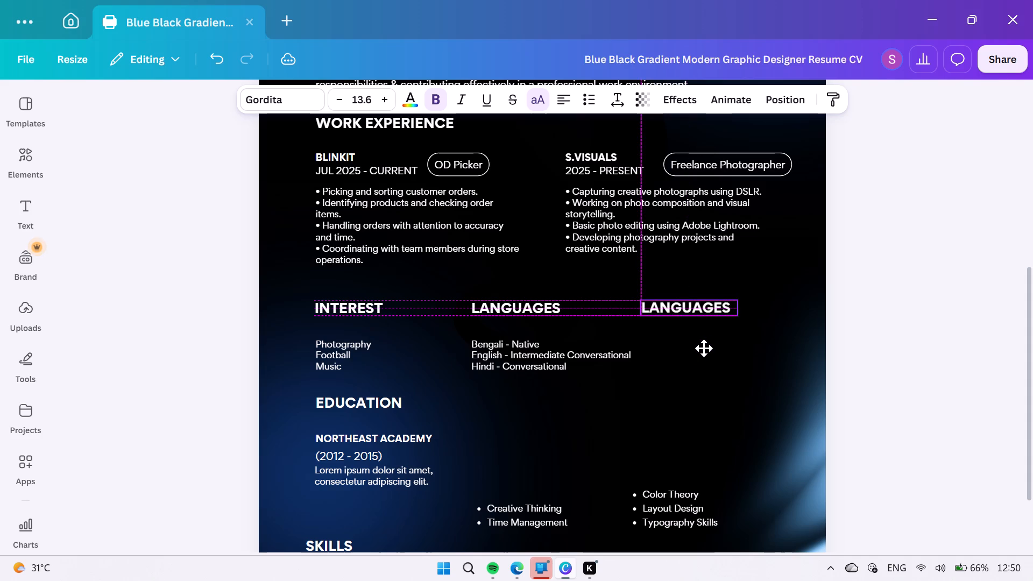
drag(704, 348, 725, 347)
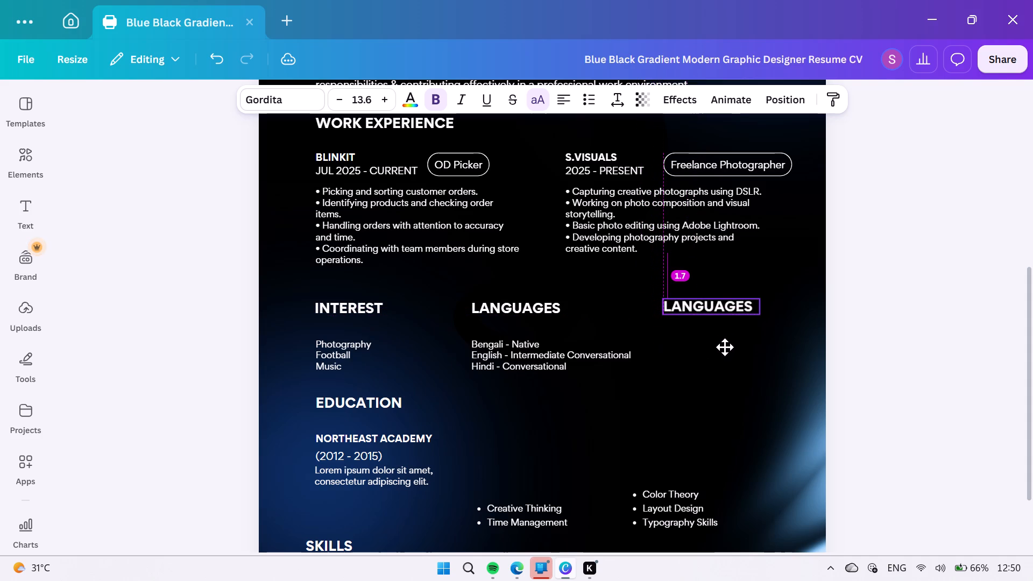
drag(725, 347, 730, 347)
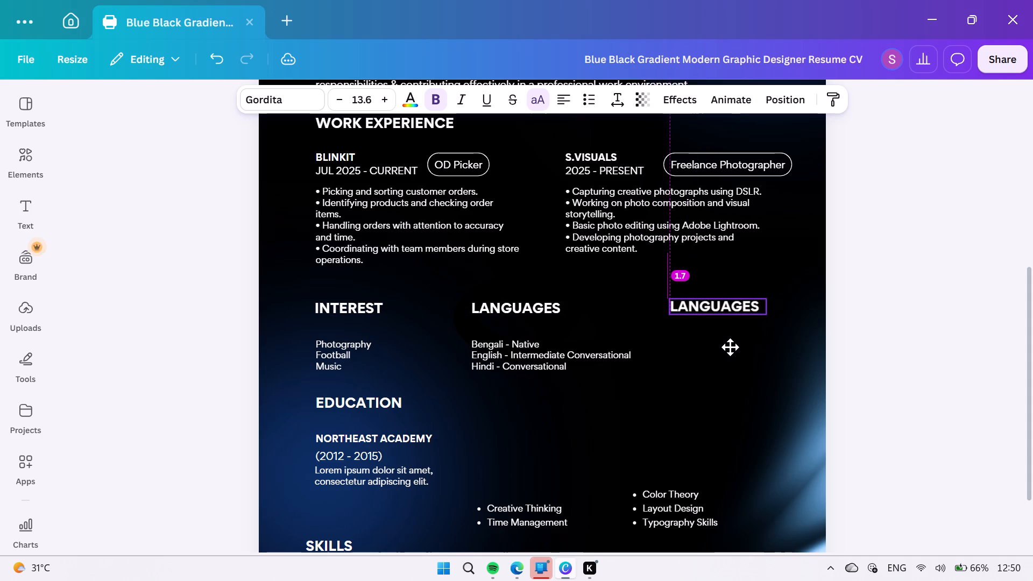
drag(730, 347, 727, 347)
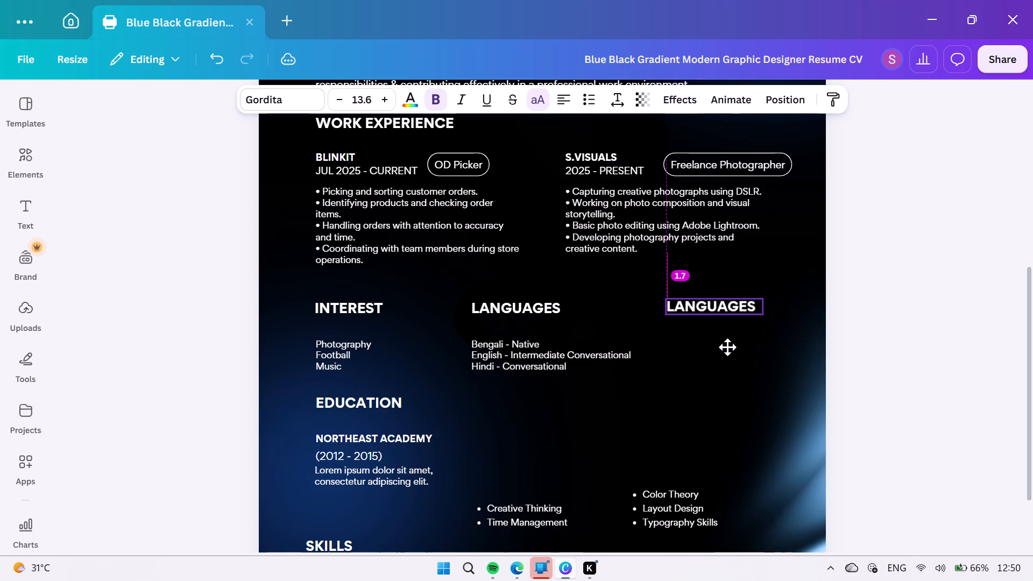
drag(727, 347, 729, 347)
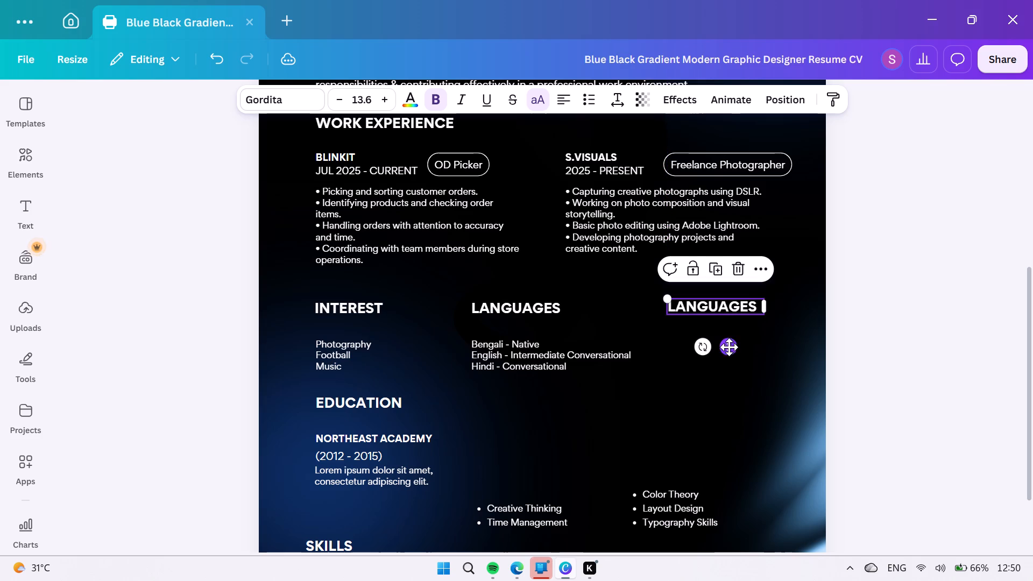
click(710, 410)
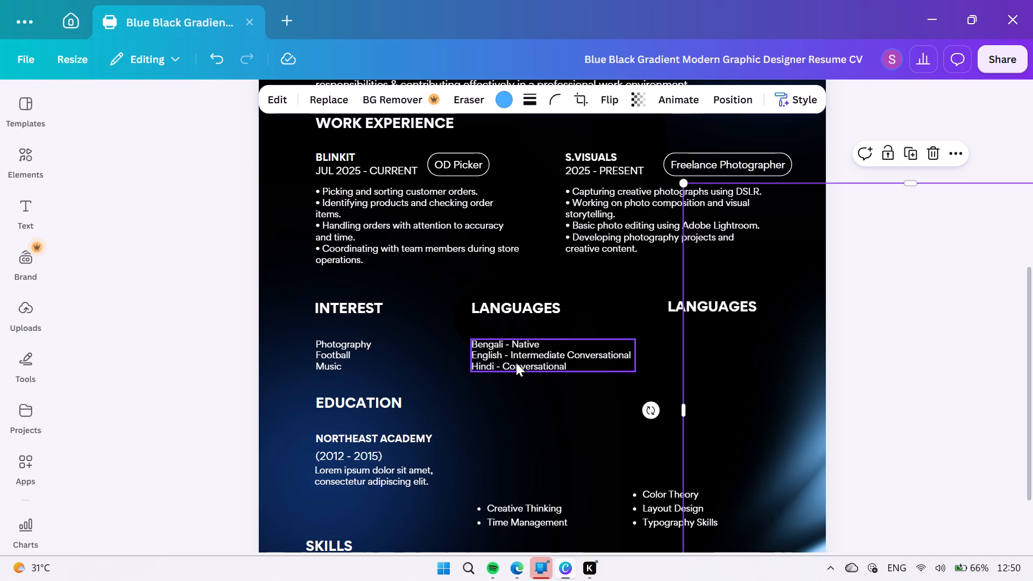
Replace the third heading's text with SKILLS.
click(730, 299)
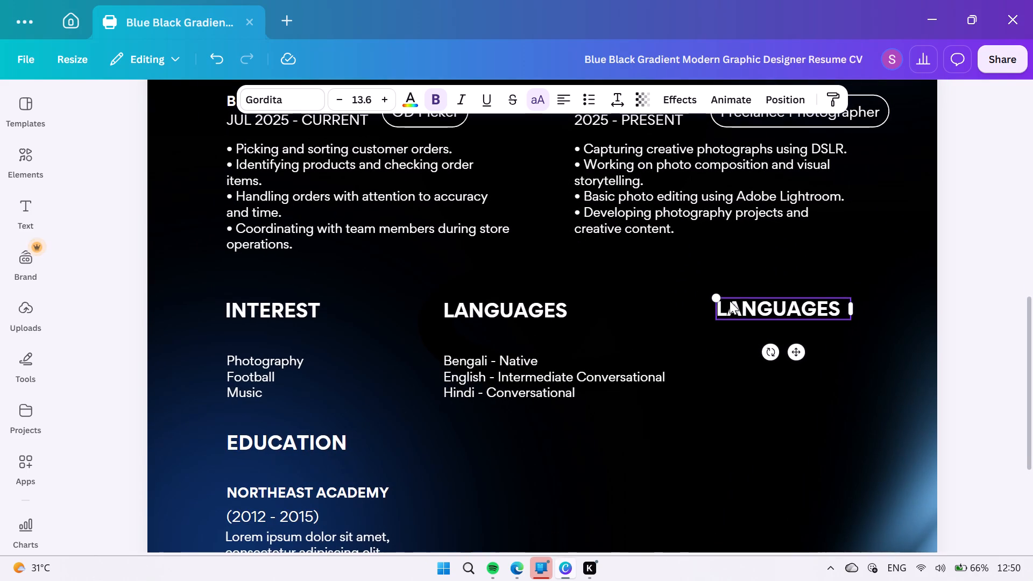
double_click(730, 301)
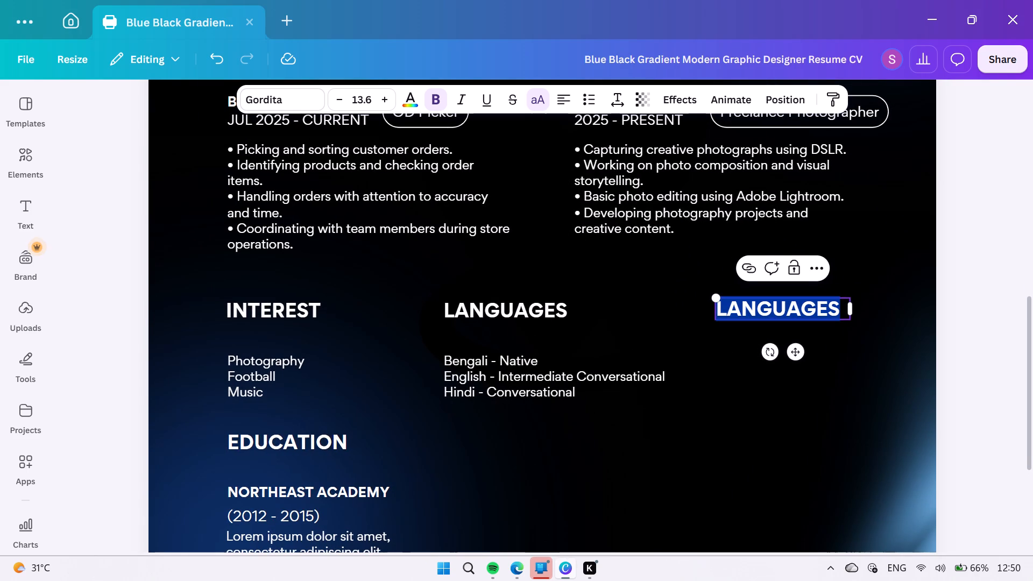
text(skills)
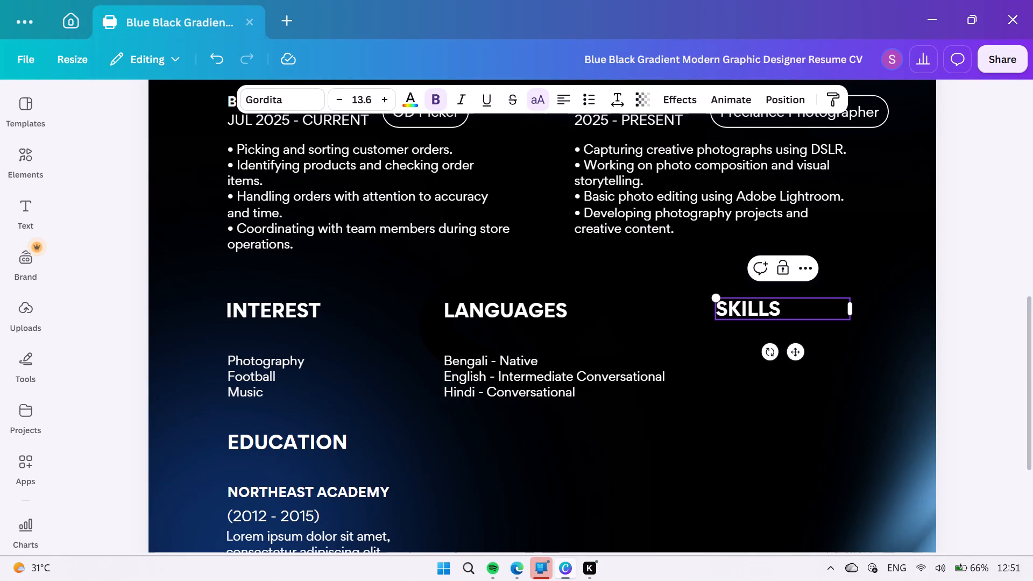
click(618, 387)
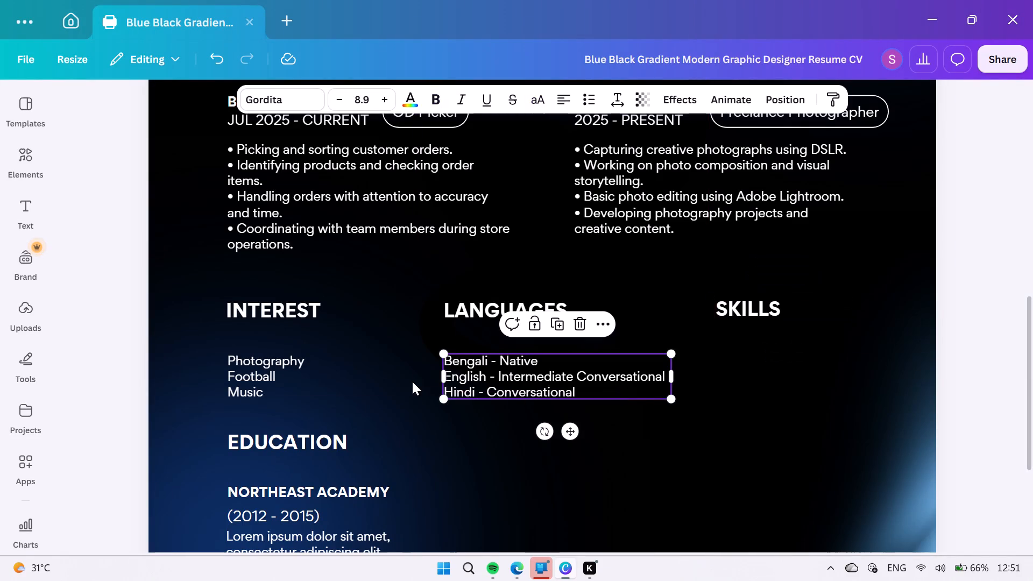
Duplicate the Photography, Football and Music list and place the copy beneath SKILLS, left-aligned with it and level with the other lists.
click(280, 389)
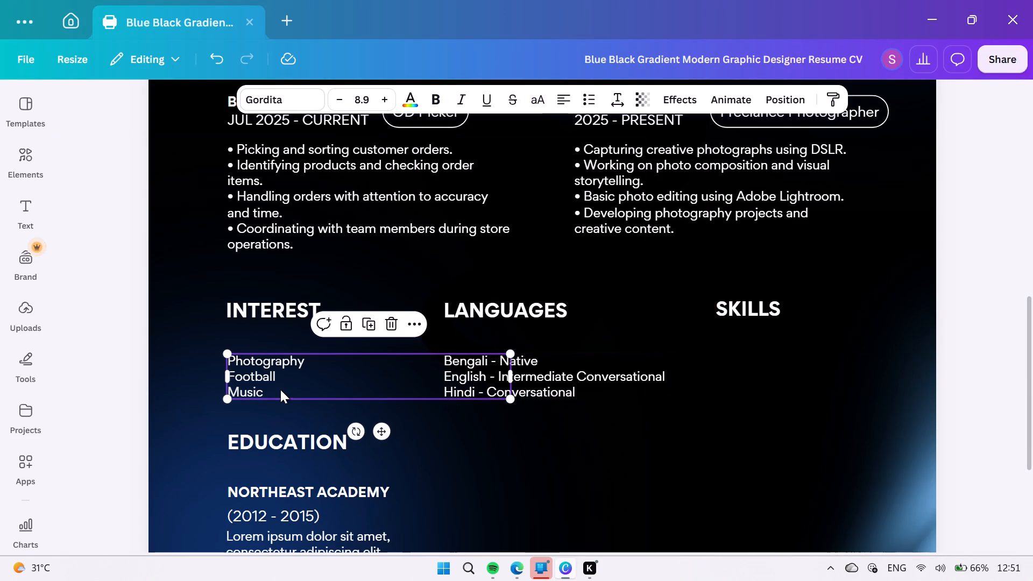
click(369, 321)
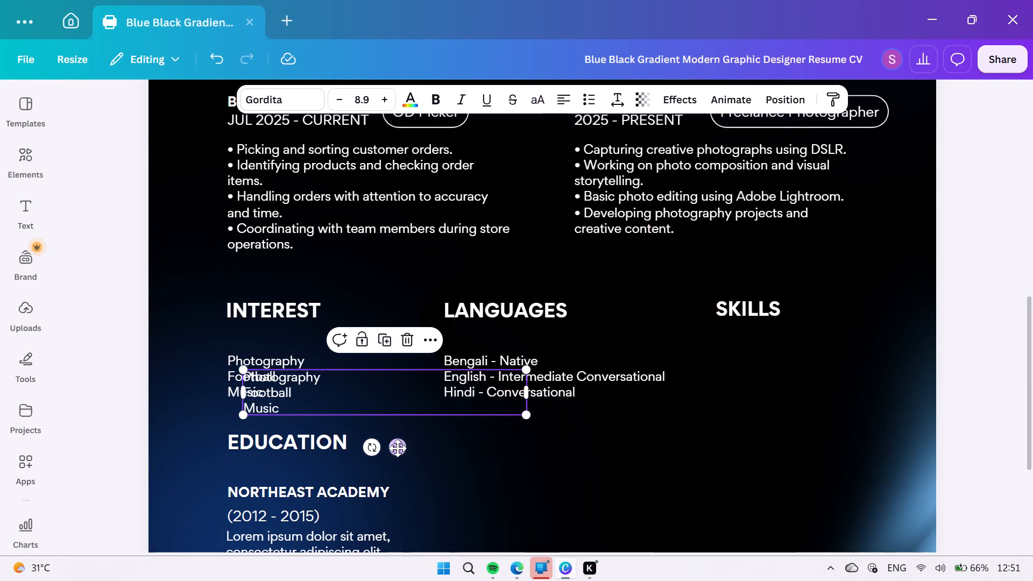
drag(398, 447, 870, 434)
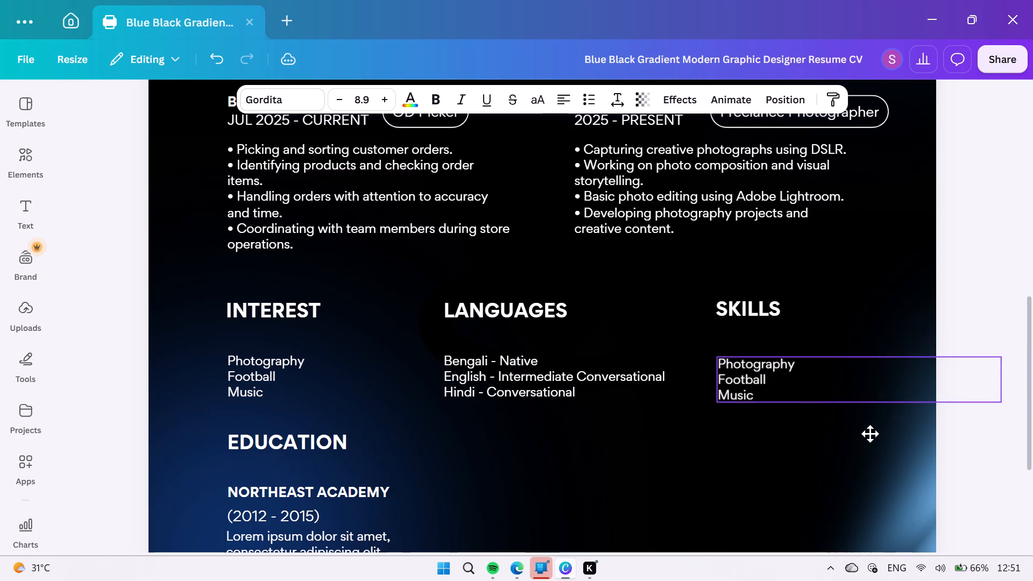
drag(870, 434, 873, 431)
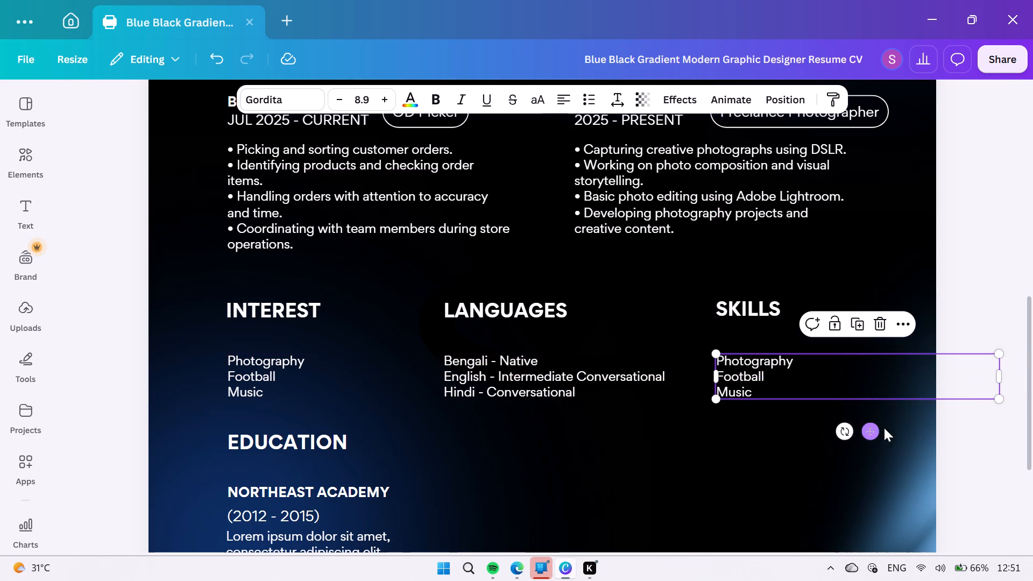
Narrow the copied list's text box under SKILLS to about 3.6 wide, matching the SKILLS heading box.
drag(1001, 375, 992, 380)
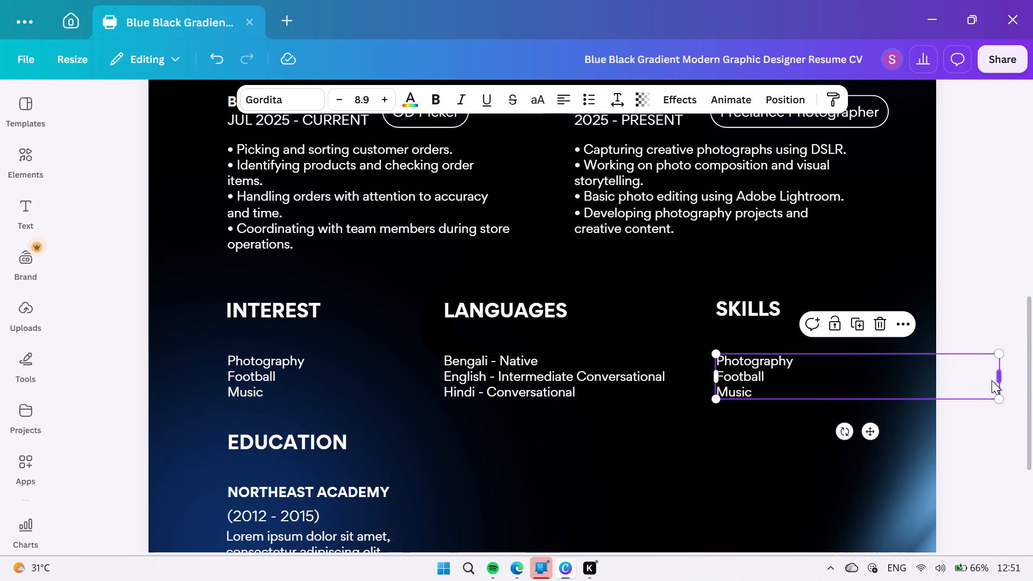
drag(992, 380, 870, 381)
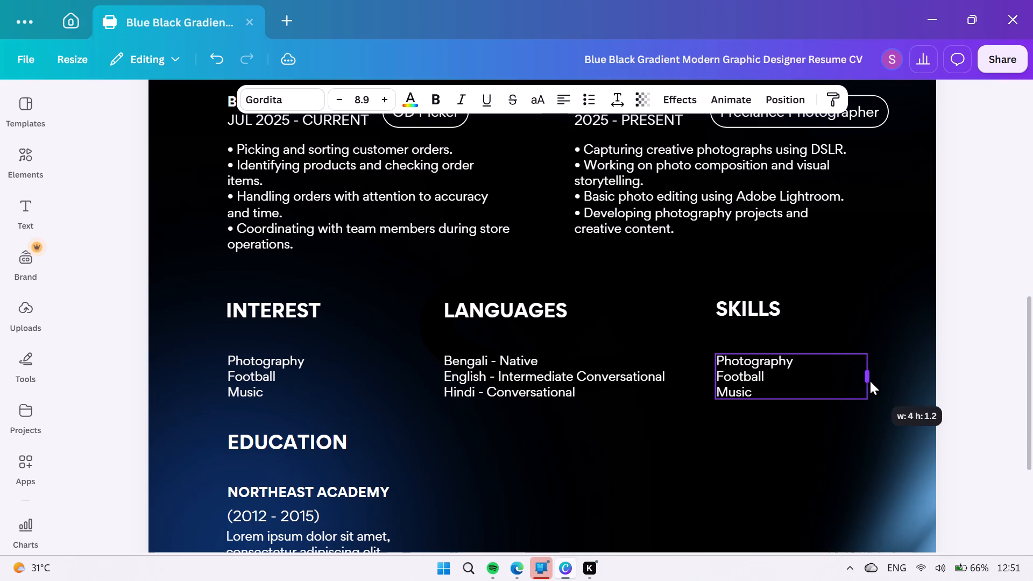
drag(870, 381, 851, 384)
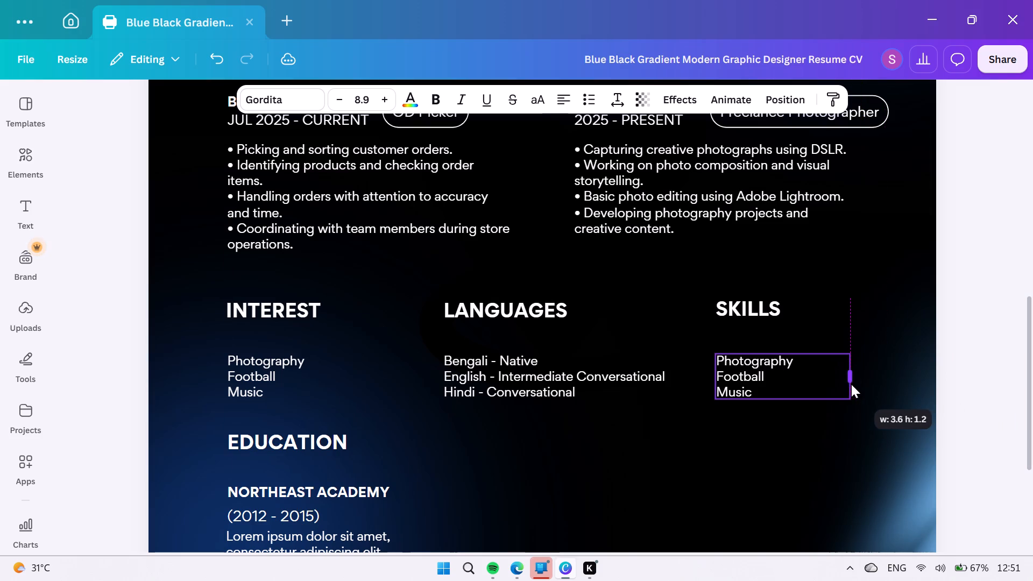
drag(851, 384, 849, 384)
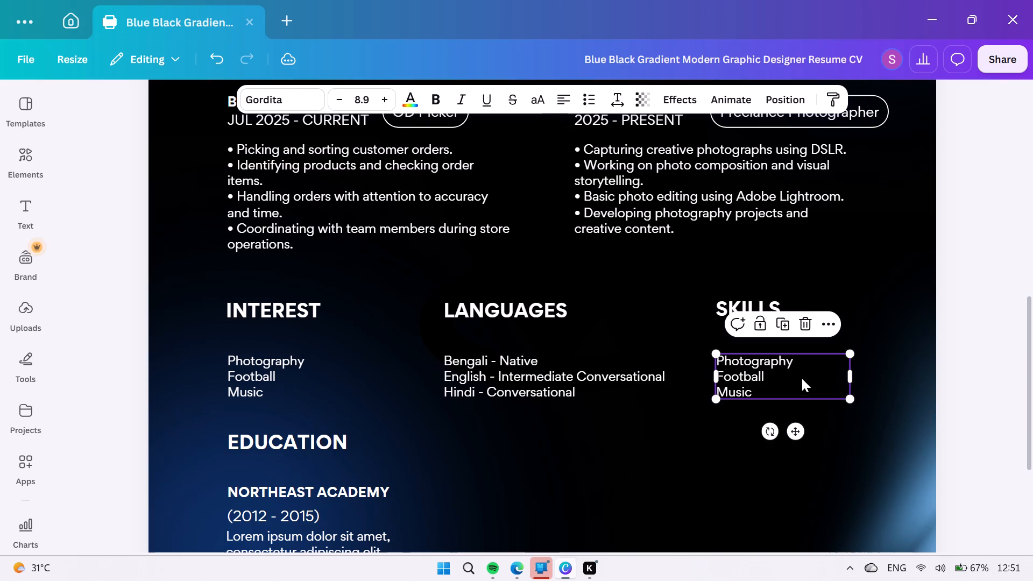
Replace Photography in the list under SKILLS with "Order Picking & Handling".
double_click(791, 359)
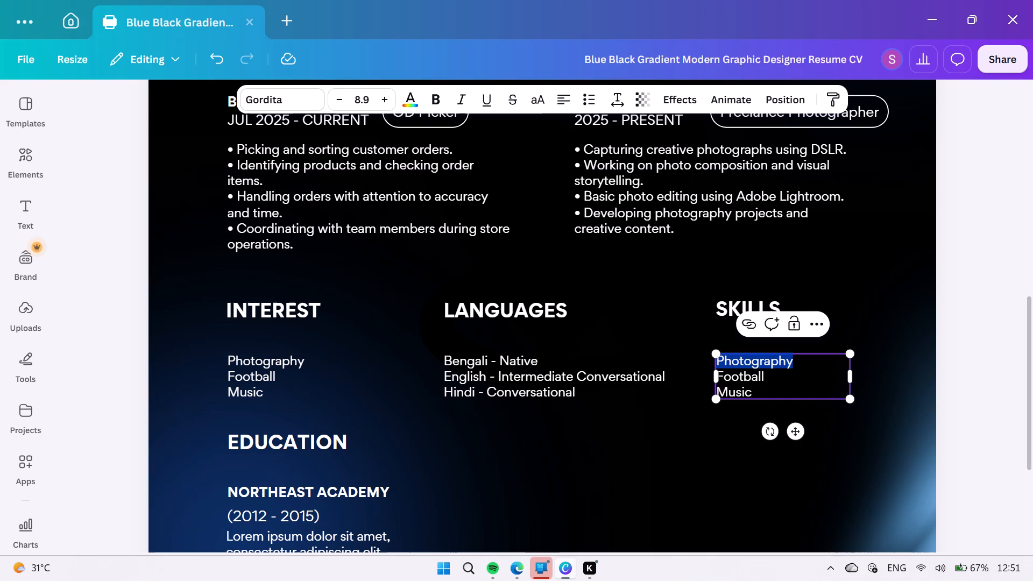
key(shift+o)
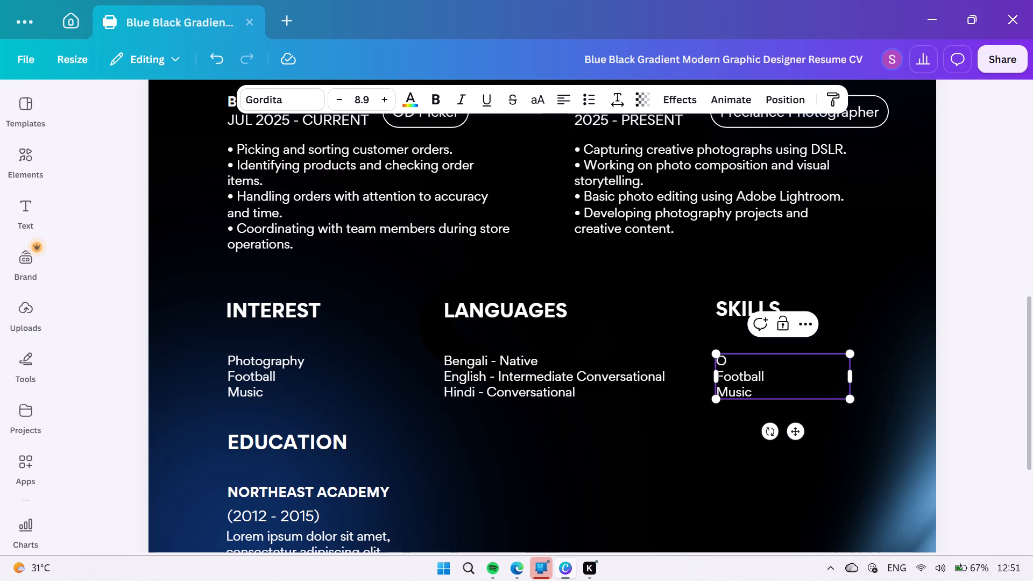
text(rder)
key(space)
text(Picking)
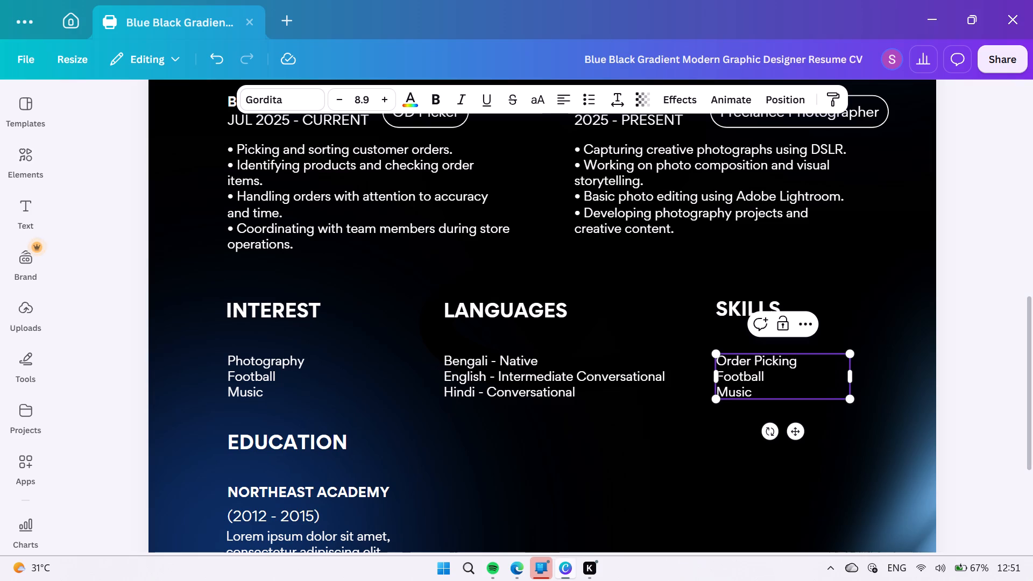
key(space)
text(&)
key(space)
text(Handl)
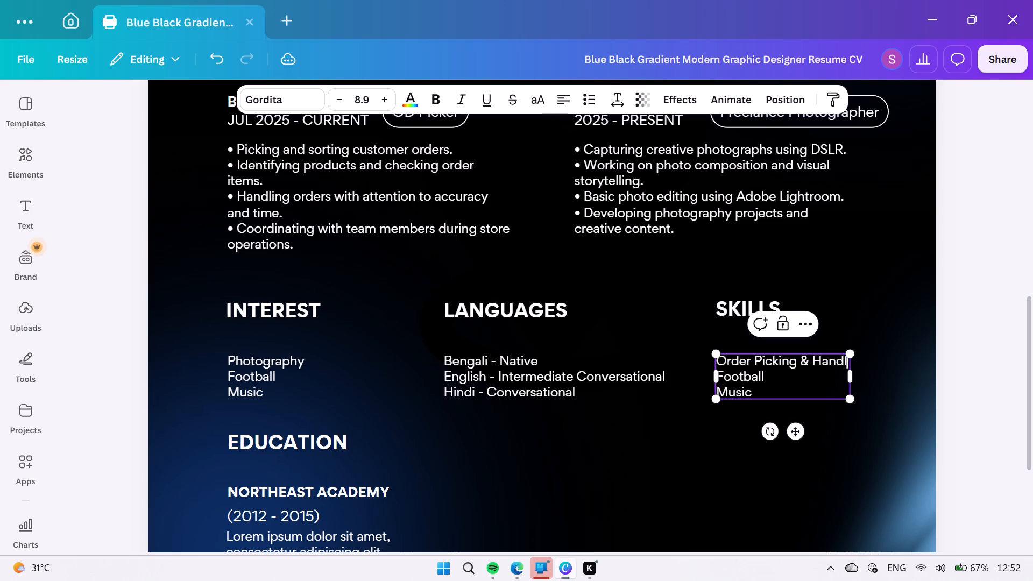
text(ing)
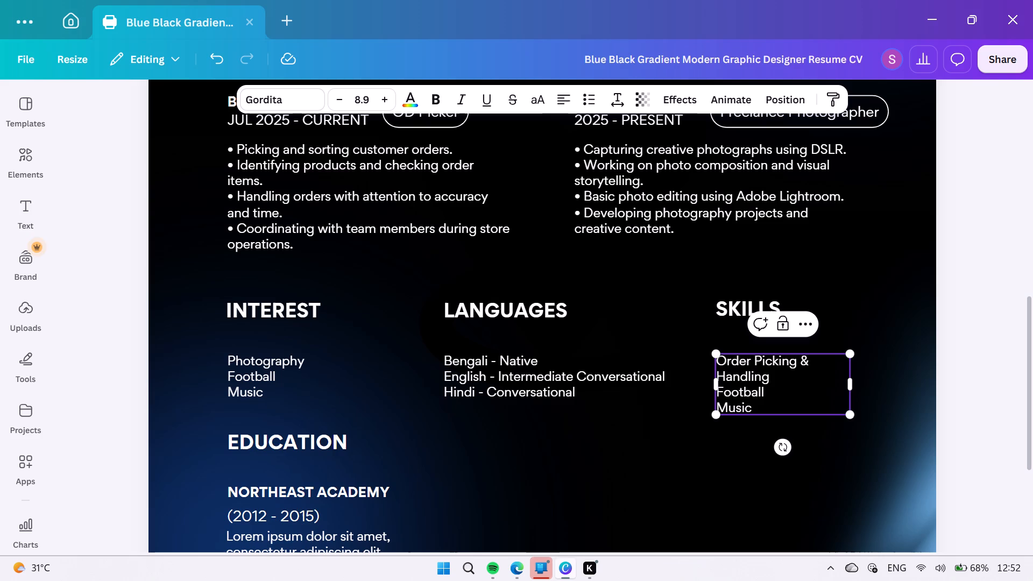
Replace Football in the list under SKILLS with "Product Identification".
double_click(766, 392)
drag(766, 392, 733, 395)
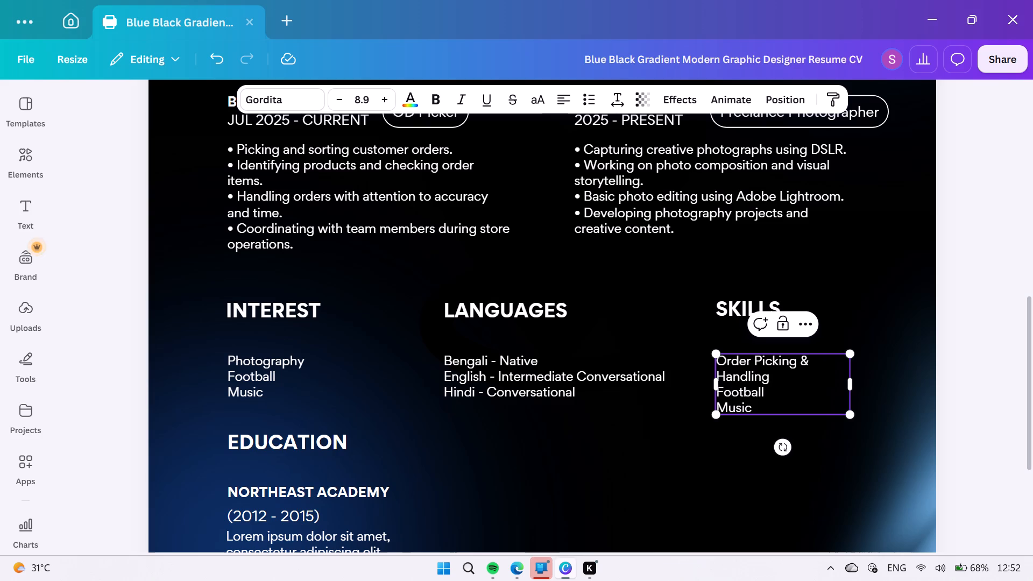
click(774, 394)
drag(773, 394, 712, 393)
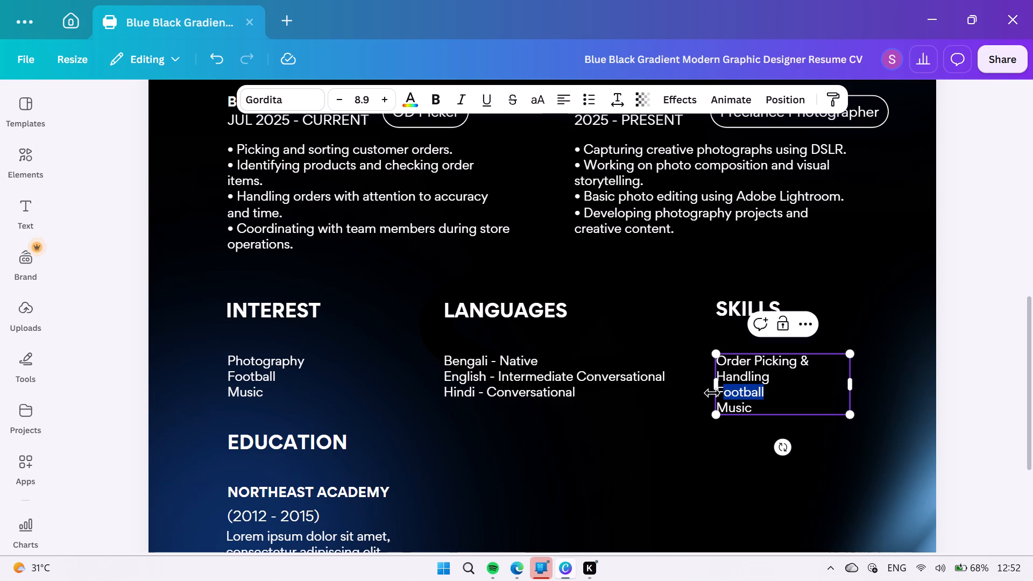
drag(712, 393, 718, 393)
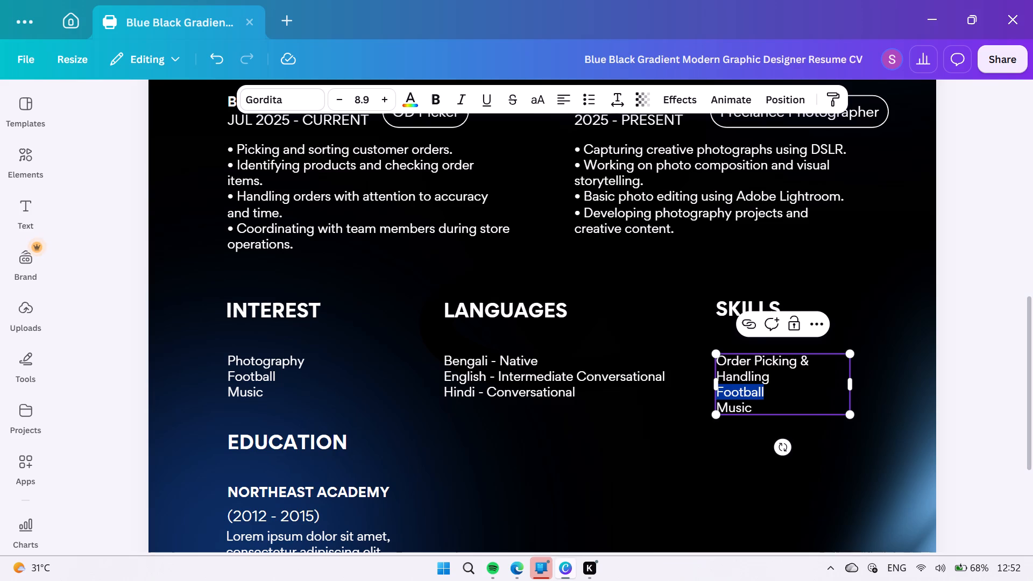
key(shift+p)
text(roduct)
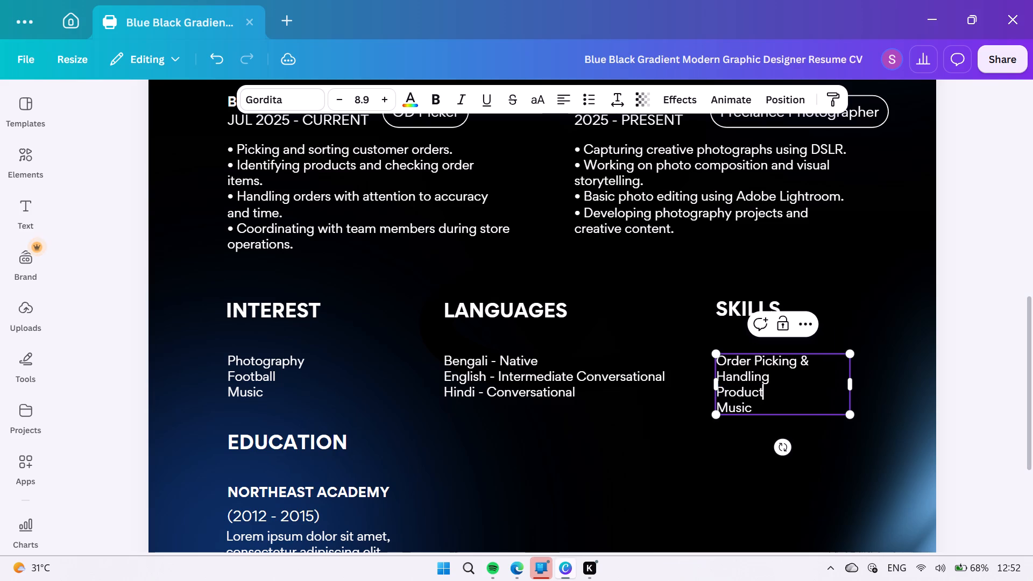
key(space)
text(Idento)
key(BackSpace)
text(ifi)
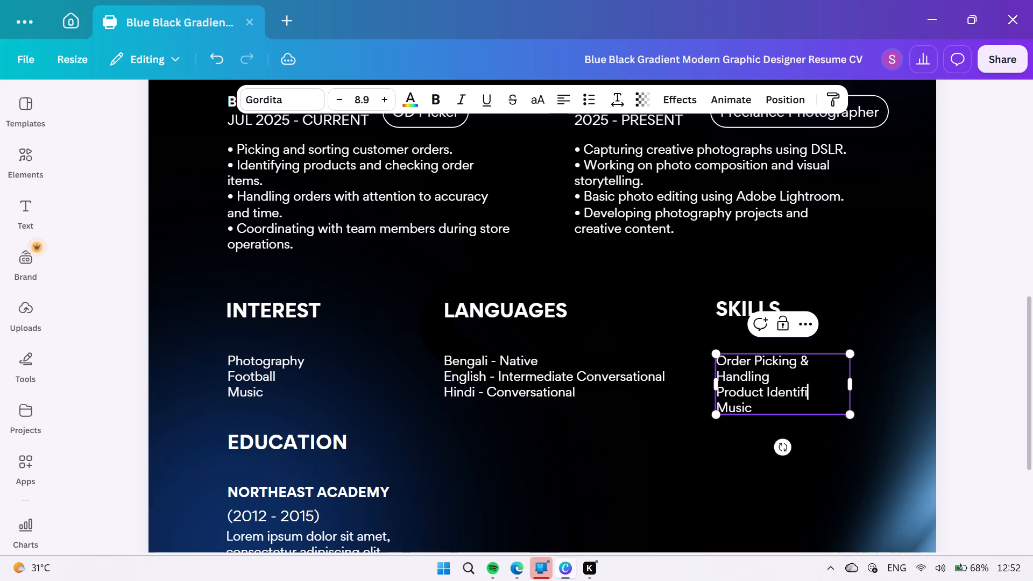
text(caation)
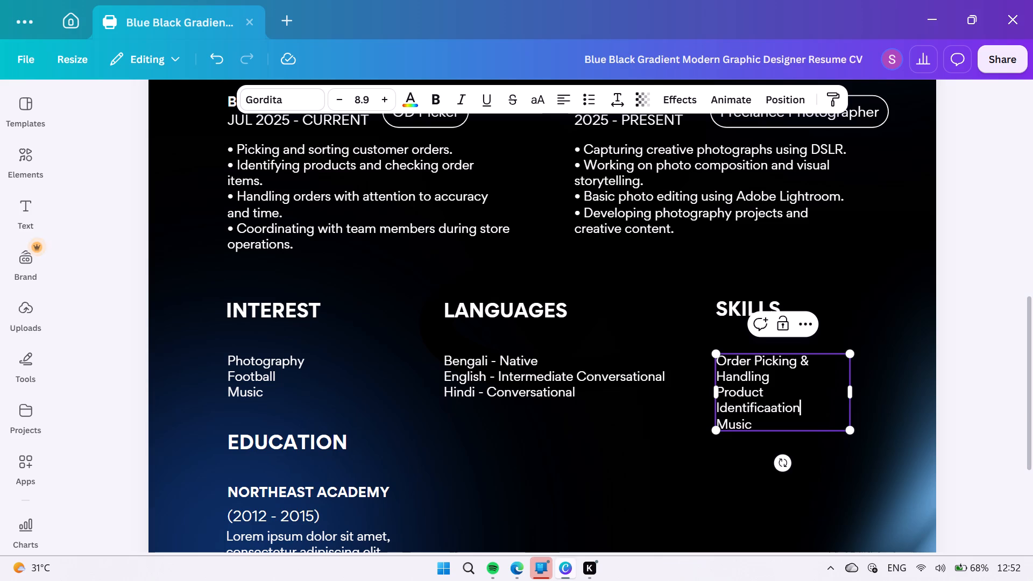
key(Left)
key(Left)
key(Left)
key(Left)
key(BackSpace)
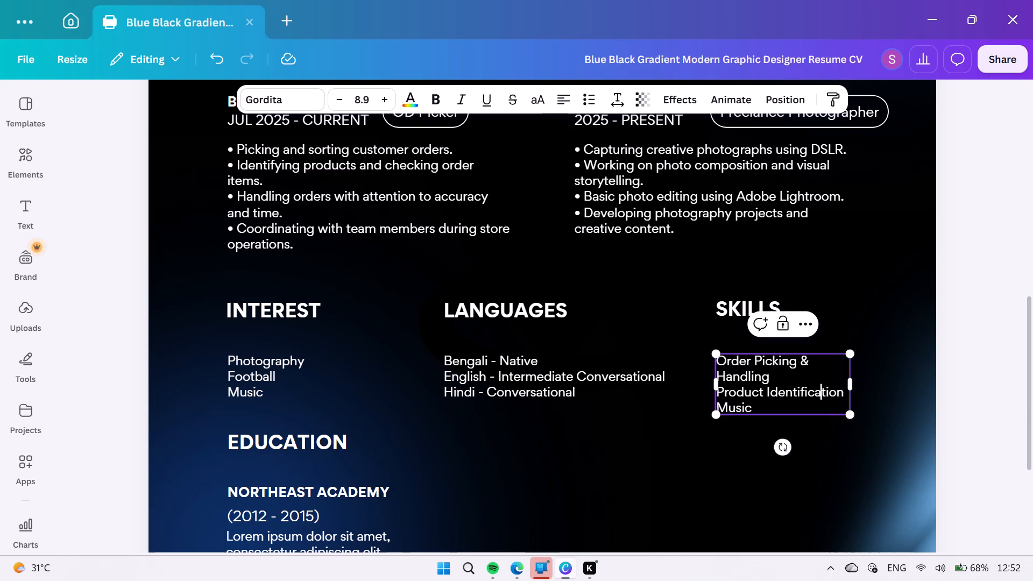
Select the Music entry in the list under SKILLS for replacement.
click(762, 408)
drag(762, 408, 751, 408)
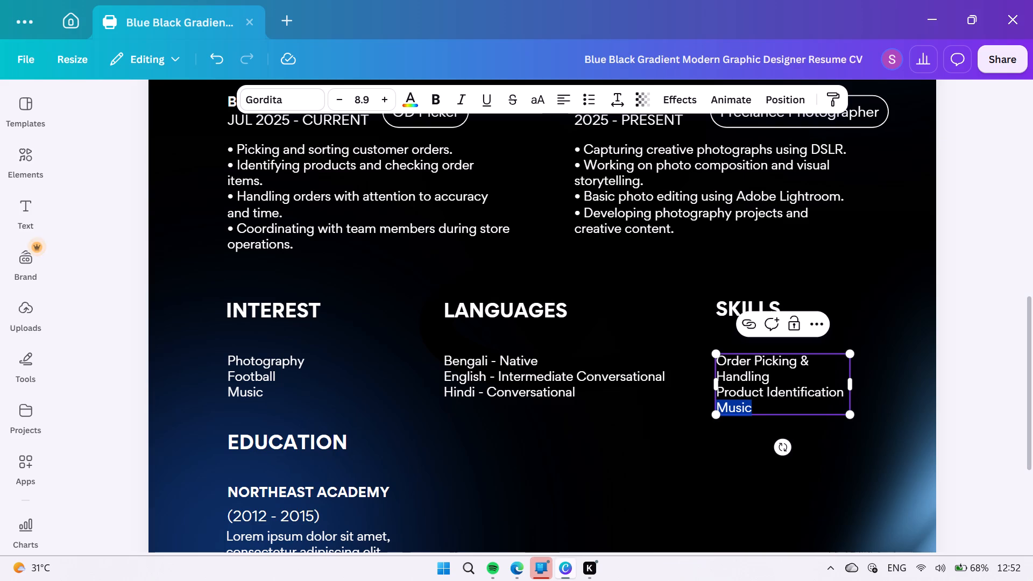
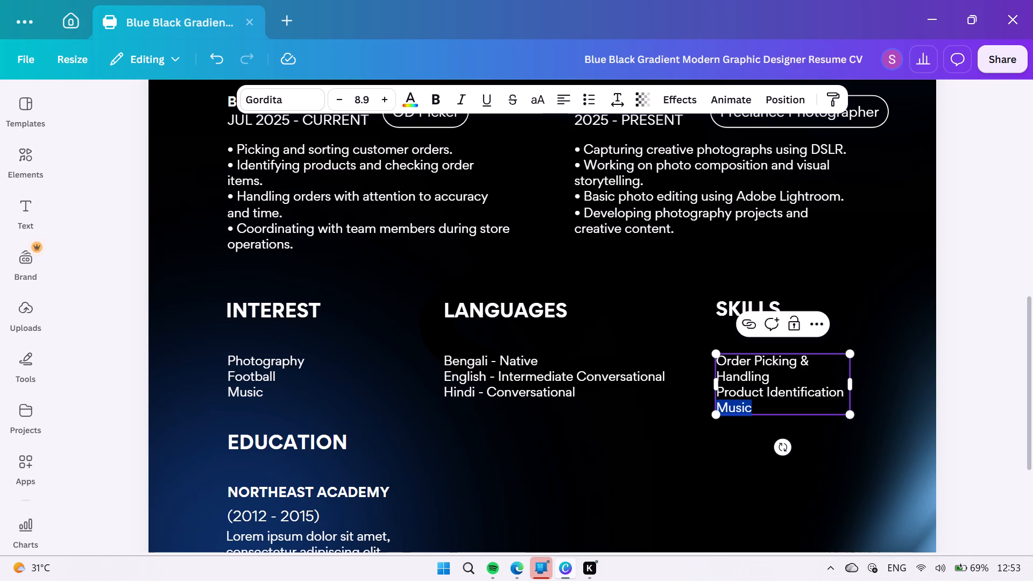
Replace the selected Music entry in the list under SKILLS with "Photo Composition & Editing".
text(Photo)
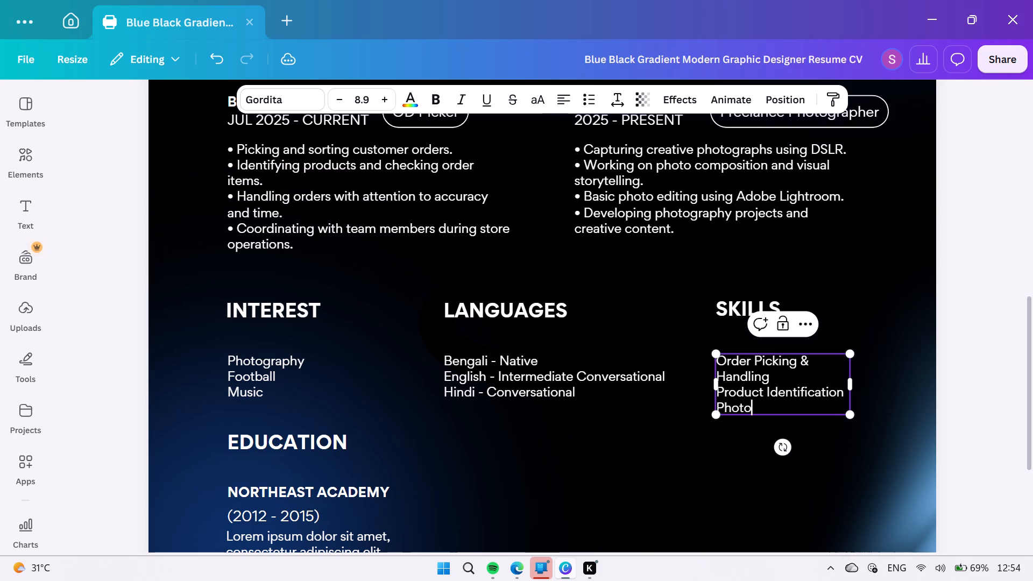
key(space)
key(shift+c)
text(ompo)
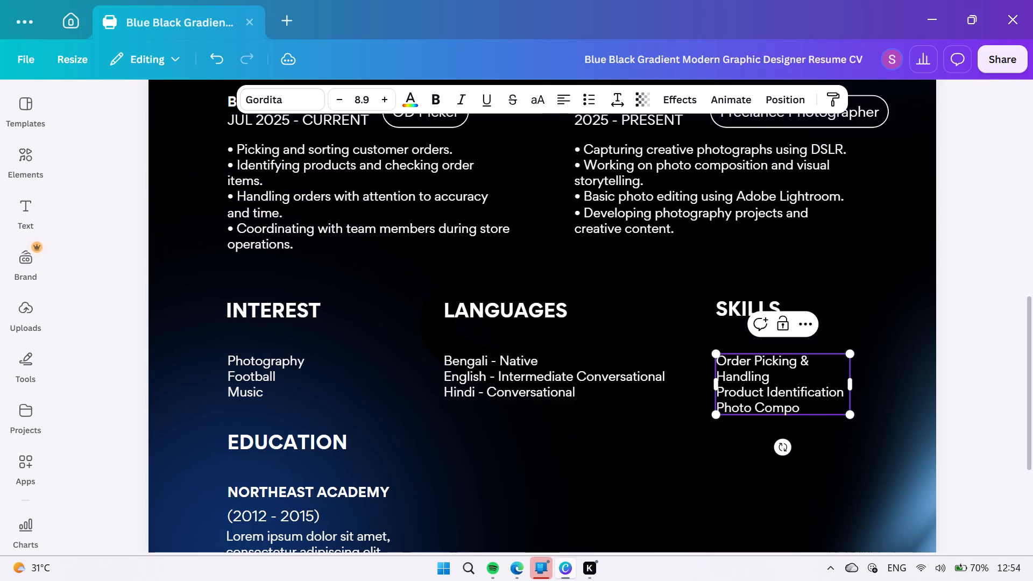
text(sition)
key(space)
key(shift+ampersand)
key(space)
text(Editing)
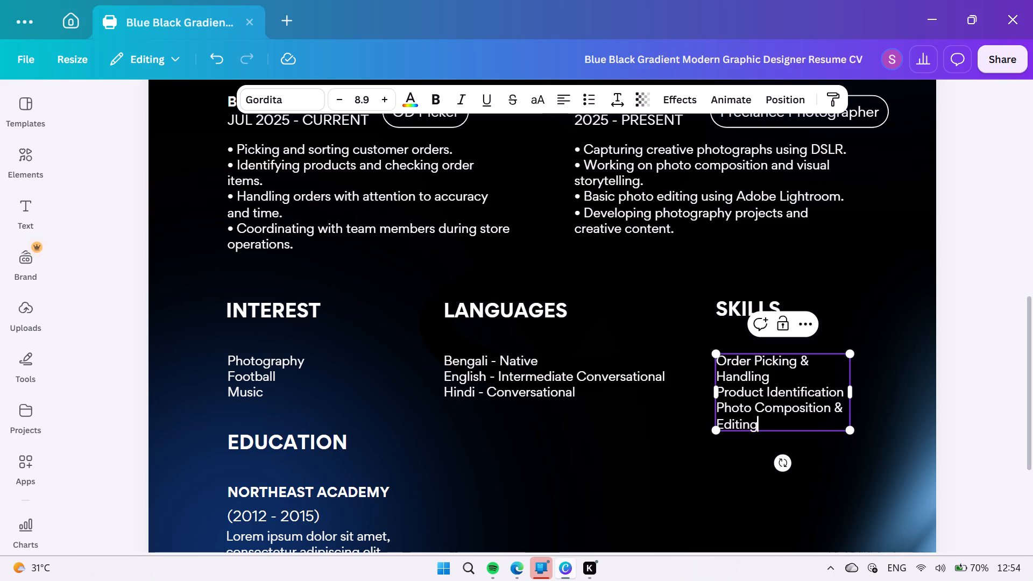
Add "Teamwork" and "Time Management" as separate lines at the end of the list under SKILLS.
key(Return)
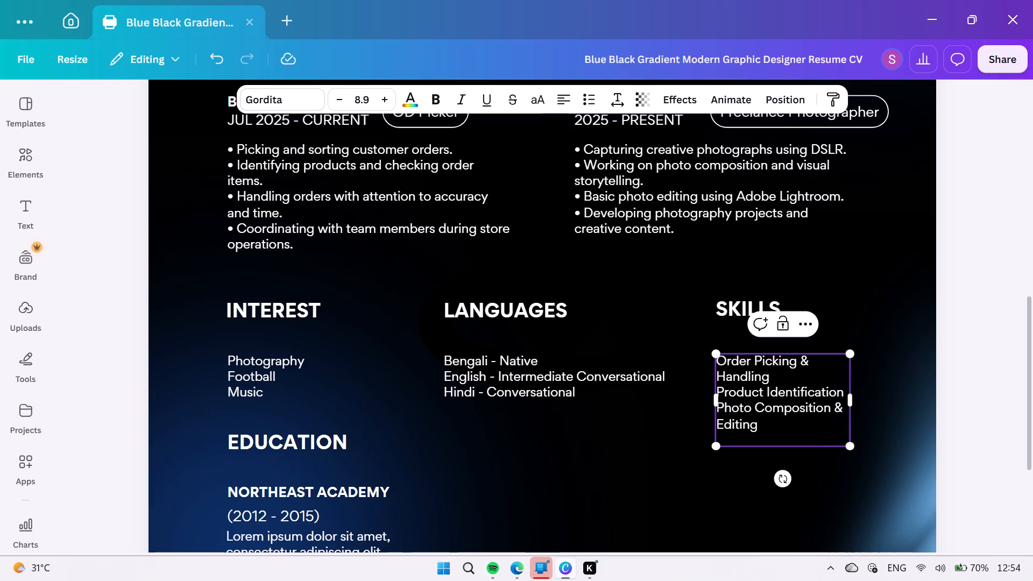
text(Teamwork)
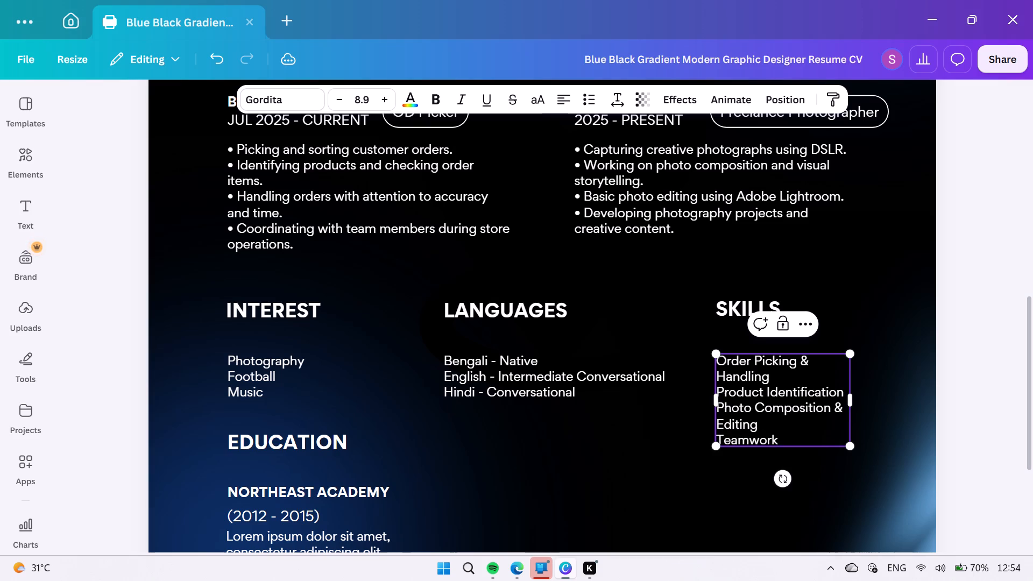
key(Return)
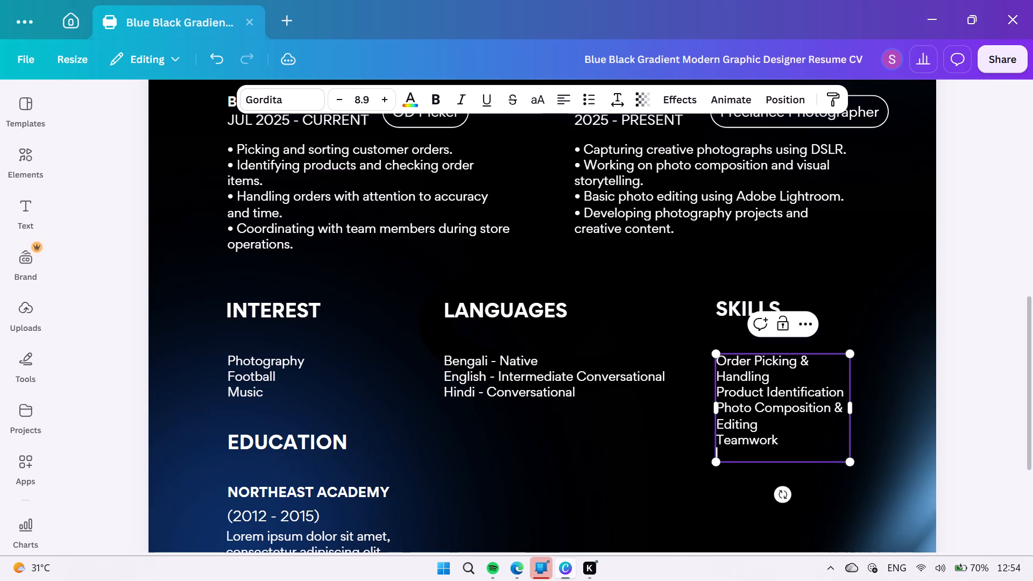
text(Time)
key(space)
text(Management)
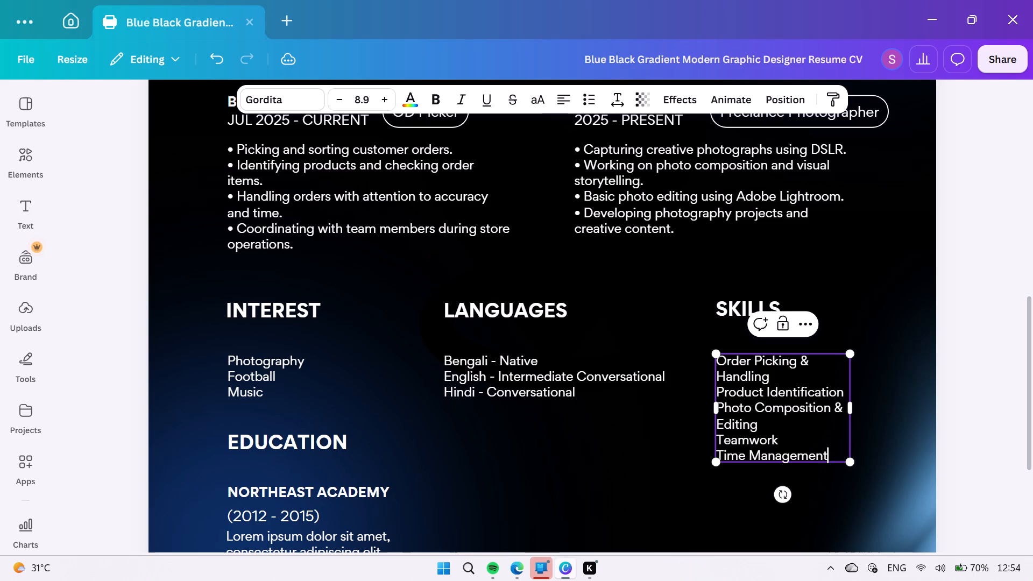
Add the line "Responsibility & Accountability" below Time Management in the list under SKILLS.
key(Return)
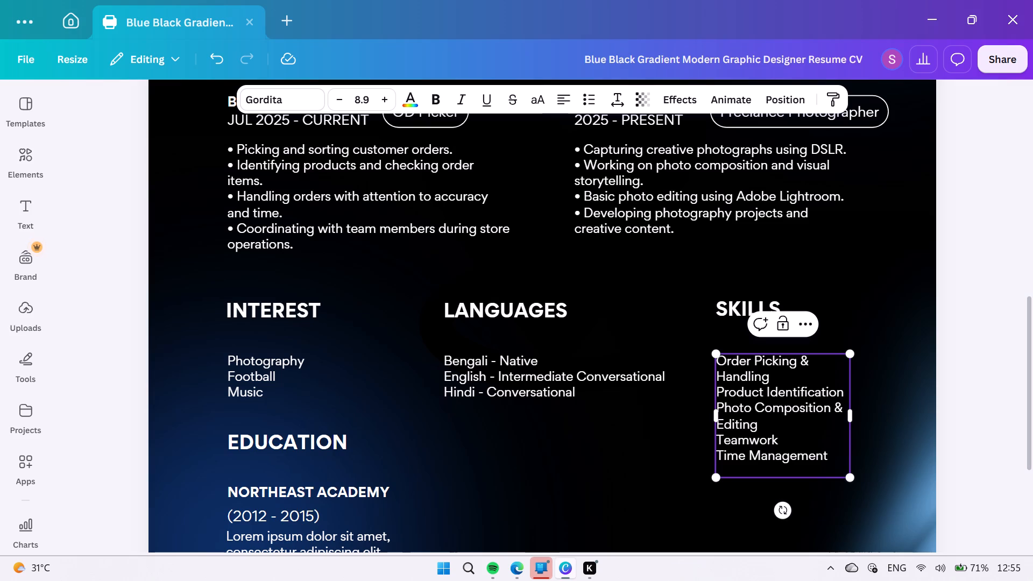
text(Res)
text(ponsibility)
key(space)
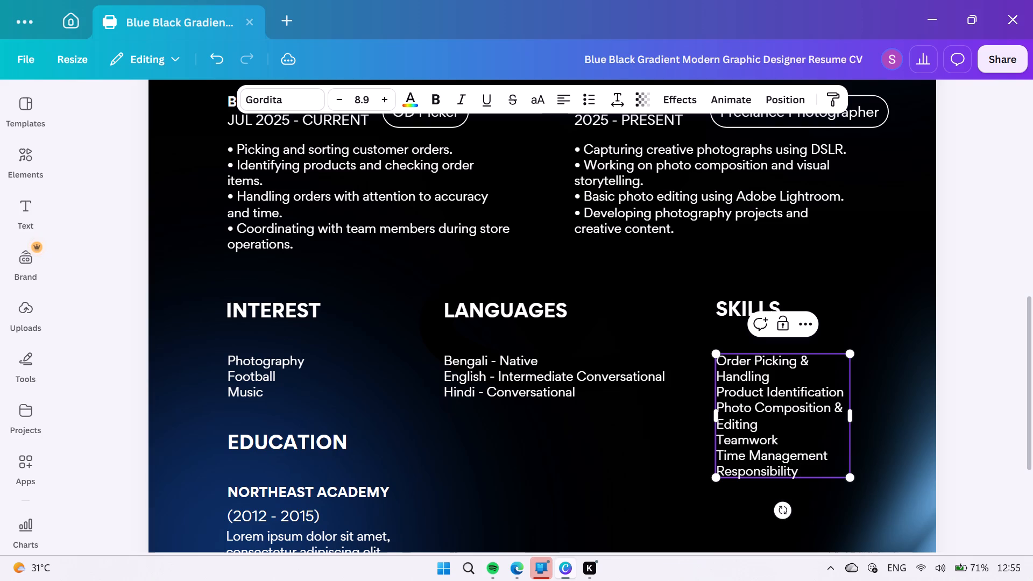
text(&)
key(space)
text(Accoun)
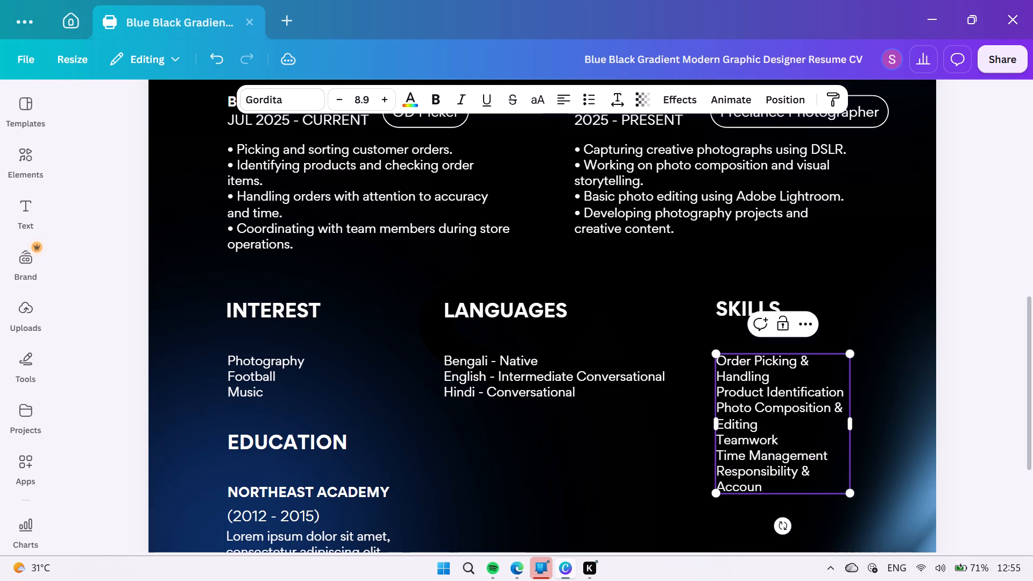
text(ta)
text(bility)
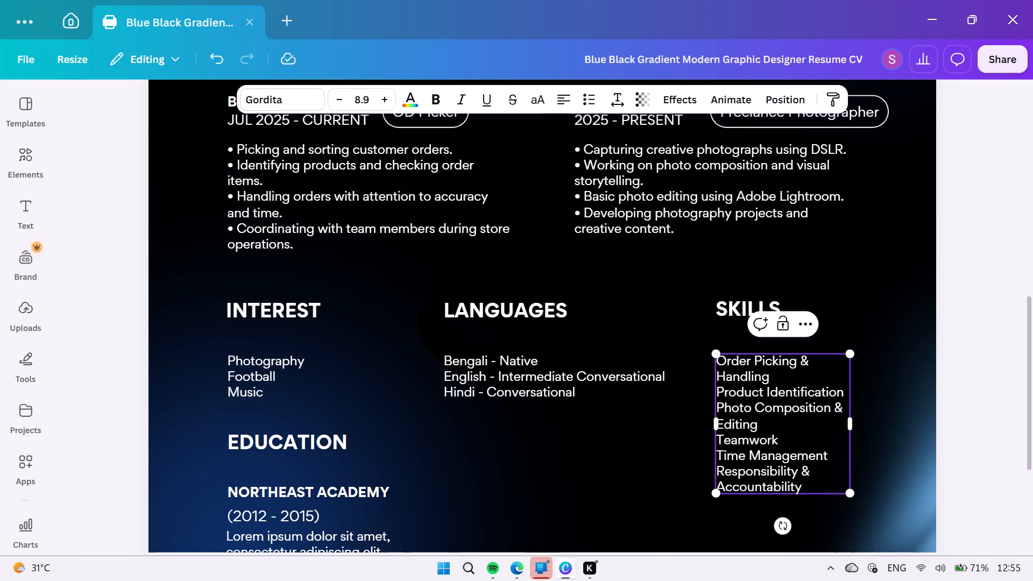
Remove the "&" between Responsibility and Accountability and put Accountability on its own line.
scroll(800, 404, down, 3)
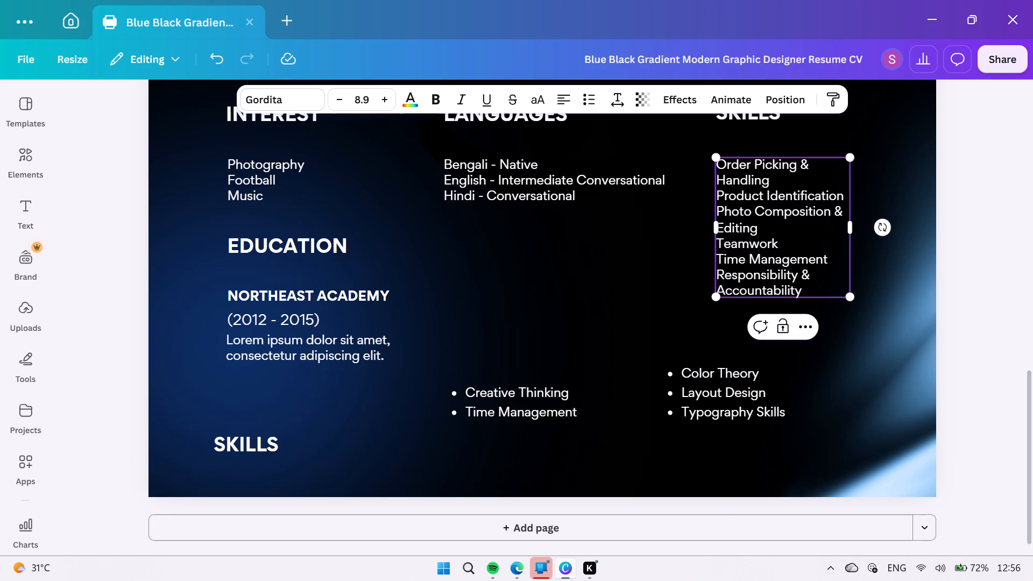
click(811, 274)
click(719, 288)
key(BackSpace)
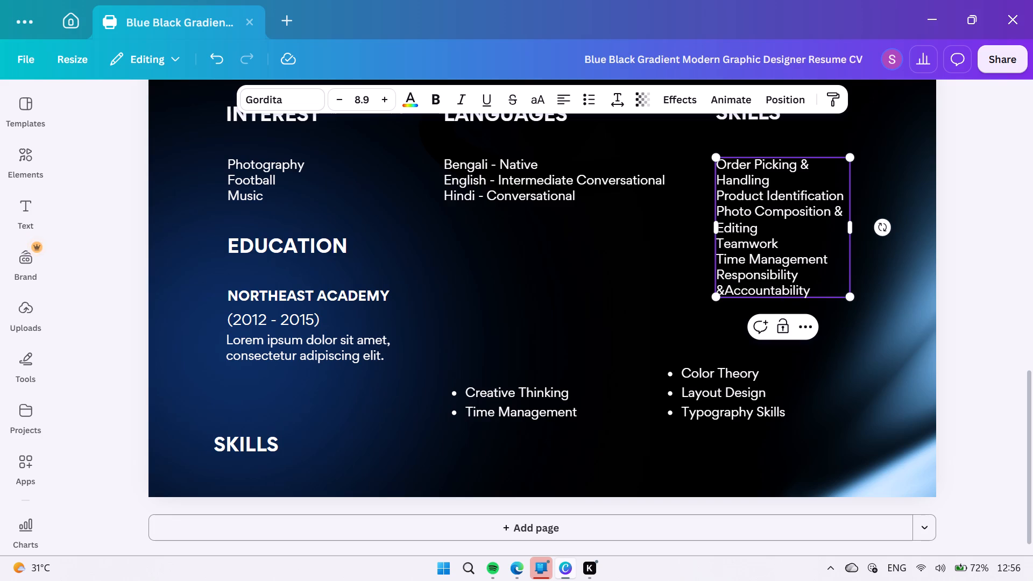
key(BackSpace)
key(BackSpace)
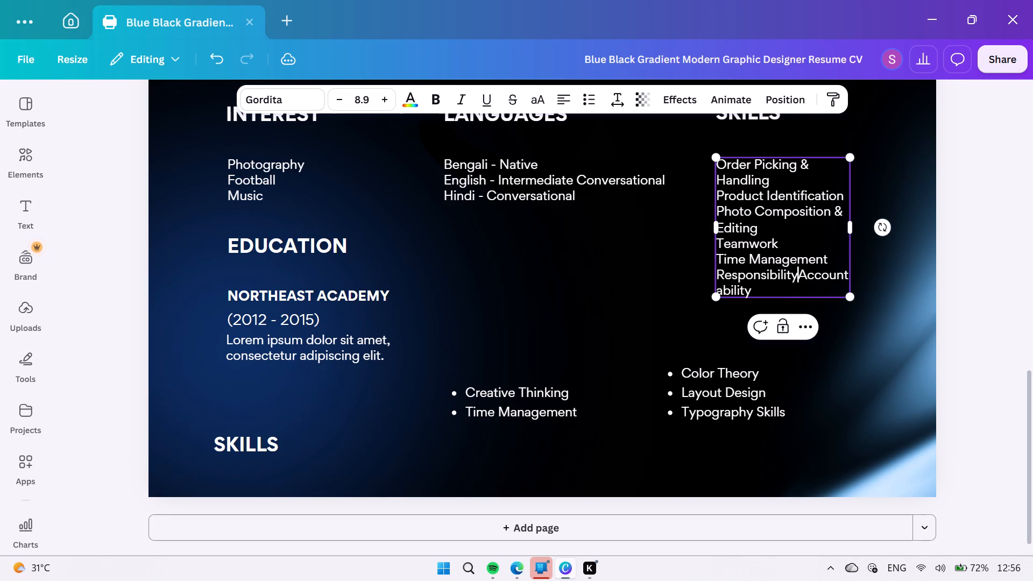
key(Return)
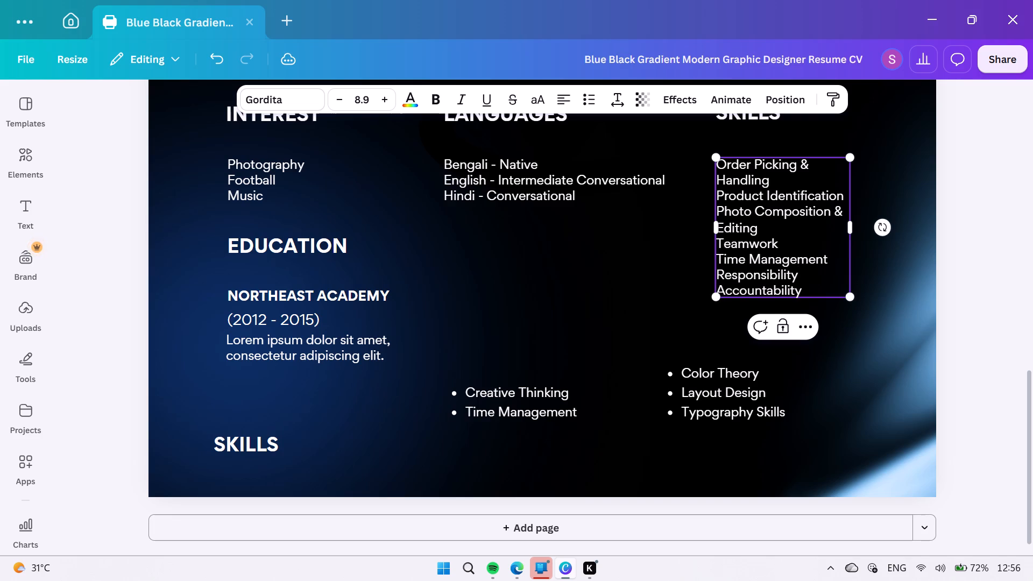
Replace Accountability in the list under SKILLS with "Adaptability".
click(818, 293)
key(BackSpace)
key(BackSpace)
key(BackSpace)
key(BackSpace)
key(BackSpace)
key(BackSpace)
key(BackSpace)
key(BackSpace)
key(BackSpace)
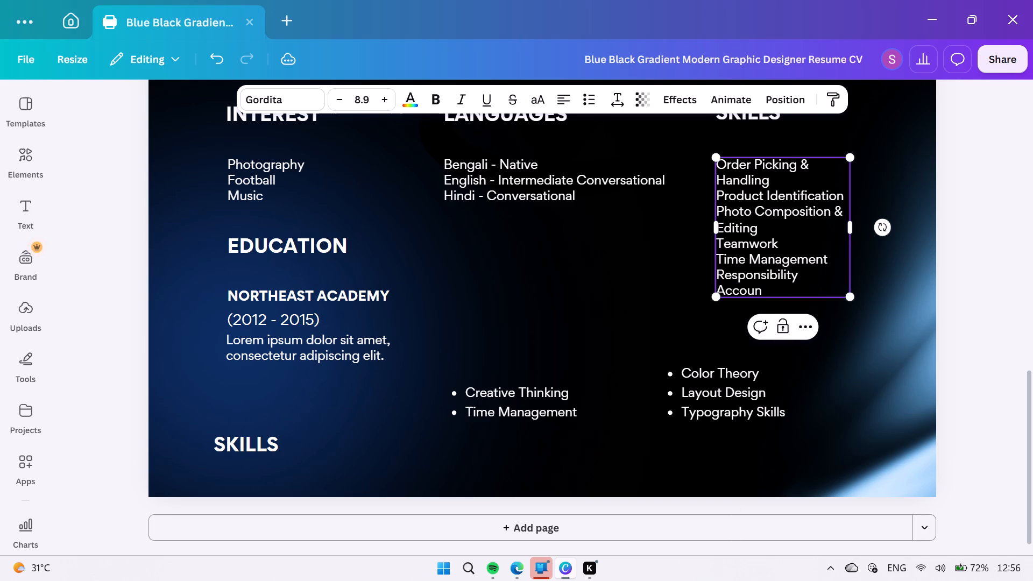
key(BackSpace)
key(BackSpace)
key(BackSpace)
key(BackSpace)
key(BackSpace)
text(Adapti)
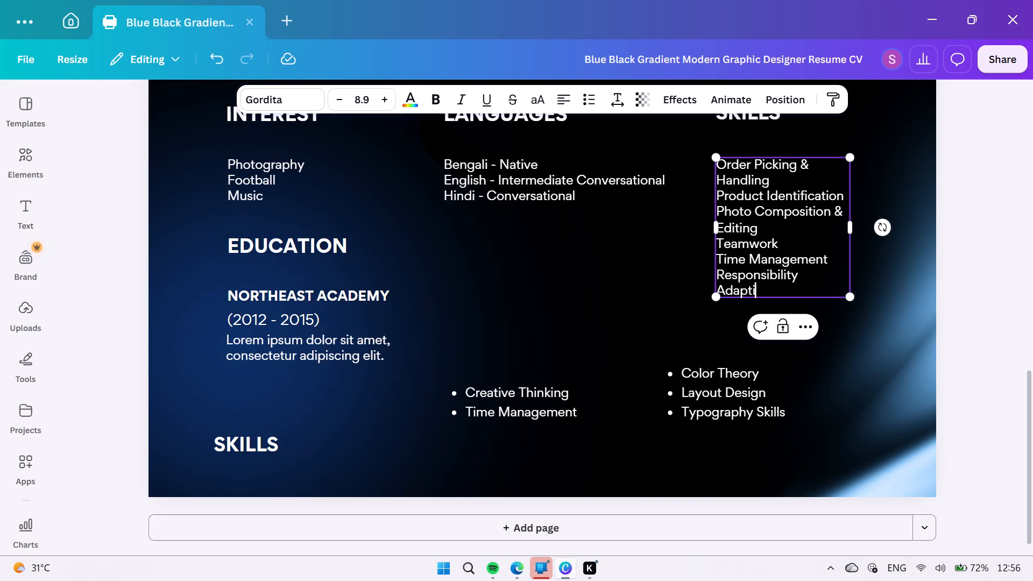
key(BackSpace)
text(ability)
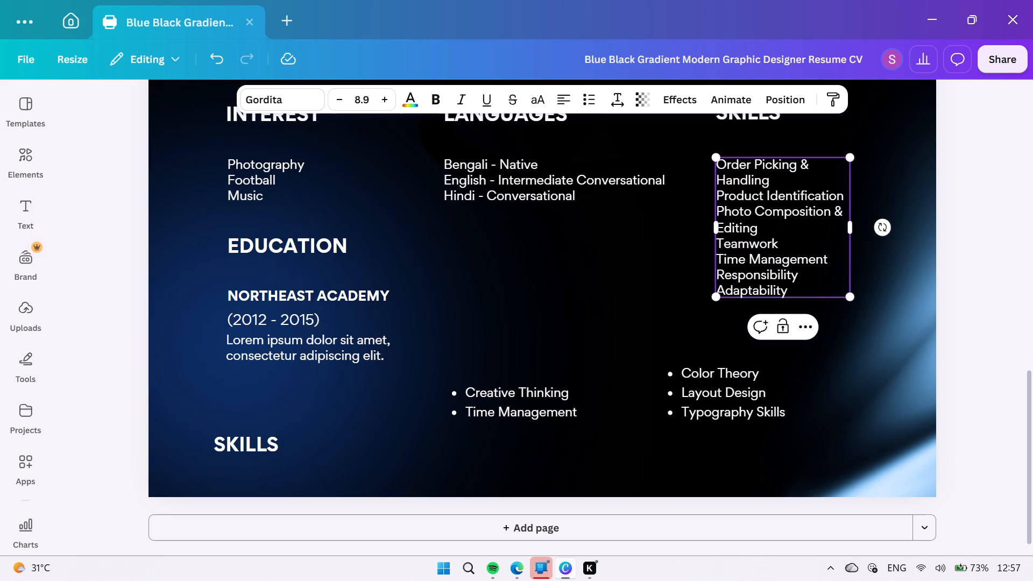
Add "Problem Solving" as a new line below Adaptability in the list under SKILLS.
key(Return)
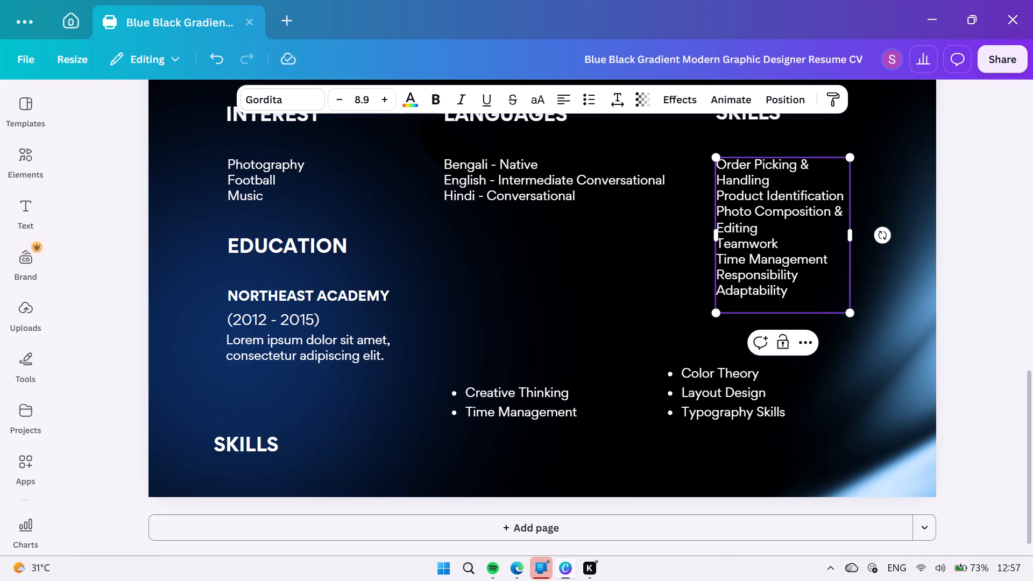
text(Problem)
key(space)
text(Sol)
text(ving)
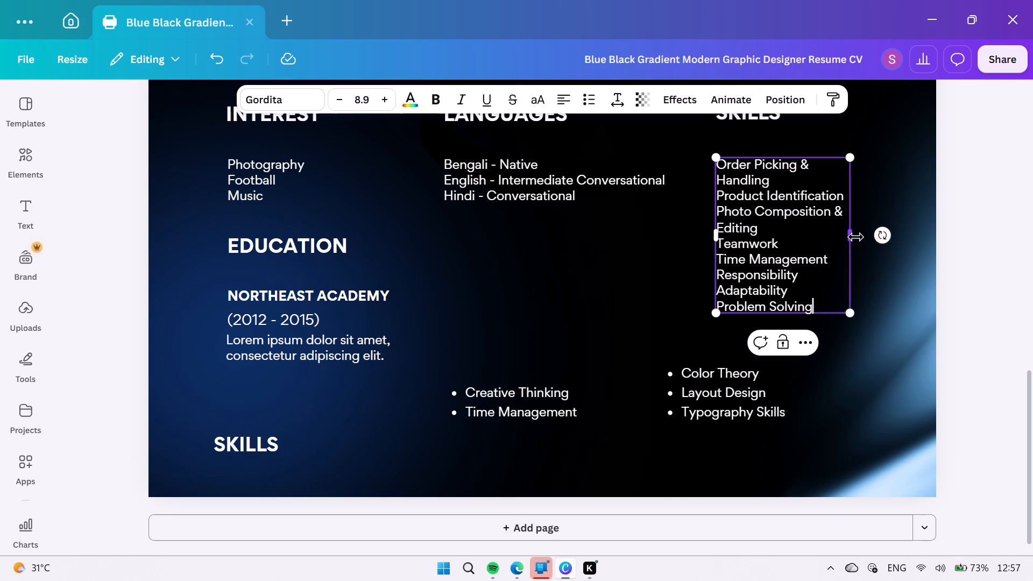
Narrow the text box of the list under LANGUAGES so "English - Intermediate Conversational" wraps onto two lines.
click(627, 171)
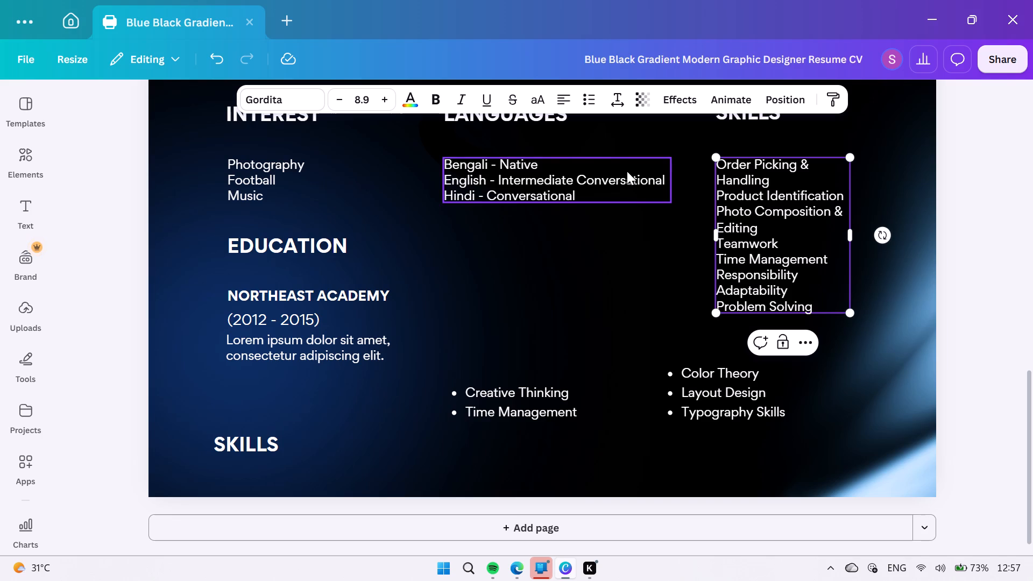
drag(673, 180, 662, 180)
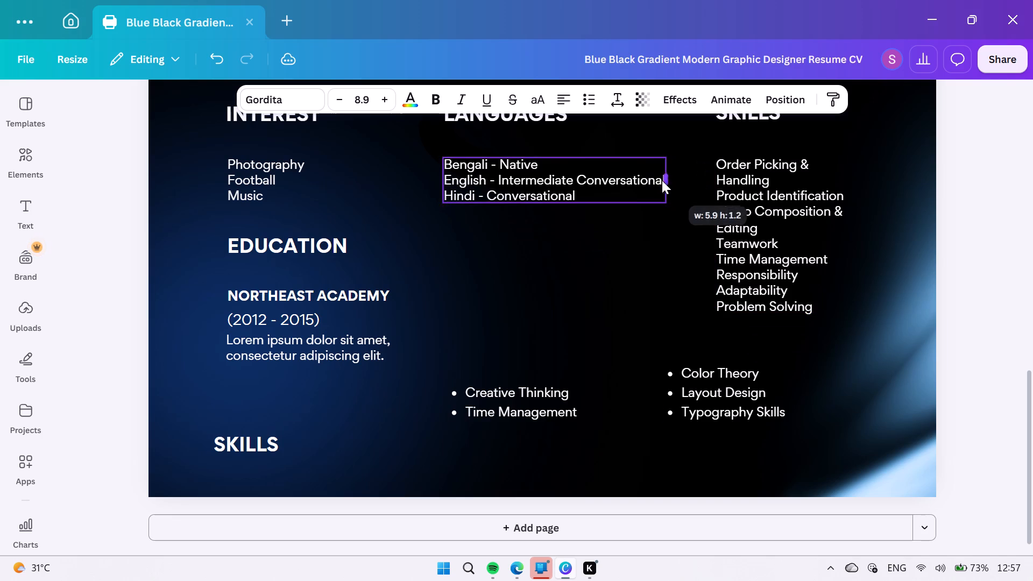
drag(662, 180, 605, 180)
scroll(627, 192, up, 1)
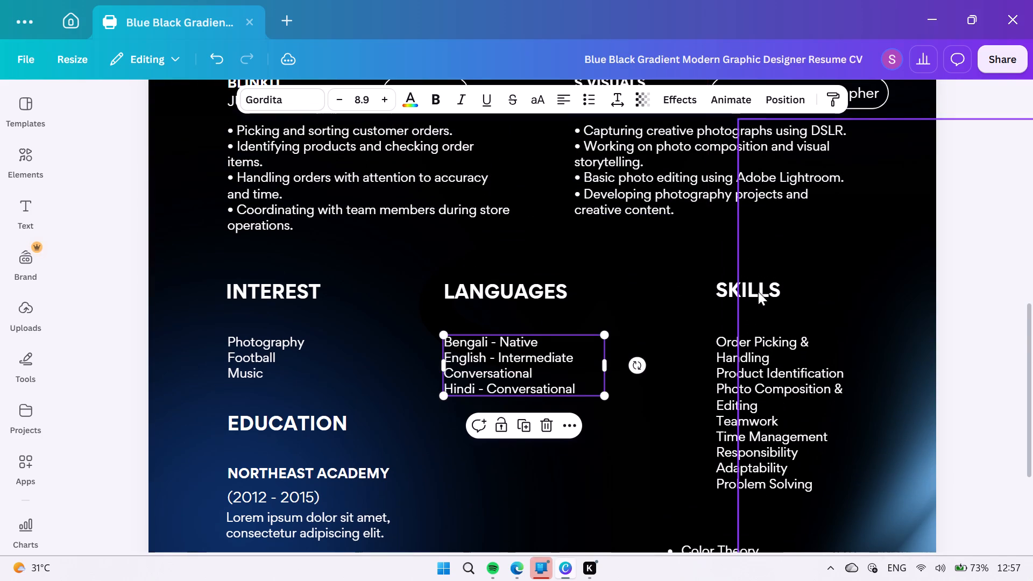
Move the list under SKILLS sideways, closer to the LANGUAGES column, keeping its top level with the other lists.
drag(763, 373, 738, 374)
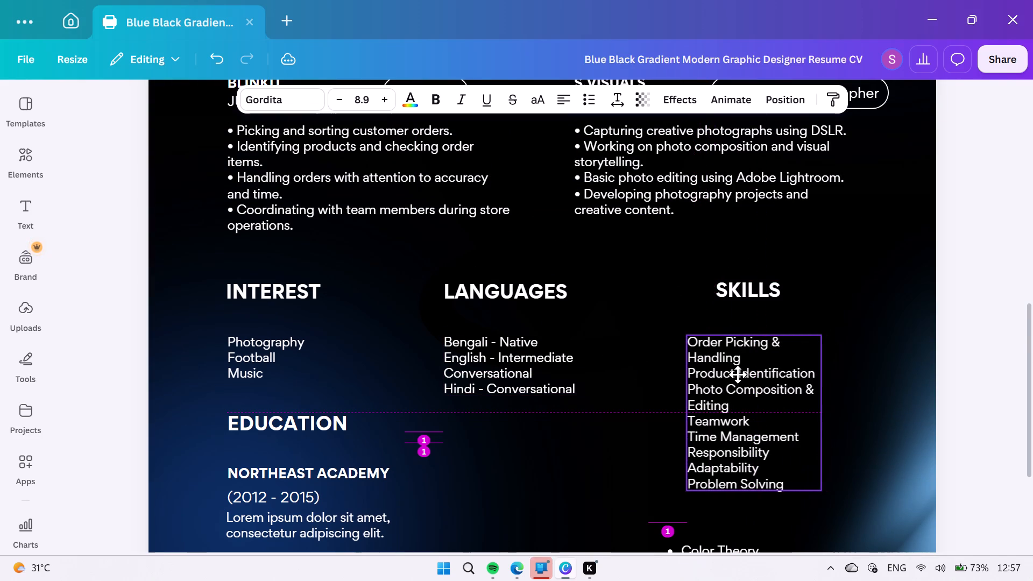
drag(738, 374, 739, 374)
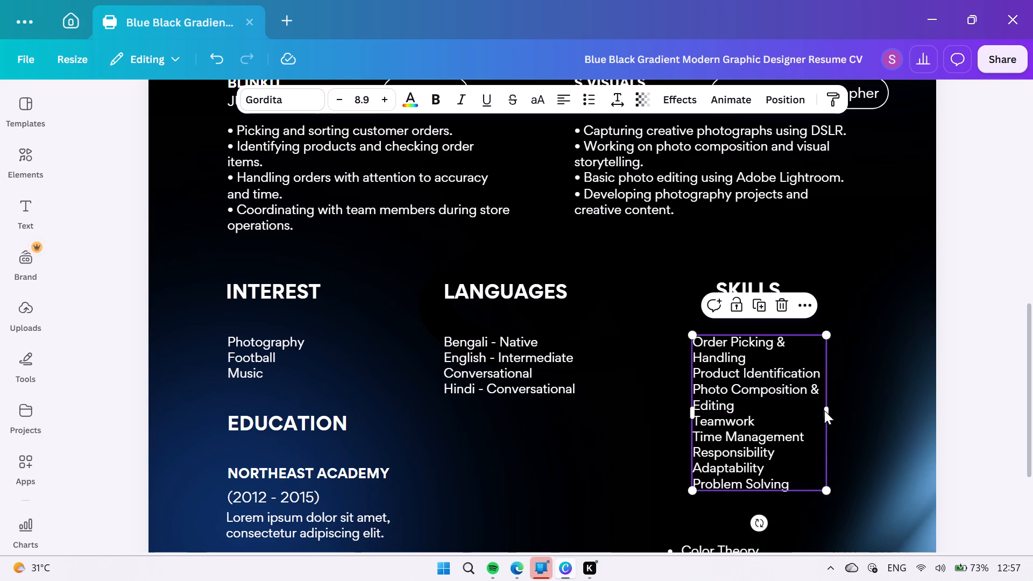
Widen the text box of the SKILLS list to about 4.2 so "Order Picking & Handling" fits on one line.
click(825, 409)
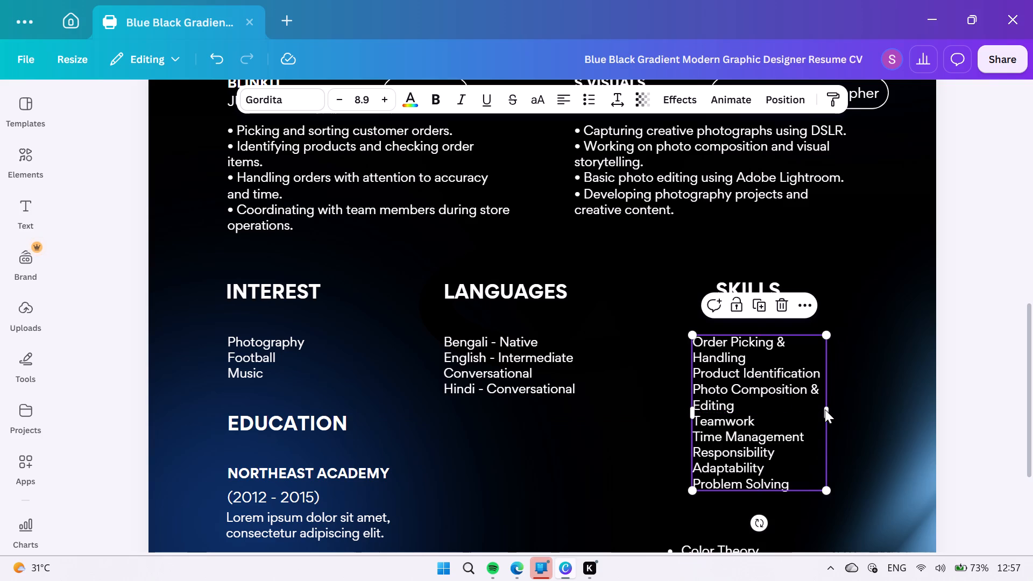
click(825, 409)
drag(832, 415, 833, 414)
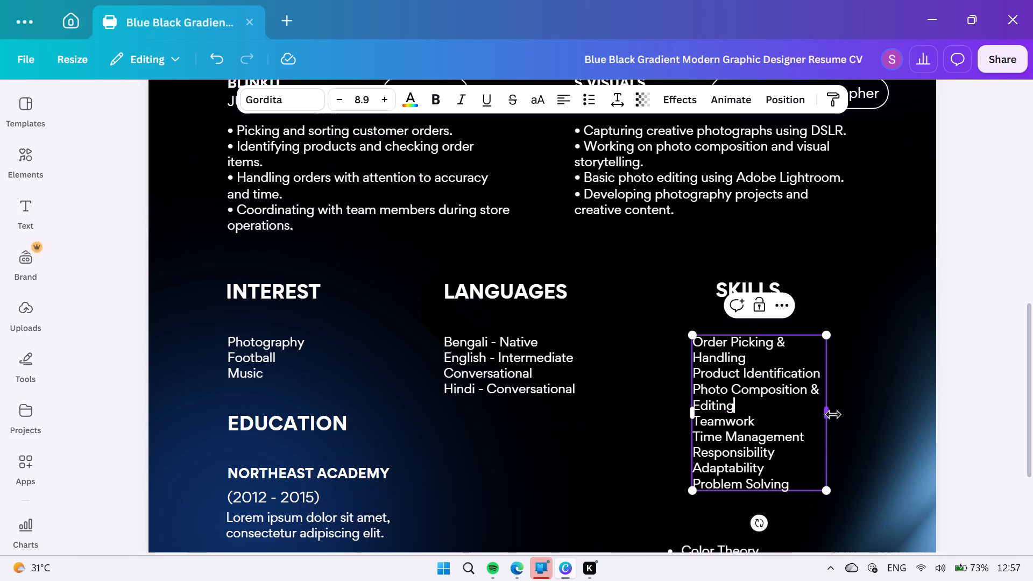
drag(833, 414, 858, 414)
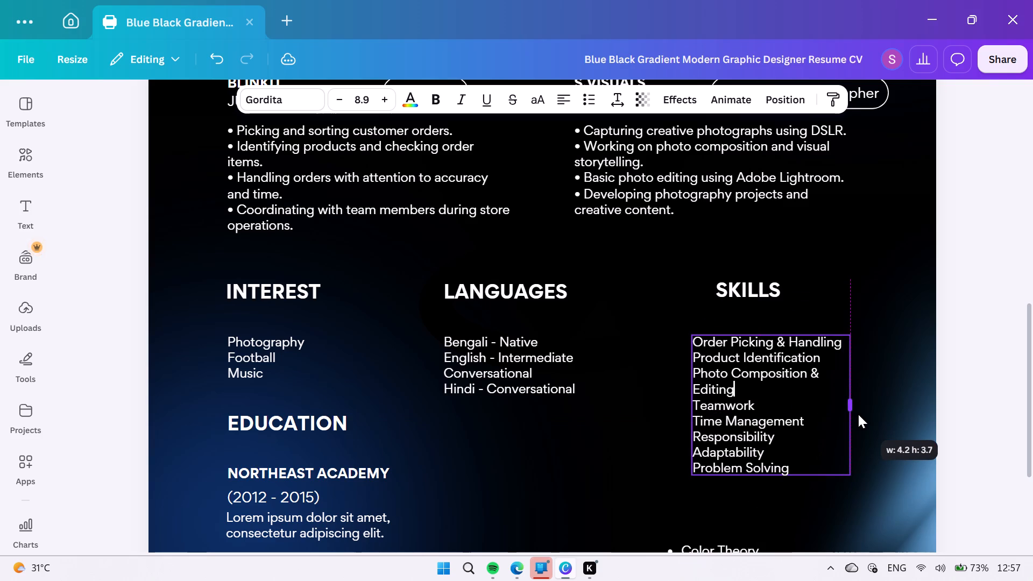
drag(858, 414, 883, 415)
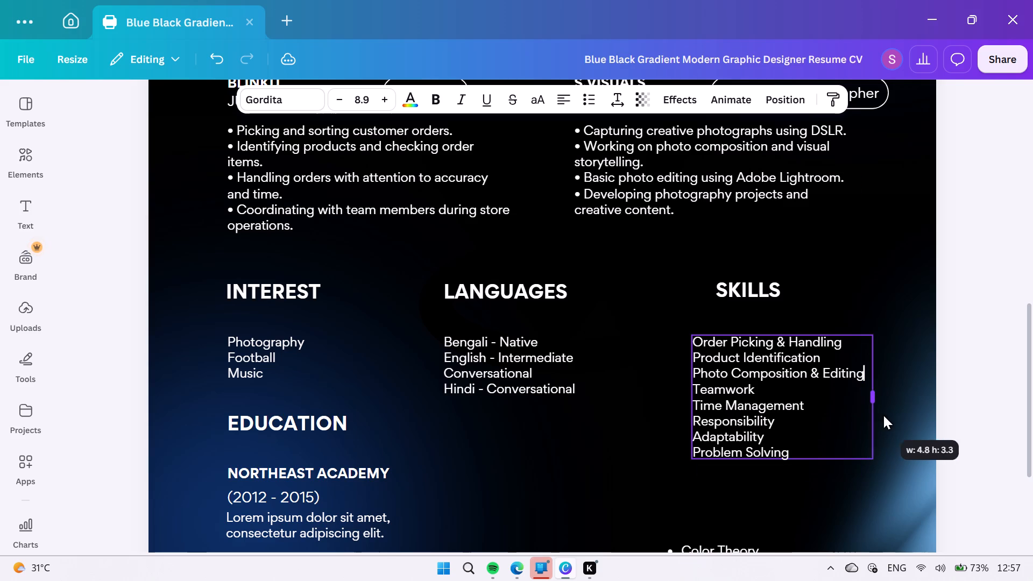
drag(883, 415, 902, 419)
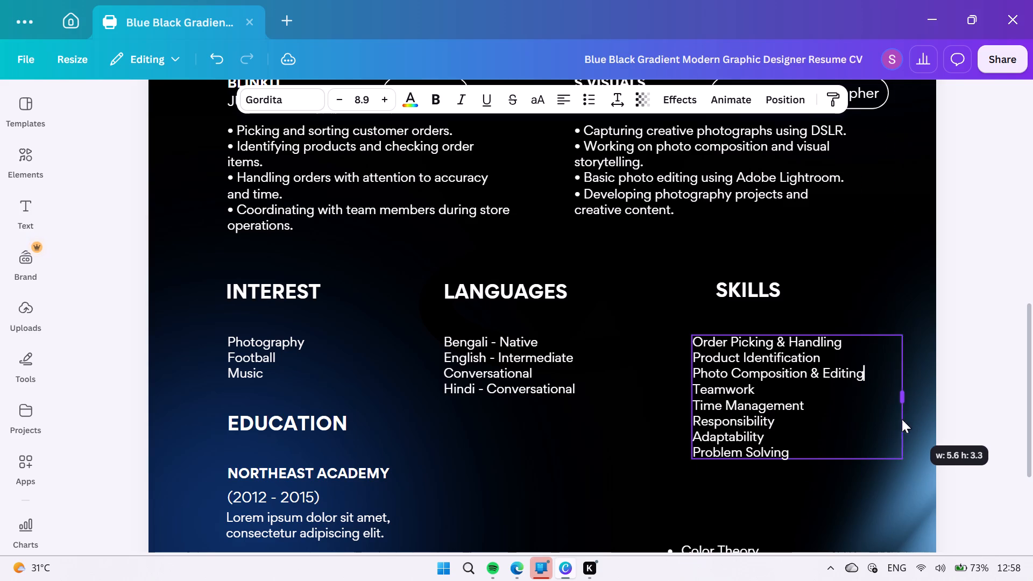
drag(902, 419, 878, 417)
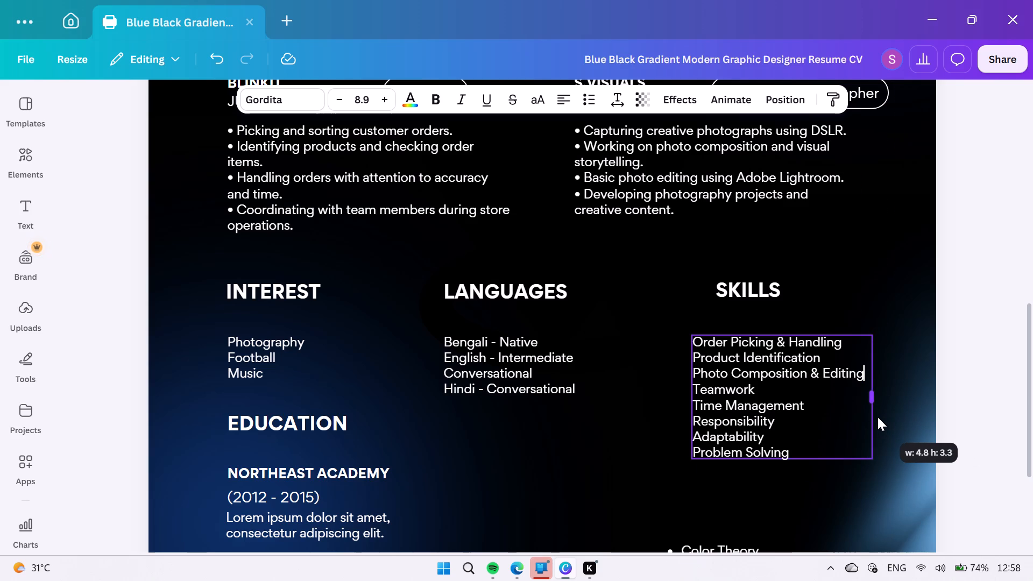
drag(878, 417, 864, 417)
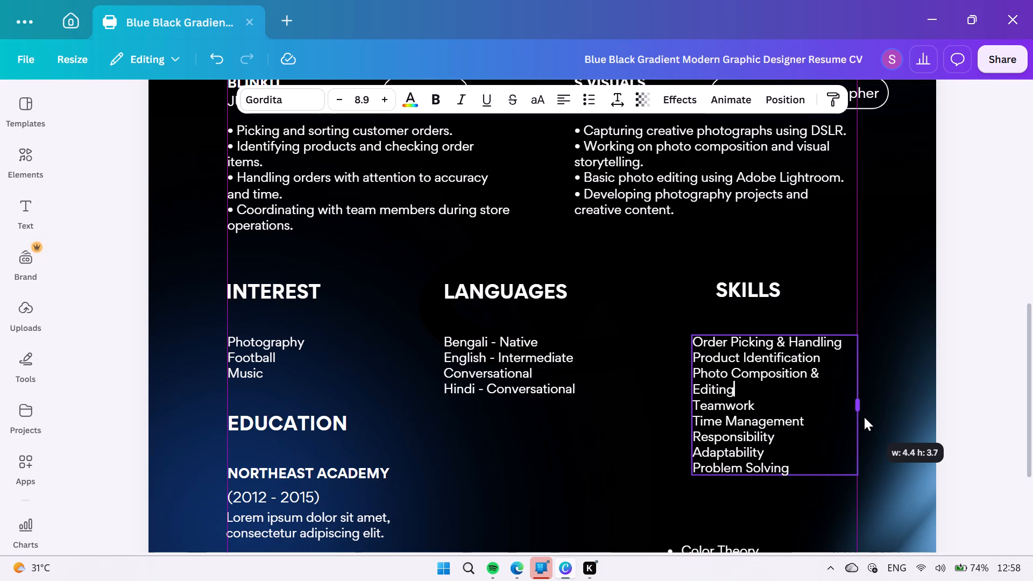
drag(864, 417, 855, 417)
Move the SKILLS heading so its left edge aligns with the list beneath it.
click(738, 285)
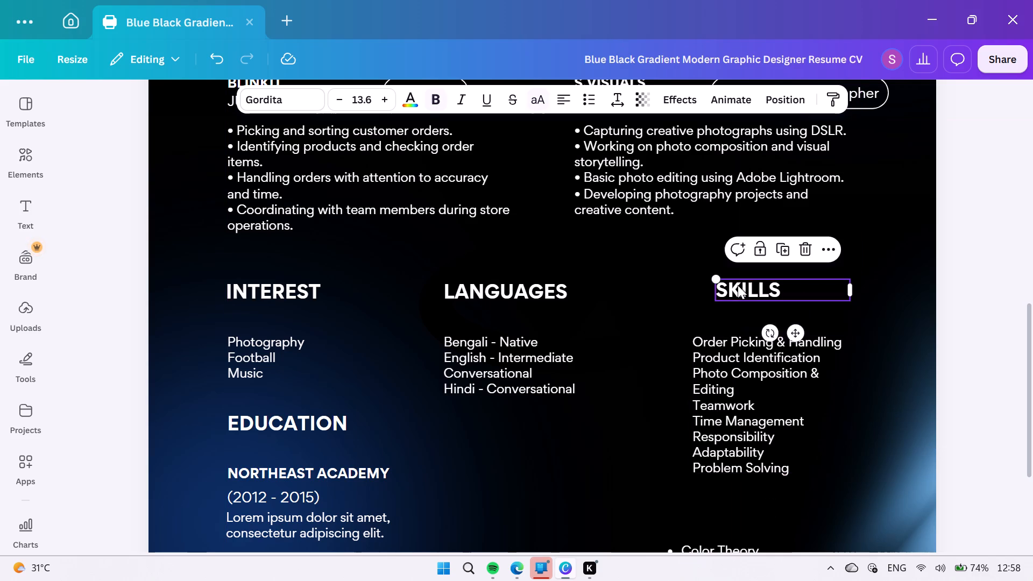
drag(794, 332, 775, 330)
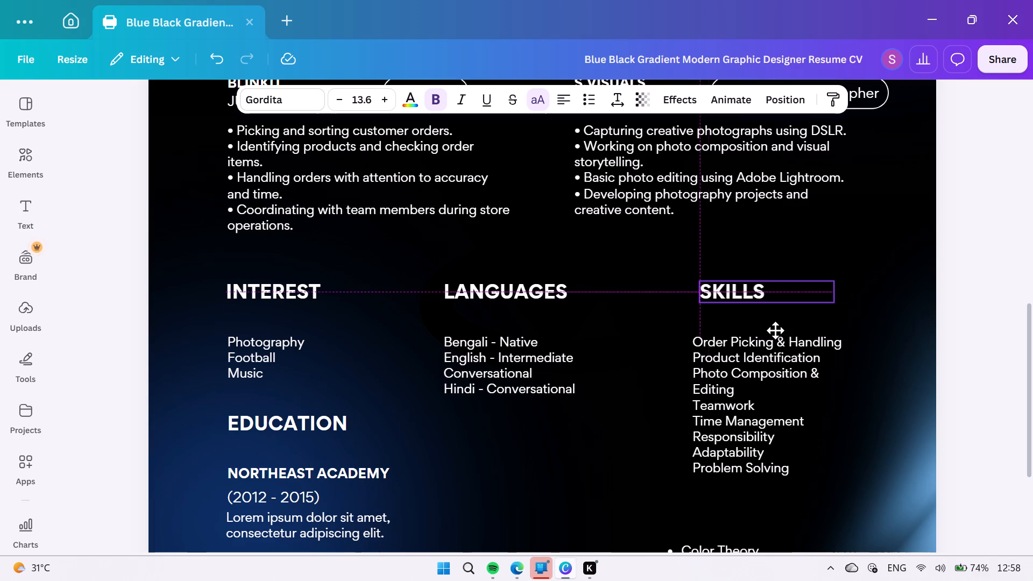
drag(775, 330, 770, 329)
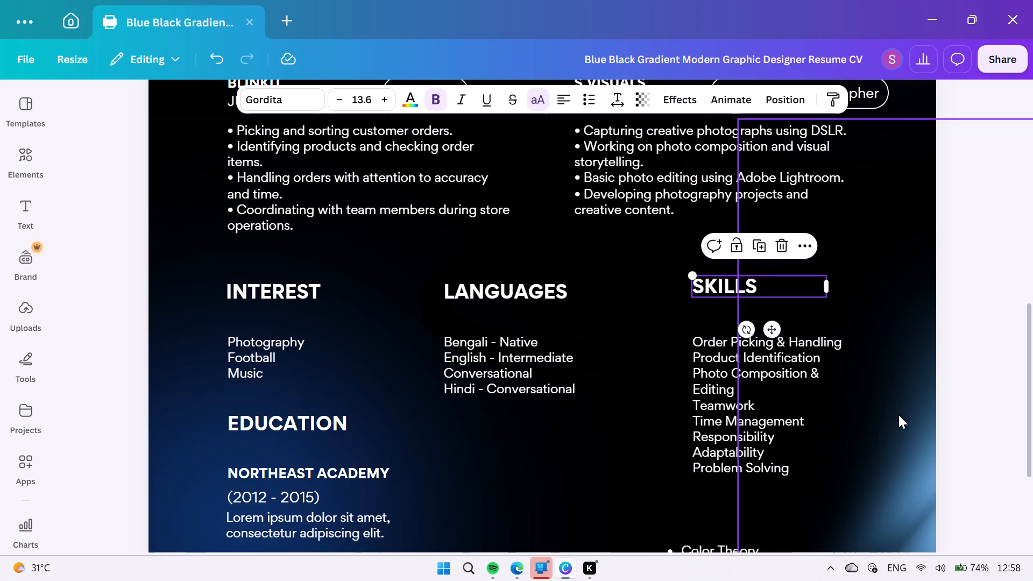
click(898, 423)
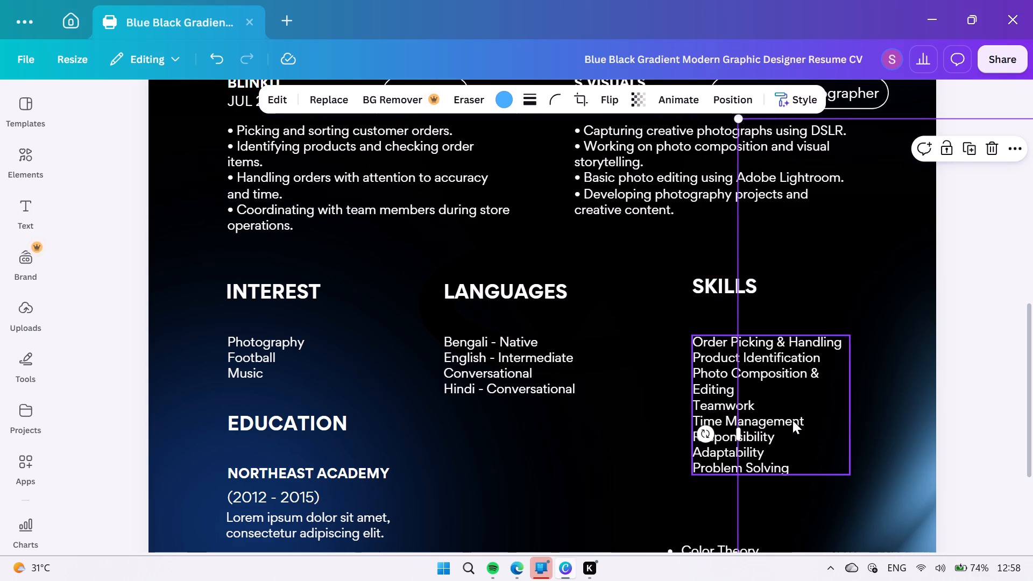
Extend the Teamwork line in the SKILLS list to "Teamwork & Problem Solving", reusing the text of the list's last line.
scroll(793, 420, down, 1)
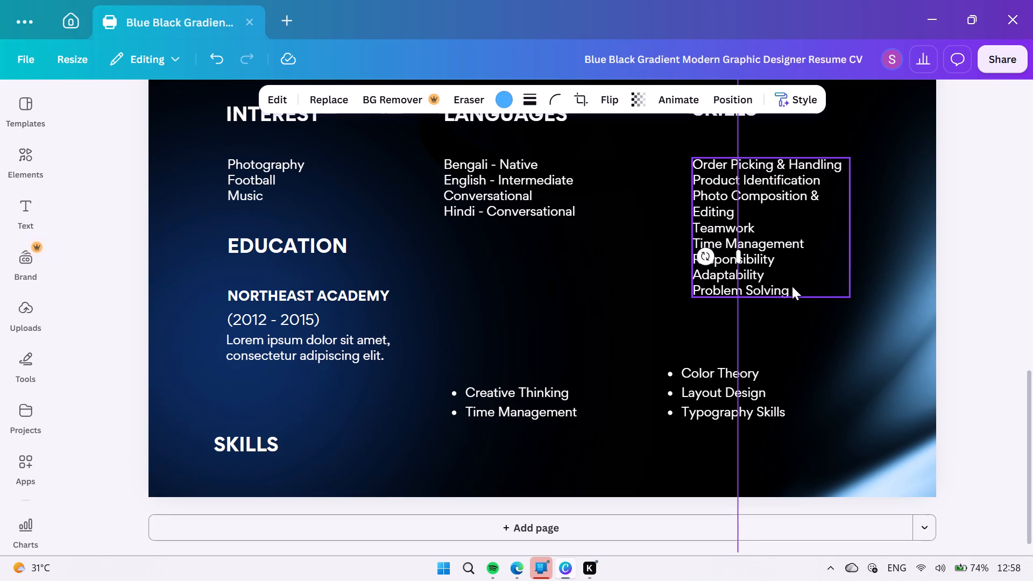
click(792, 286)
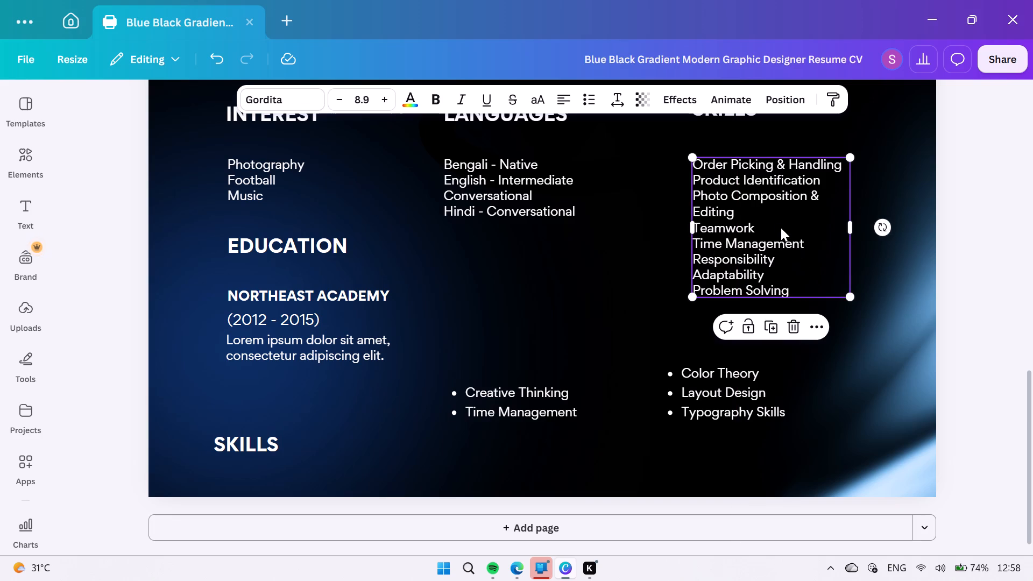
click(760, 227)
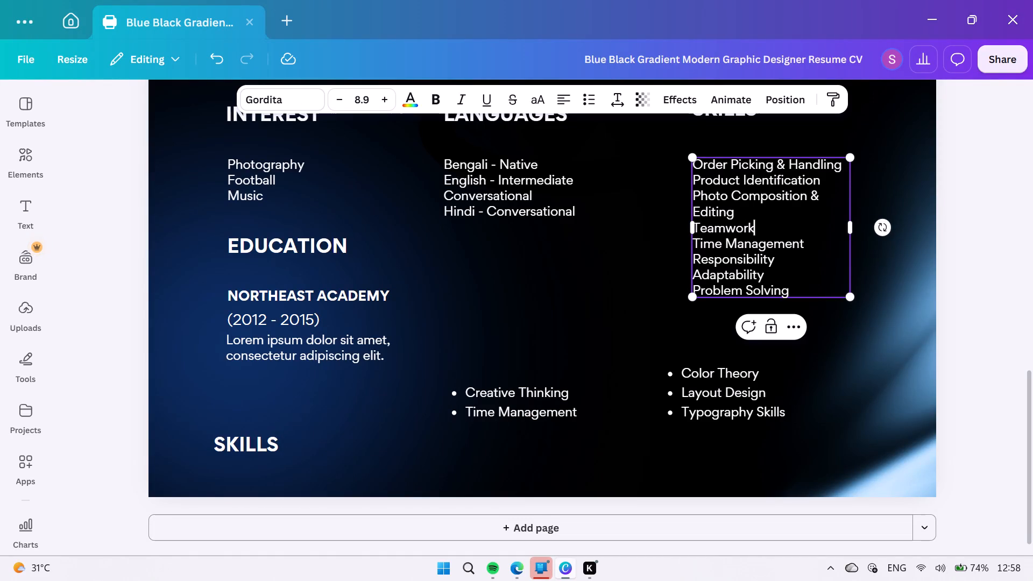
drag(794, 291, 761, 293)
drag(761, 293, 691, 294)
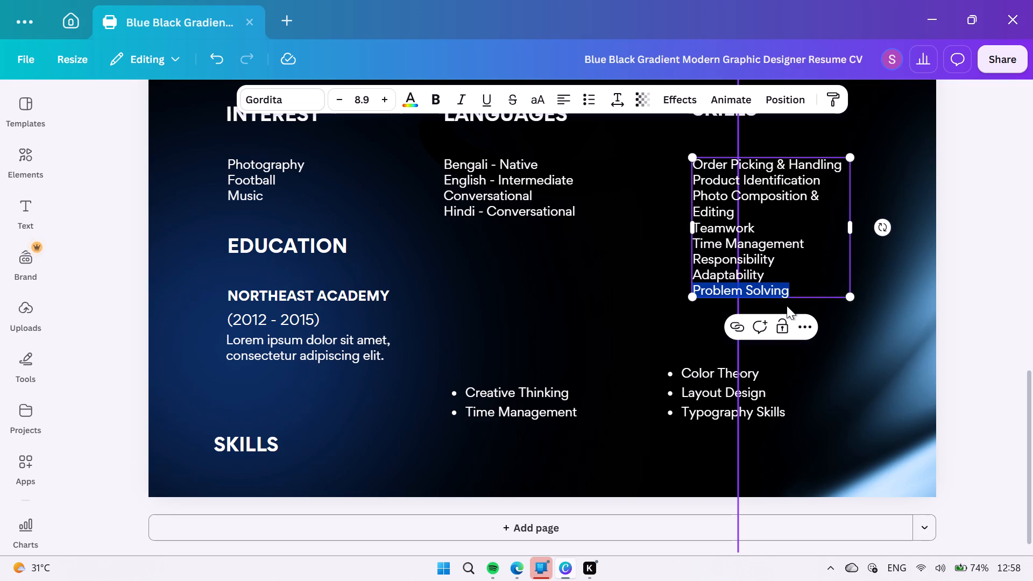
key(ctrl+c)
click(778, 228)
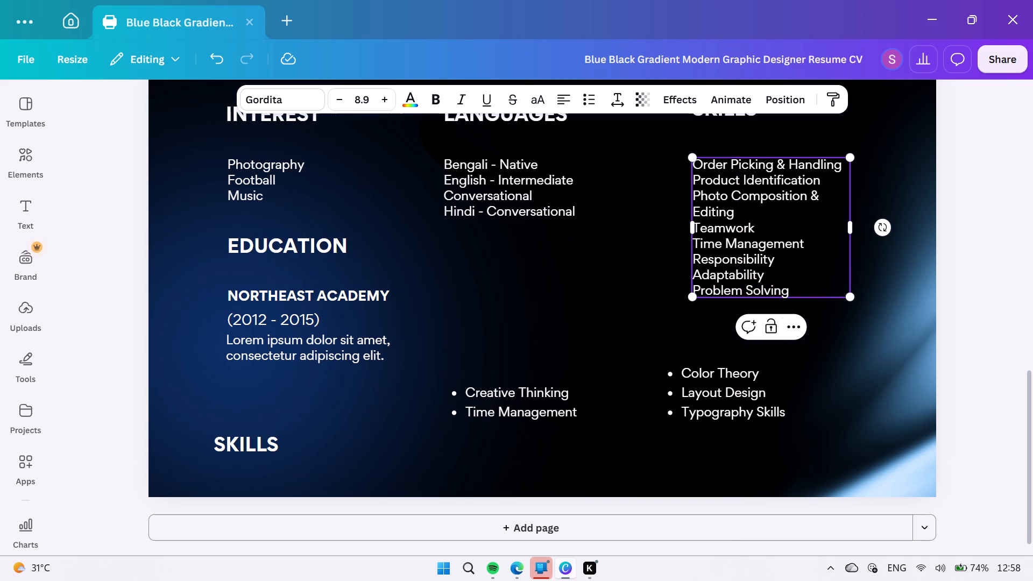
key(space)
key(shift+ampersand)
key(space)
key(ctrl+v)
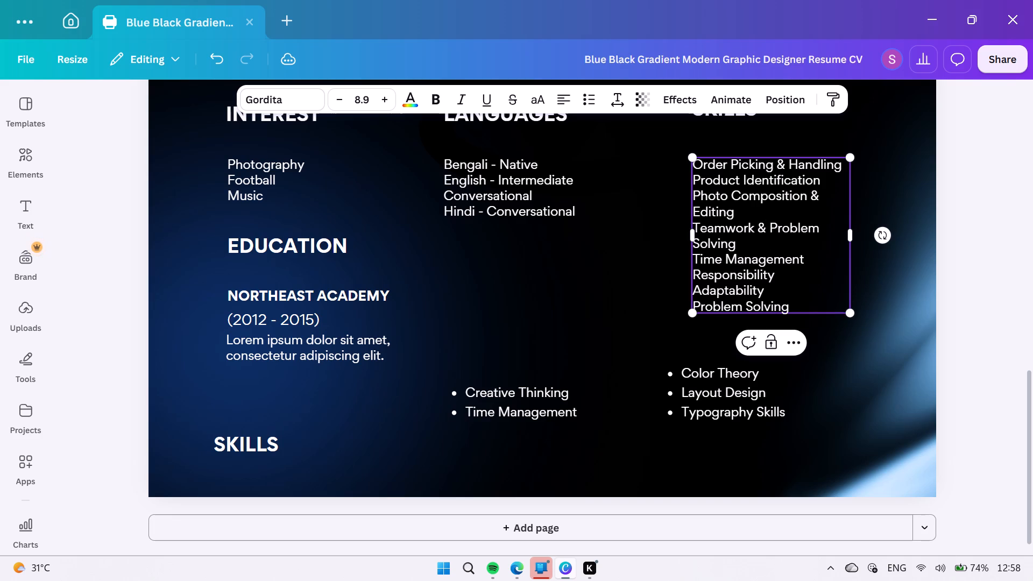
Delete Order Picking & Handling, Product Identification and Photo Composition & Editing from the SKILLS list, including the leftover blank line.
drag(793, 307, 694, 309)
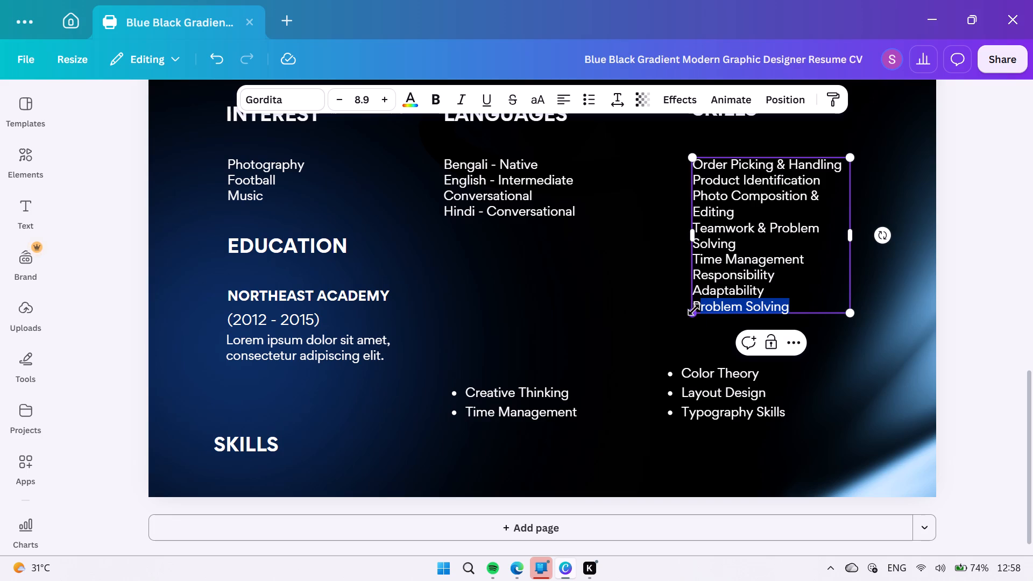
drag(694, 309, 689, 310)
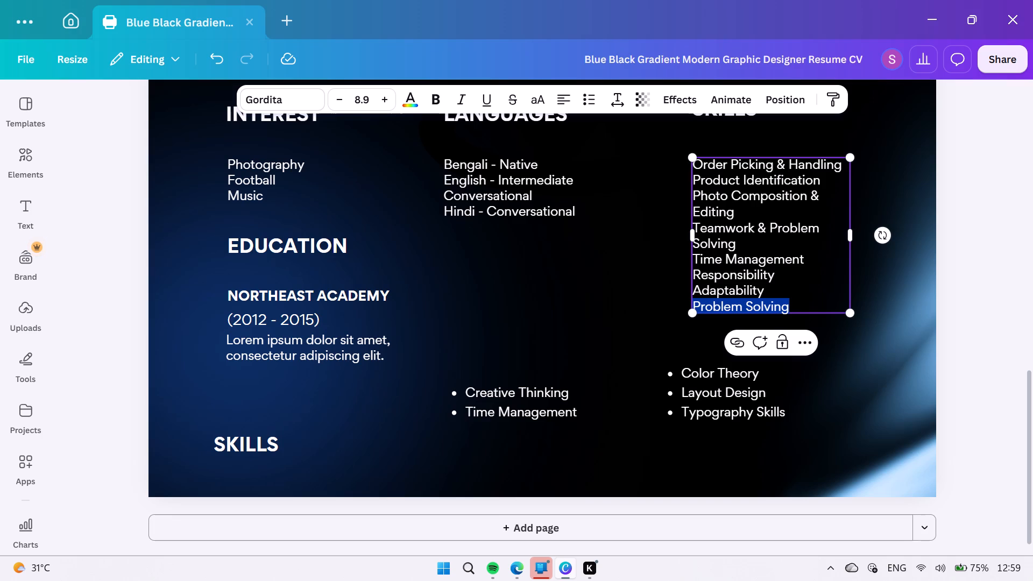
drag(699, 162, 740, 207)
key(BackSpace)
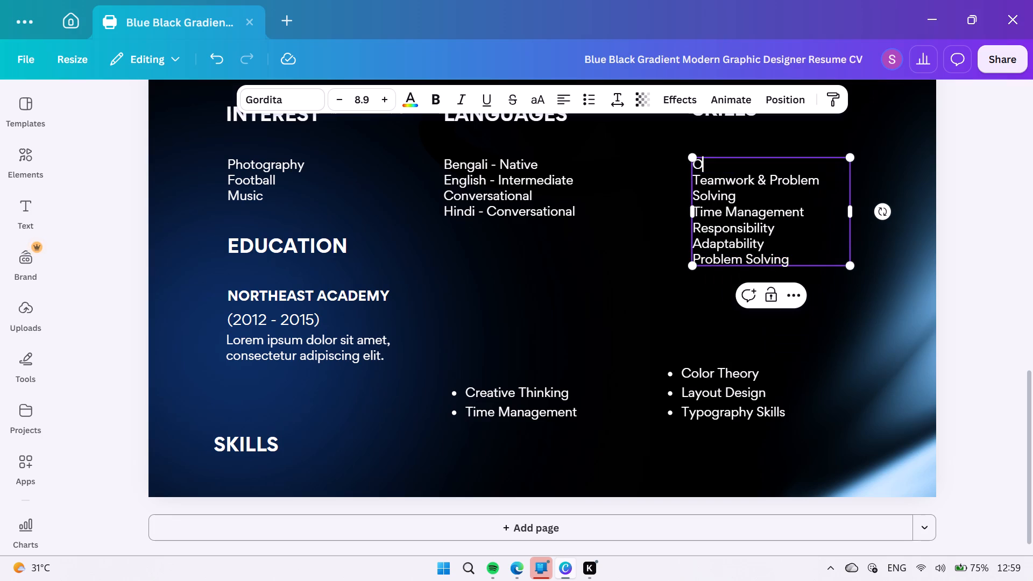
key(BackSpace)
click(694, 178)
key(BackSpace)
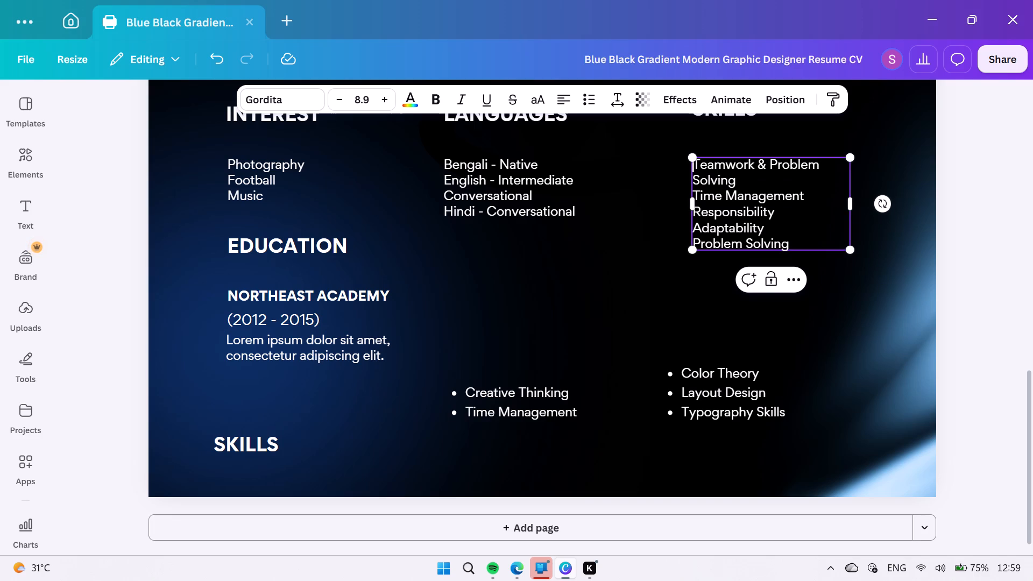
Replace the last line of the SKILLS list, Problem Solving, with "Willingness to Learn".
drag(792, 243, 692, 246)
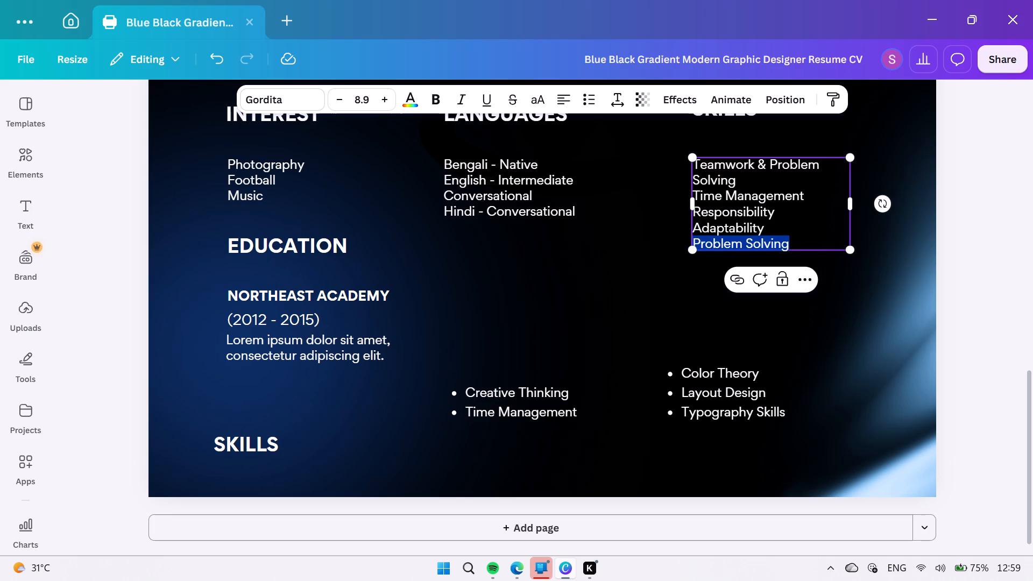
key(BackSpace)
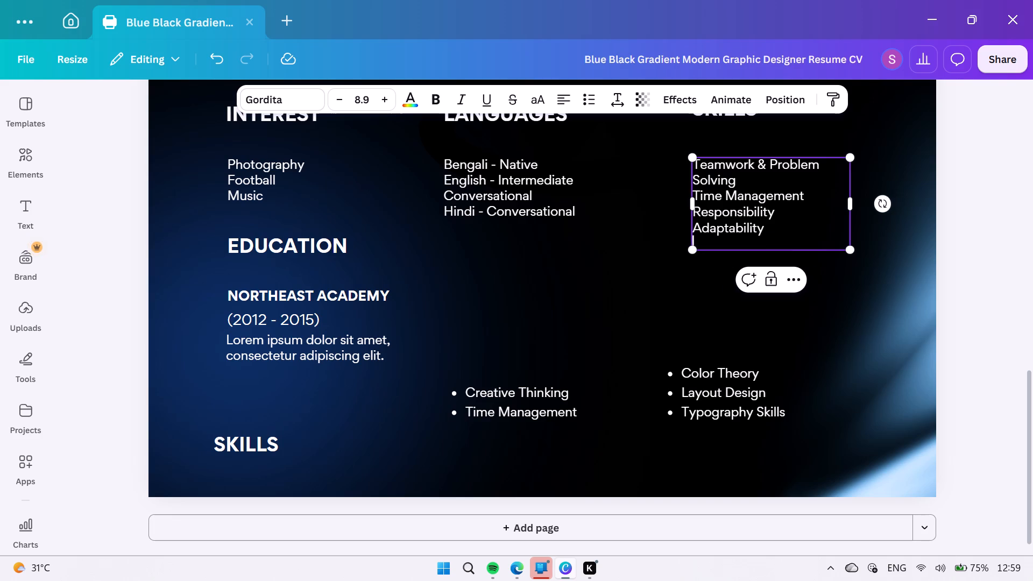
key(shift+w)
text(illingness)
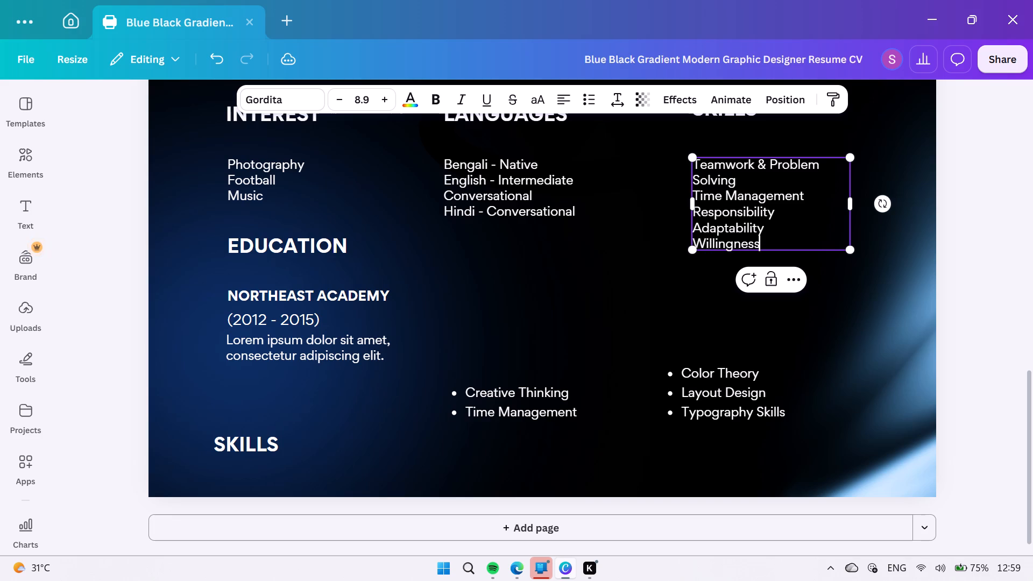
key(space)
text(to)
key(space)
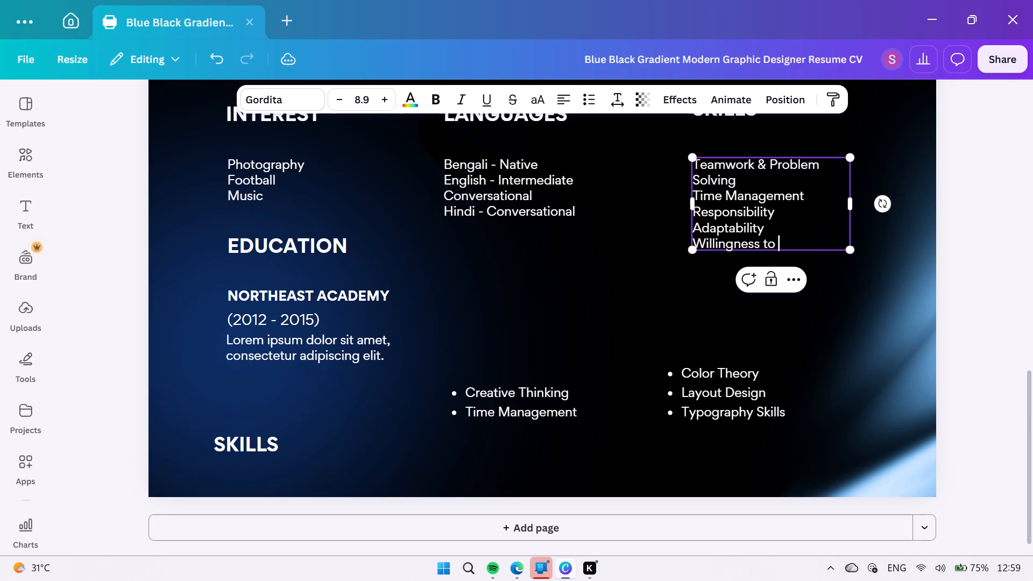
text(Learn)
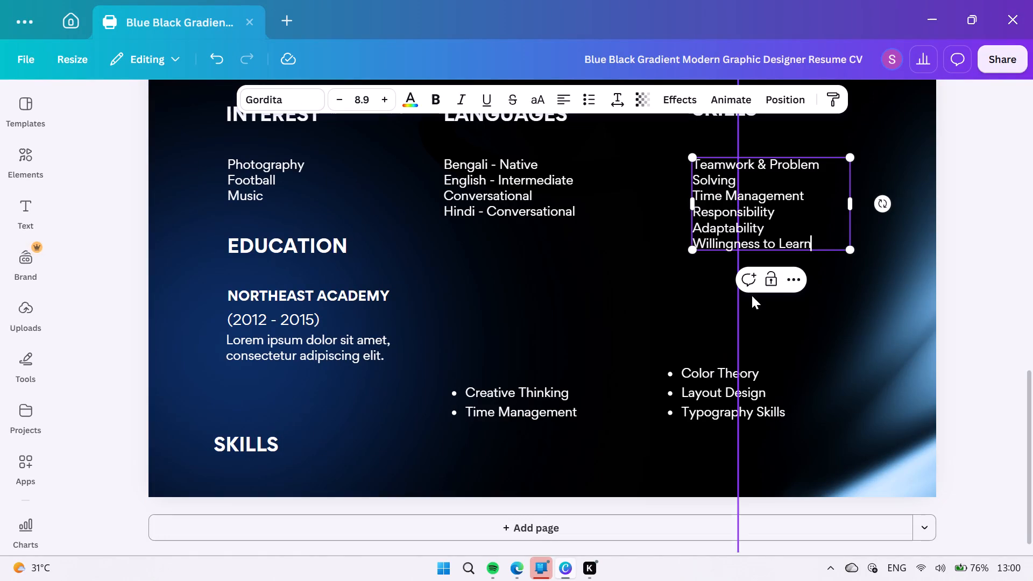
Move the NORTHEAST ACADEMY title, its (2012 - 2015) dates and its placeholder description away from the EDUCATION heading to the page's bottom edge.
scroll(602, 294, up, 1)
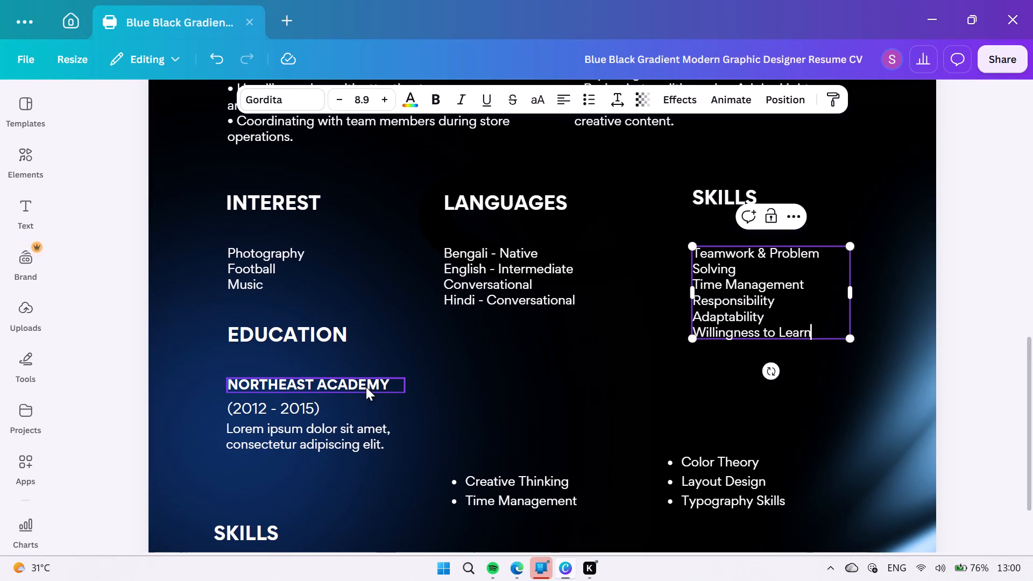
drag(366, 387, 338, 505)
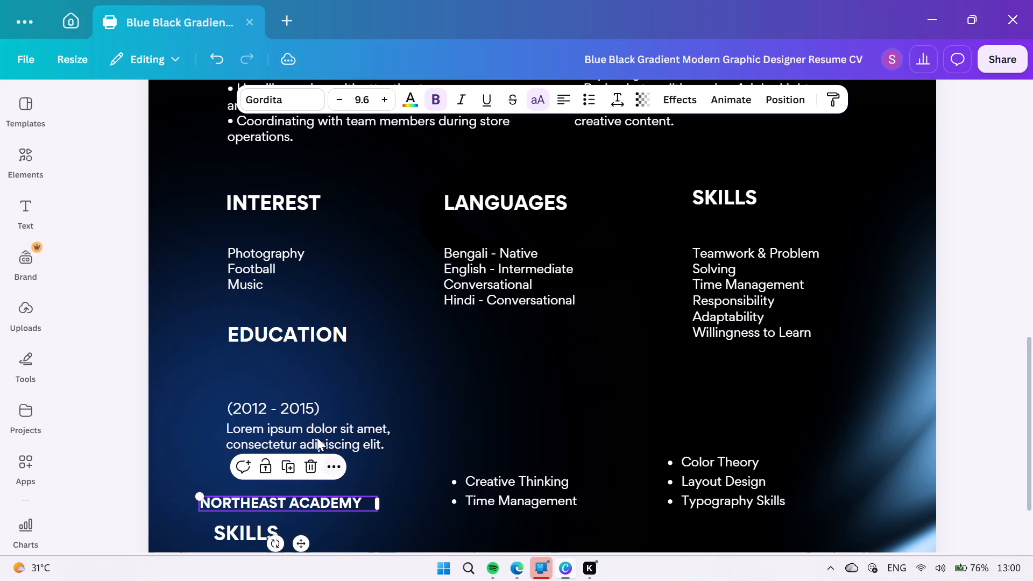
drag(300, 413, 386, 536)
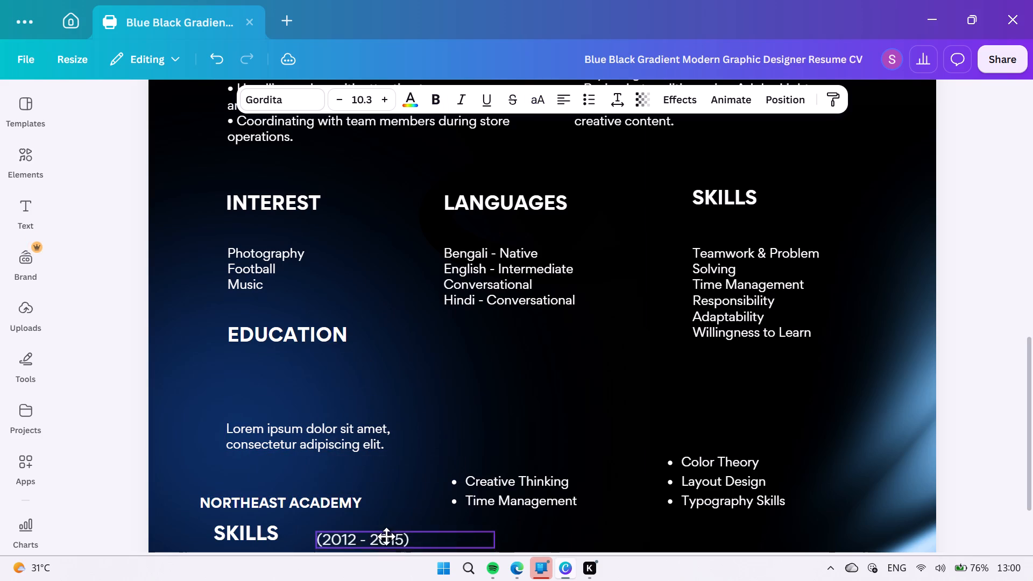
drag(386, 536, 386, 535)
drag(329, 449, 656, 555)
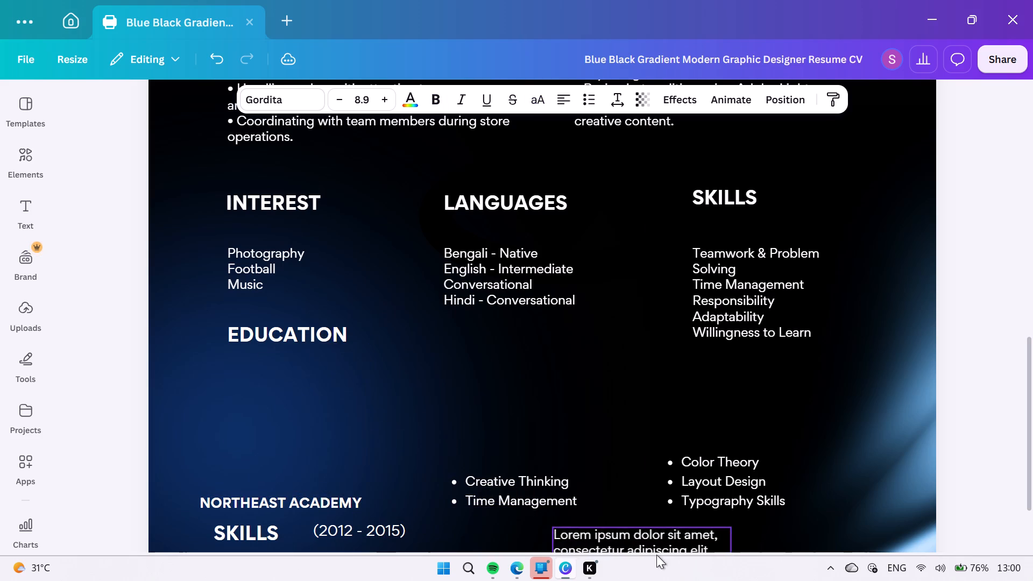
drag(656, 555, 656, 556)
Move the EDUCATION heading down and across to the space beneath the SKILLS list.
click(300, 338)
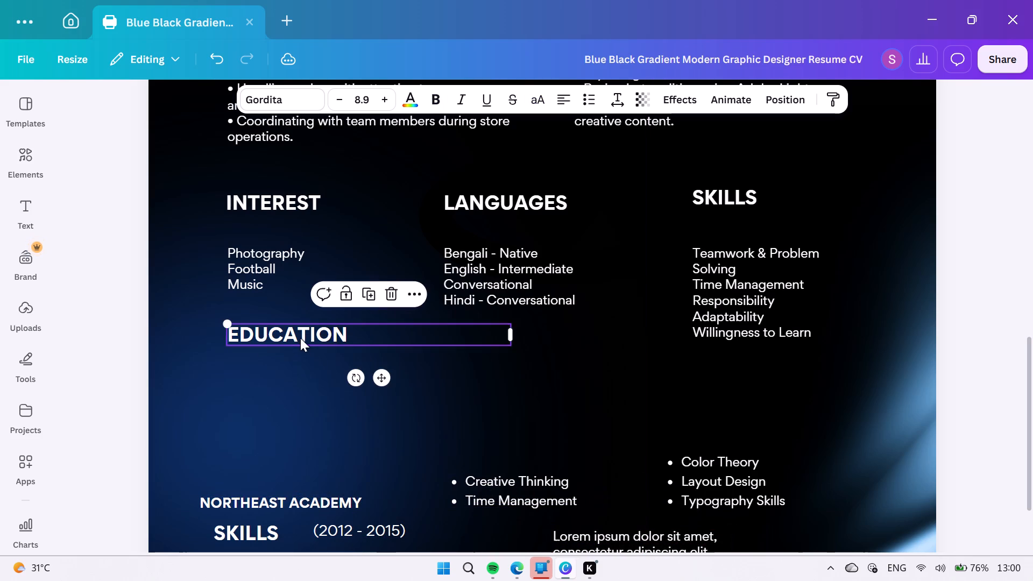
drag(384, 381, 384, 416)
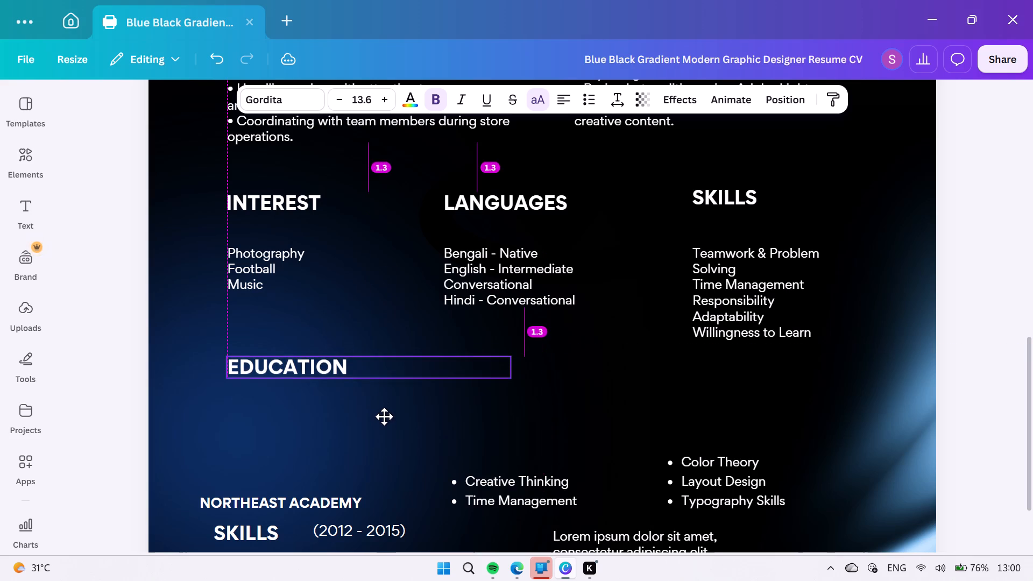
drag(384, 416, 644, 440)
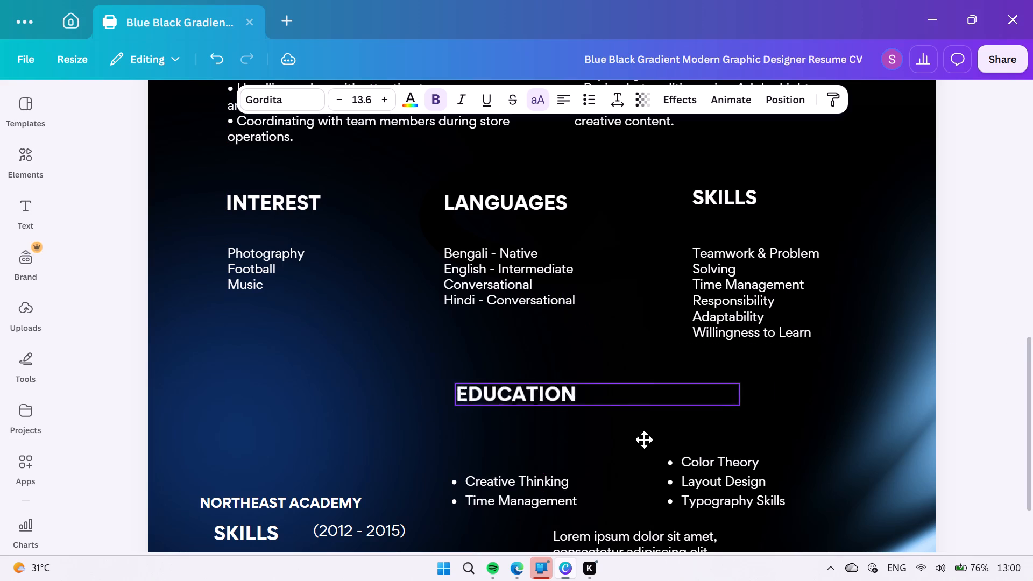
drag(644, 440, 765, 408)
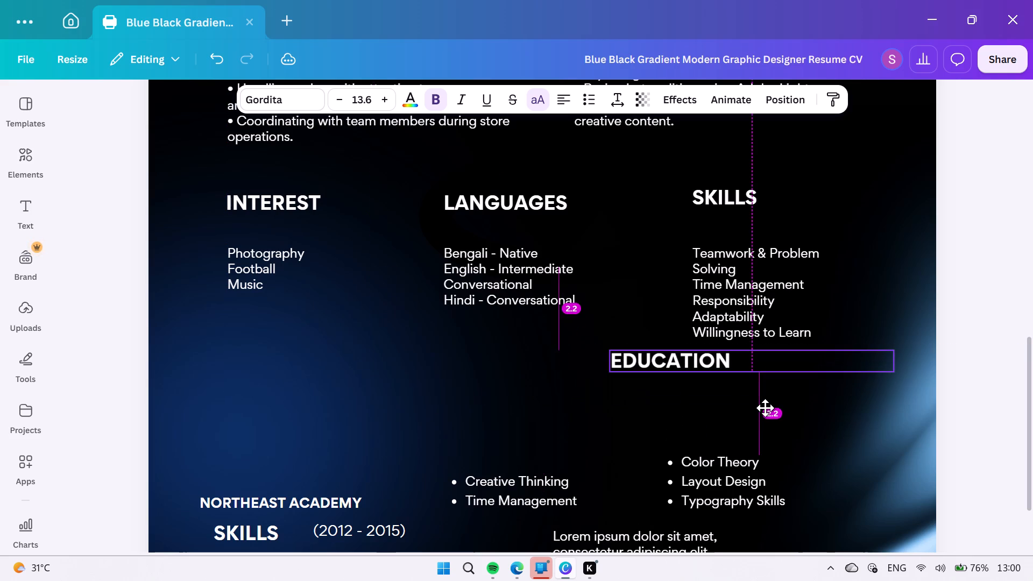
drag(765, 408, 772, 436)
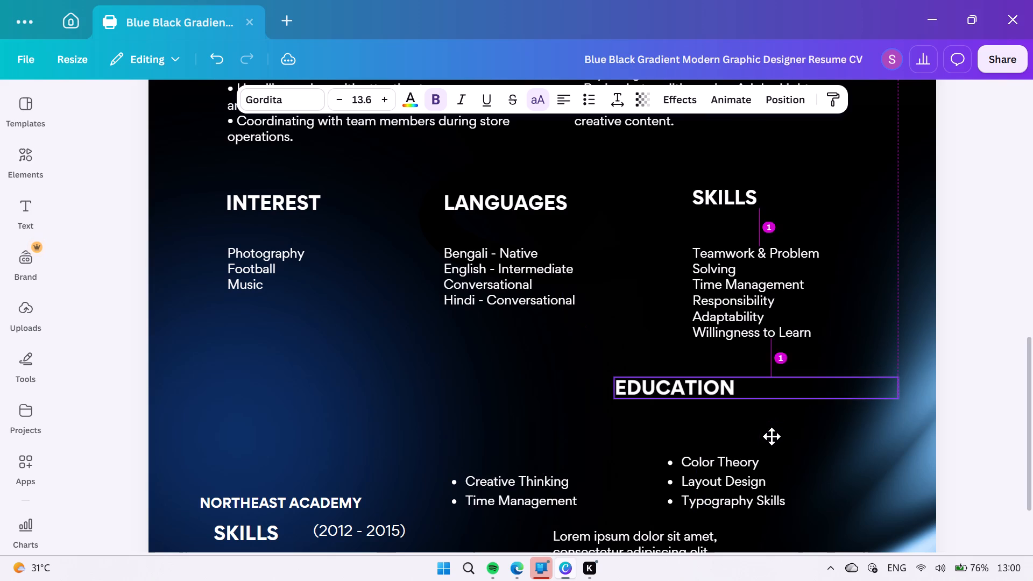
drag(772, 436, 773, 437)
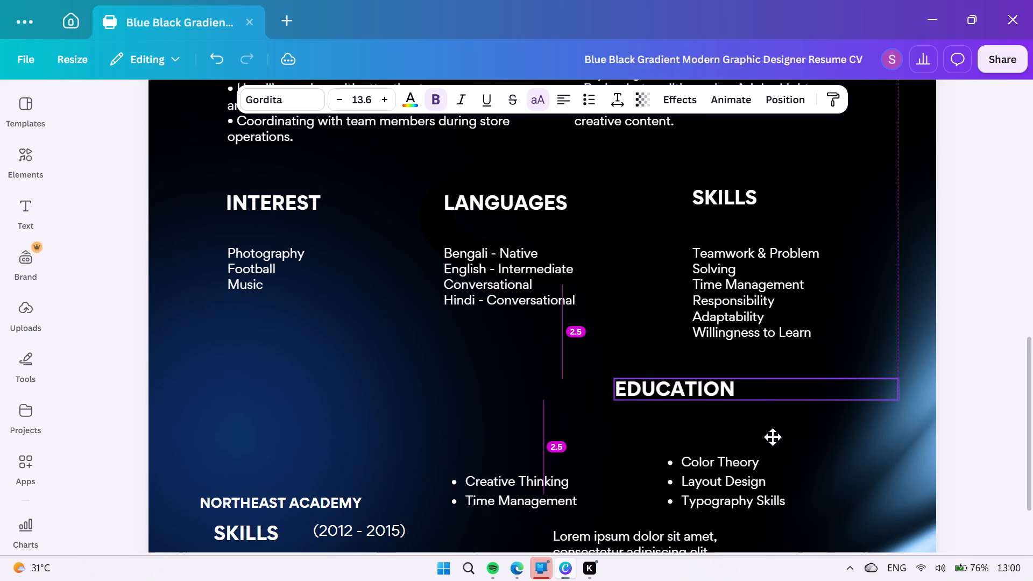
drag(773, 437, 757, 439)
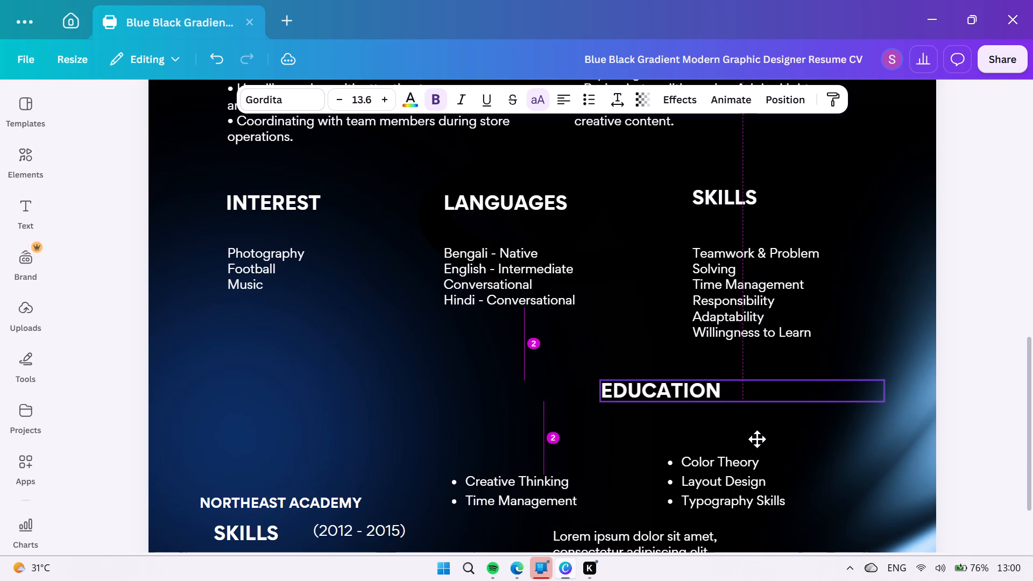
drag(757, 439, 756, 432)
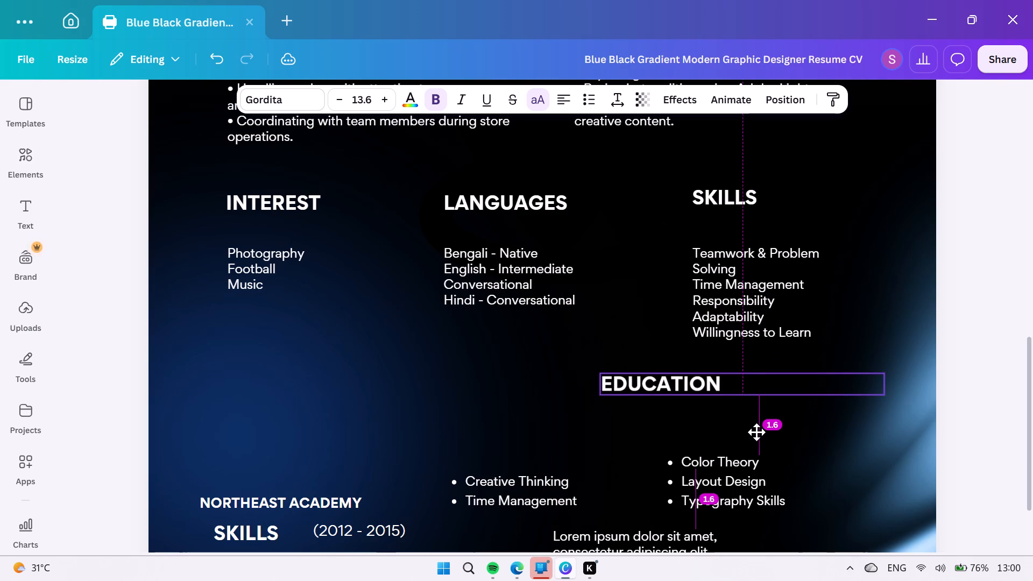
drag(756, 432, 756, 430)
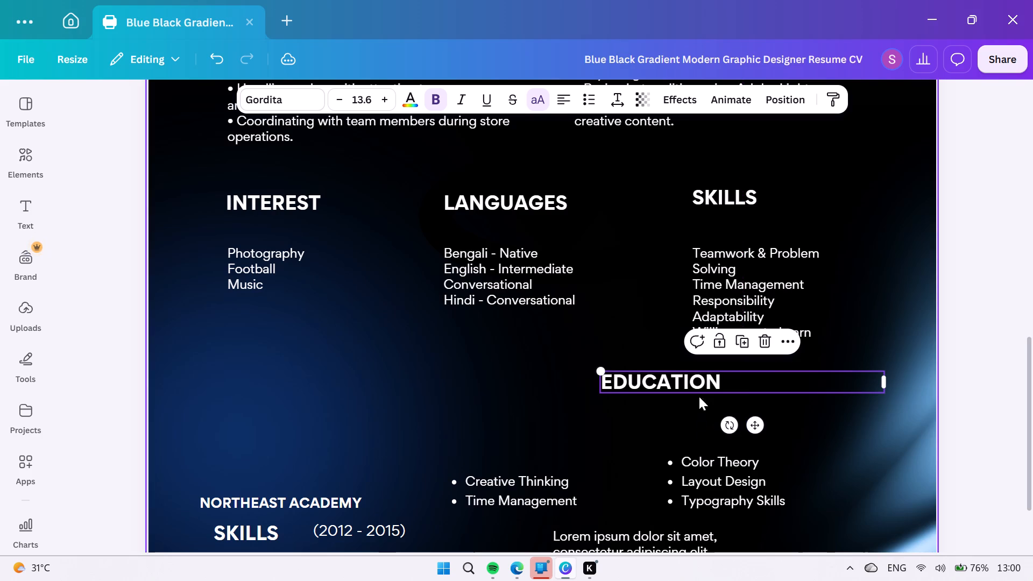
Duplicate the EDUCATION heading and place the copy below the INTEREST column, left-aligned with it and level with the original.
click(742, 341)
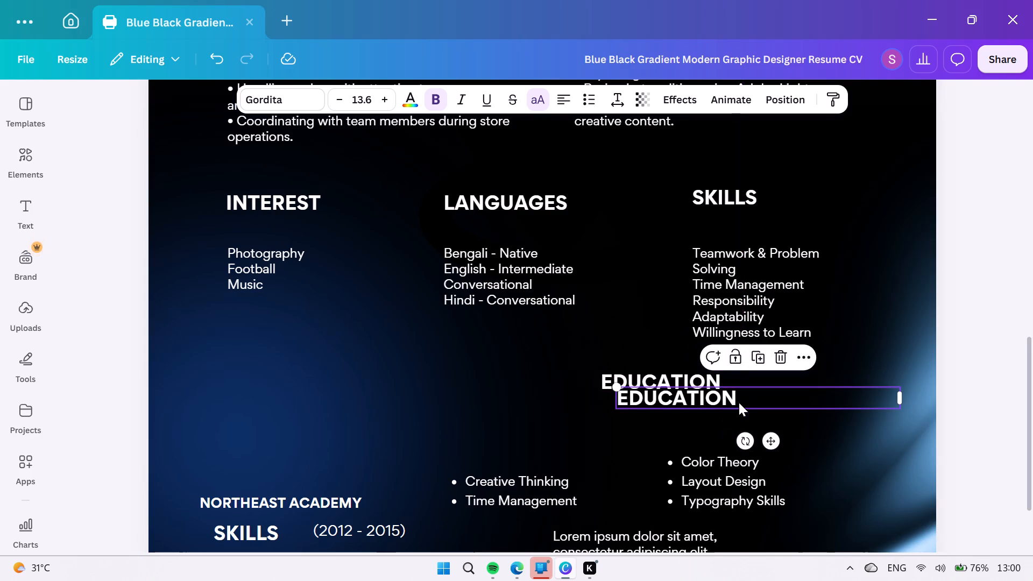
drag(770, 440, 748, 441)
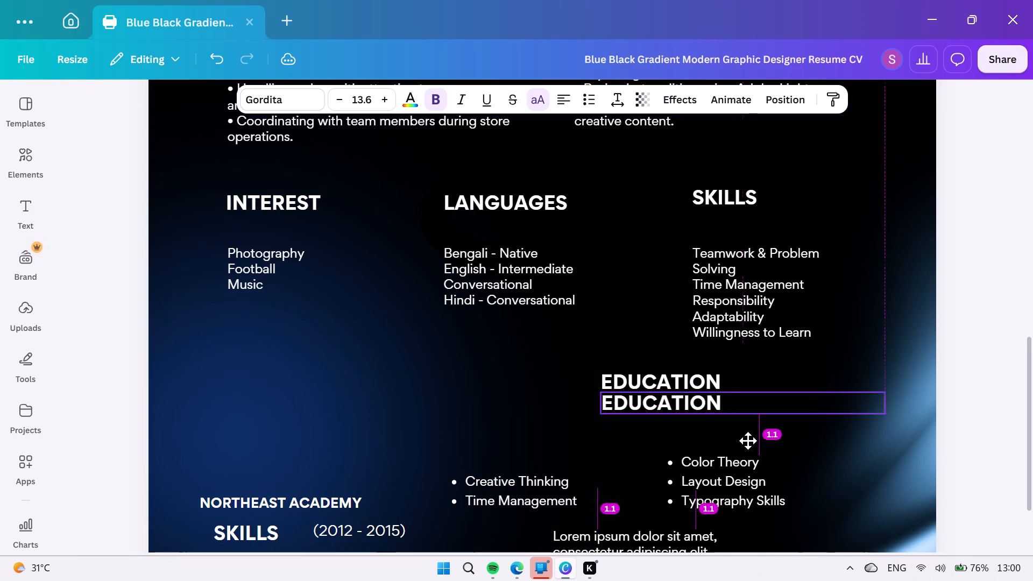
drag(748, 441, 383, 427)
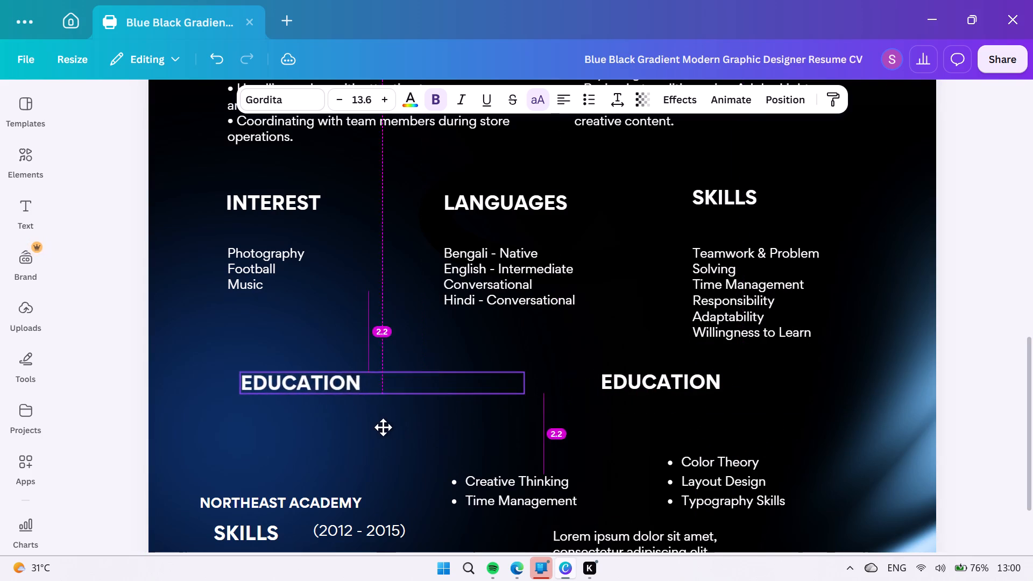
drag(383, 427, 380, 423)
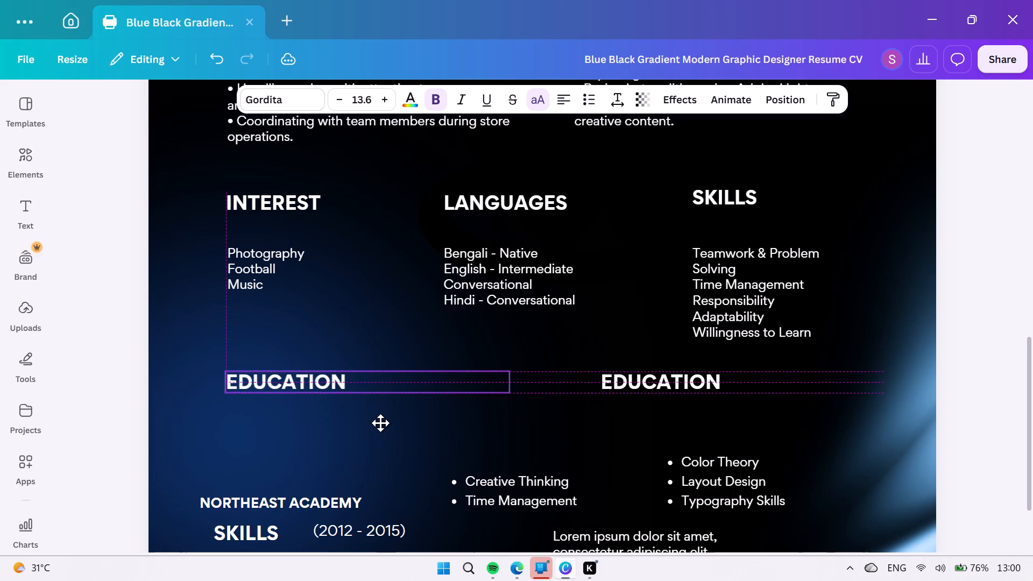
drag(380, 423, 381, 422)
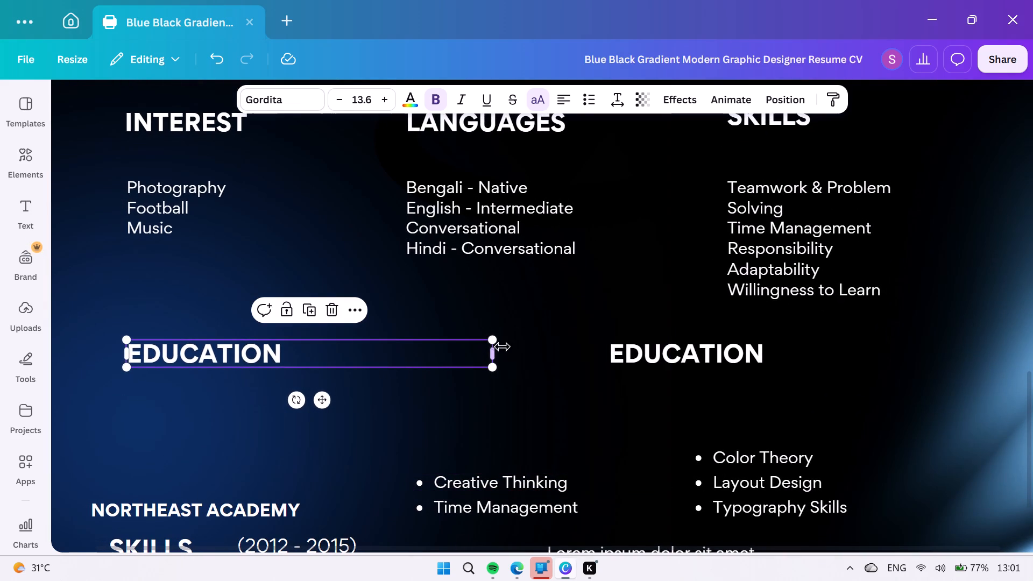
Delete the EDUCATION heading beneath the SKILLS list, keeping the one in the INTEREST column.
click(628, 334)
click(631, 344)
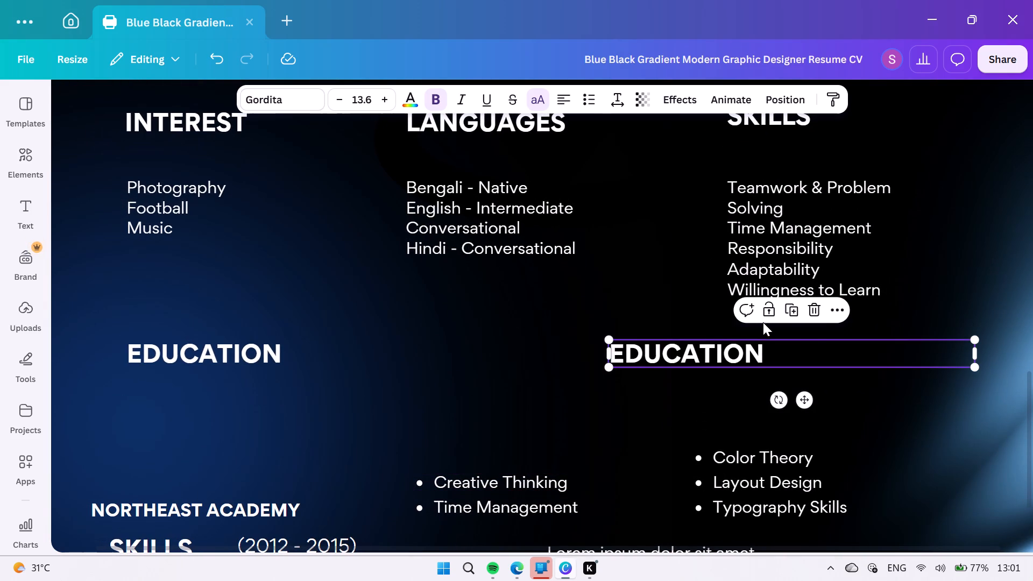
click(810, 310)
Delete the leftover template bullets Creative Thinking and Time Management near the bottom of the page.
scroll(560, 423, up, 1)
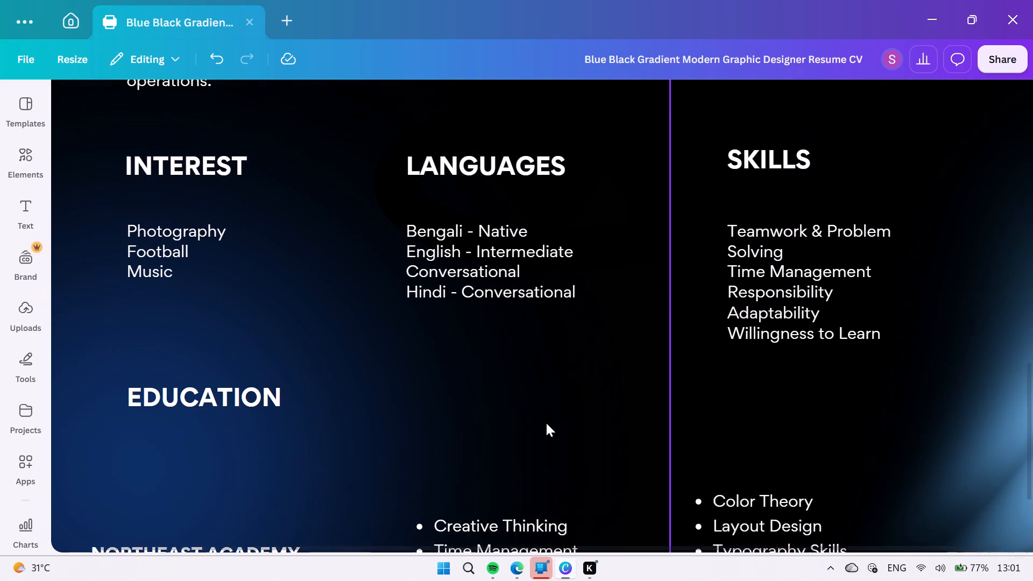
scroll(546, 423, up, 1)
scroll(546, 423, down, 3)
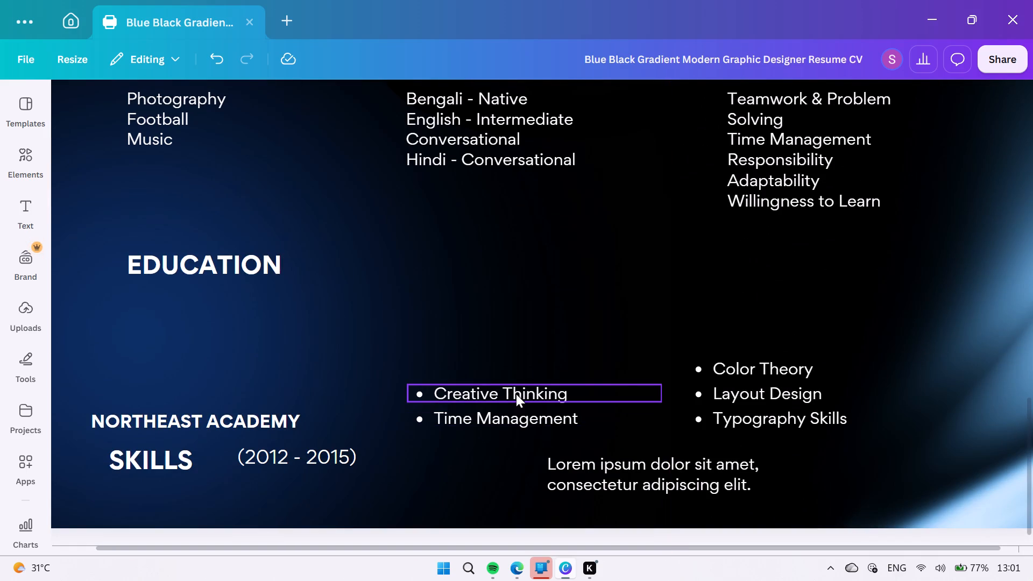
click(516, 394)
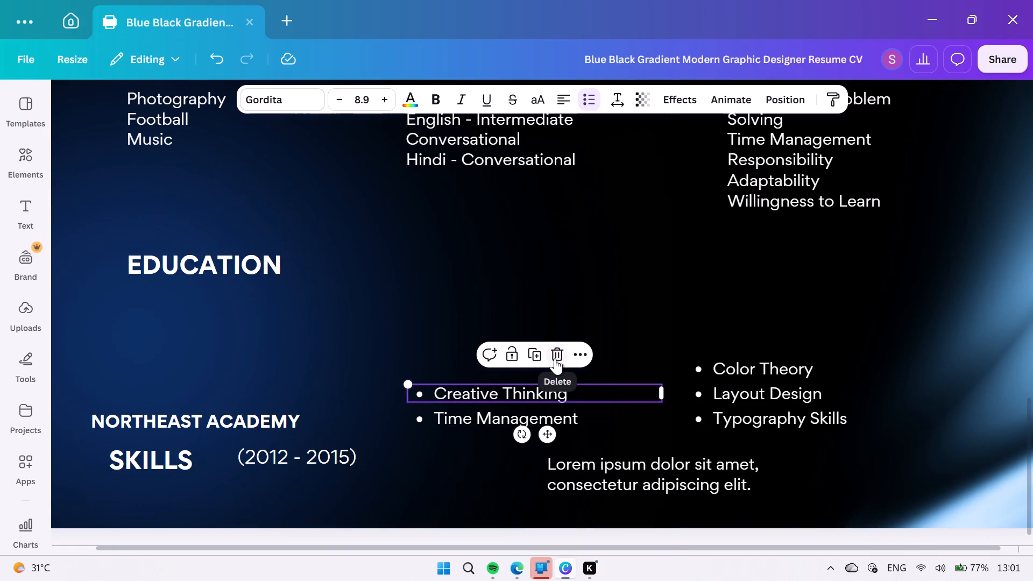
scroll(555, 358, up, 1)
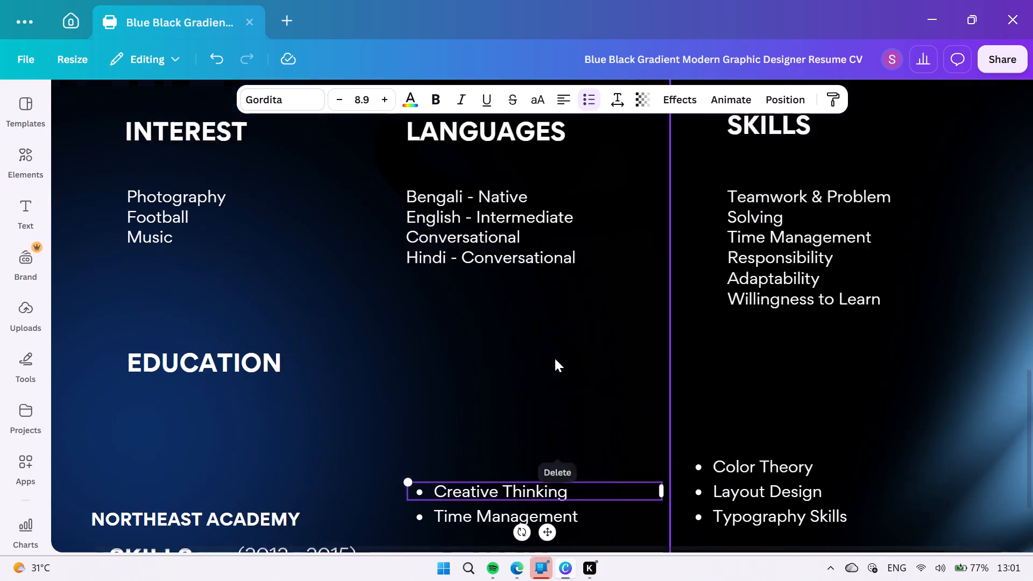
scroll(555, 358, up, 1)
scroll(555, 358, down, 2)
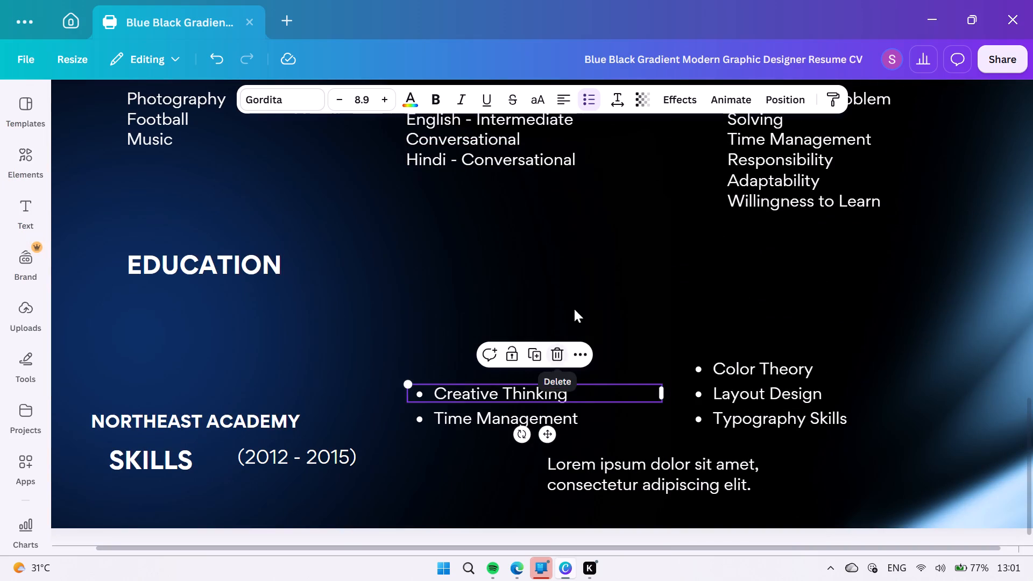
click(554, 353)
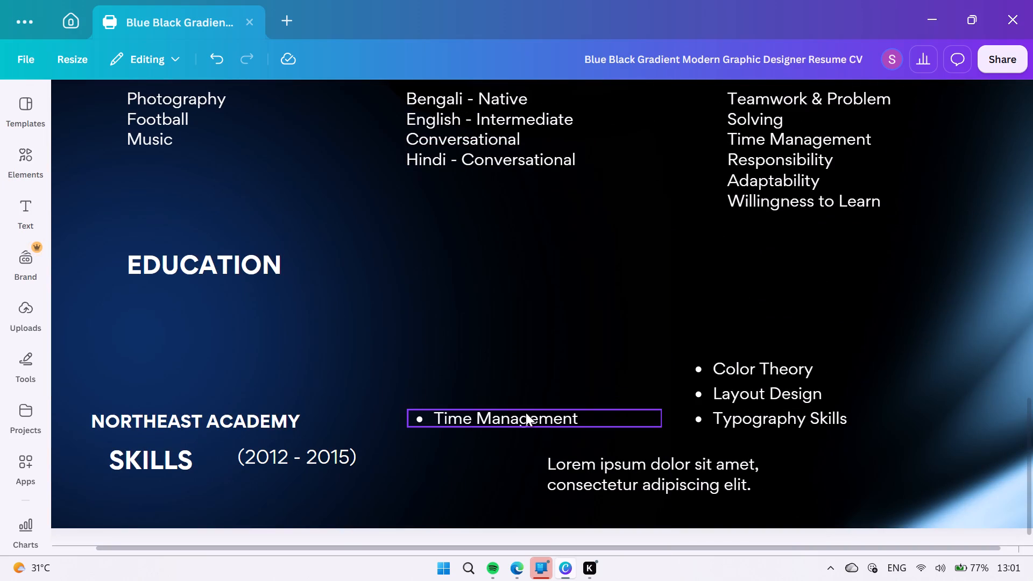
click(526, 413)
click(554, 375)
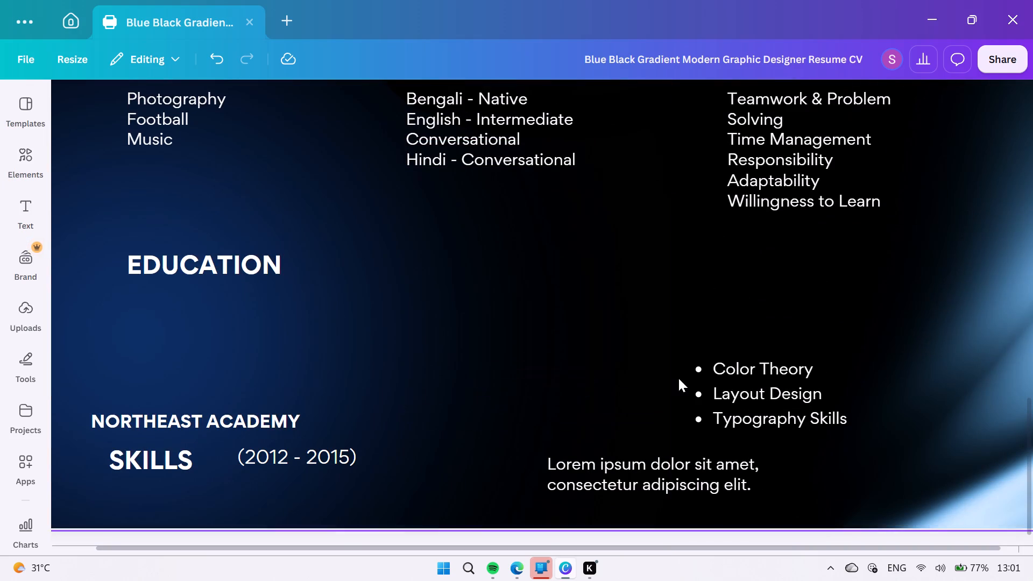
Delete the leftover template bullets Color Theory, Layout Design and Typography Skills near the bottom of the page.
click(699, 363)
click(836, 335)
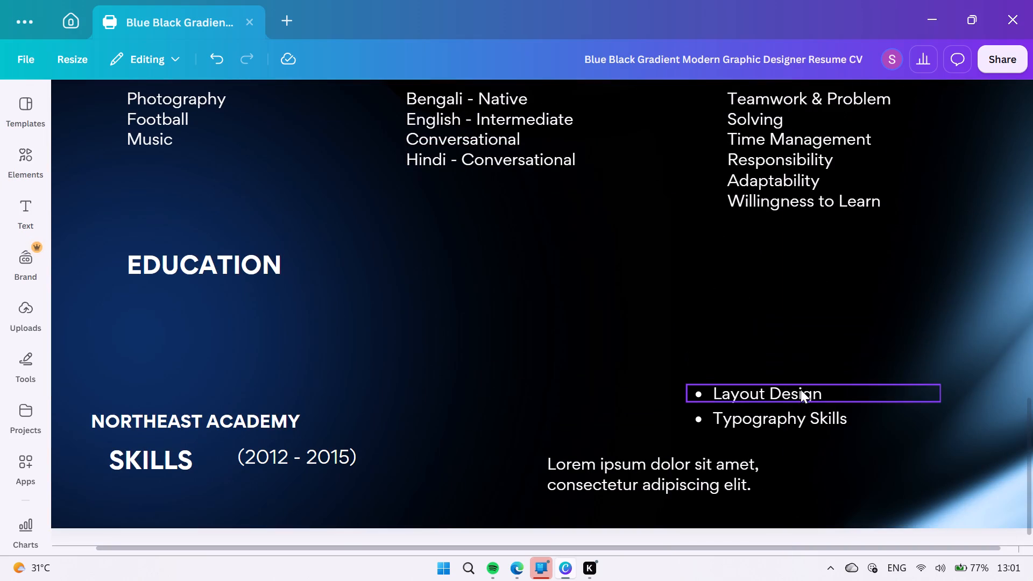
click(799, 391)
click(828, 357)
click(810, 414)
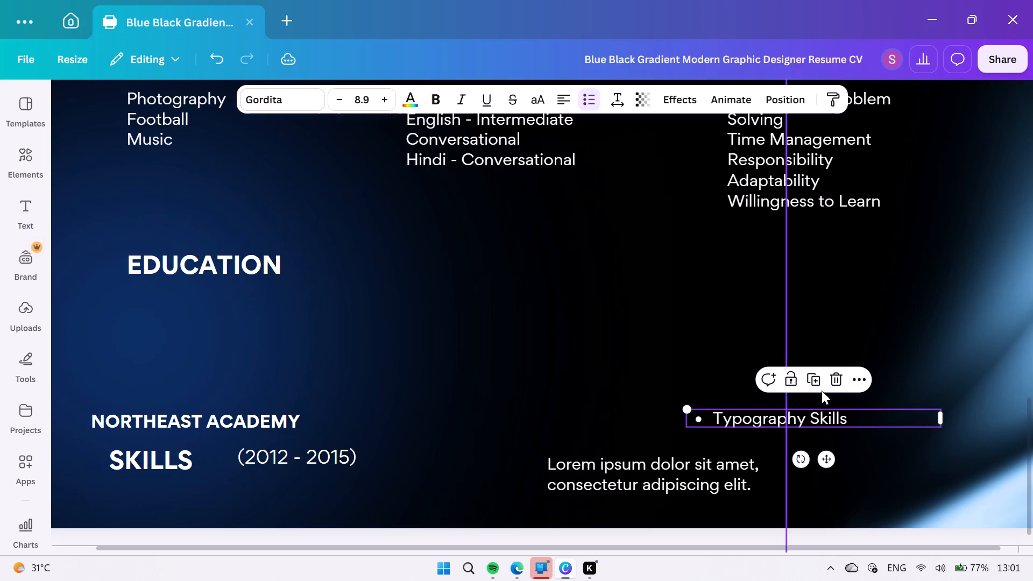
click(832, 380)
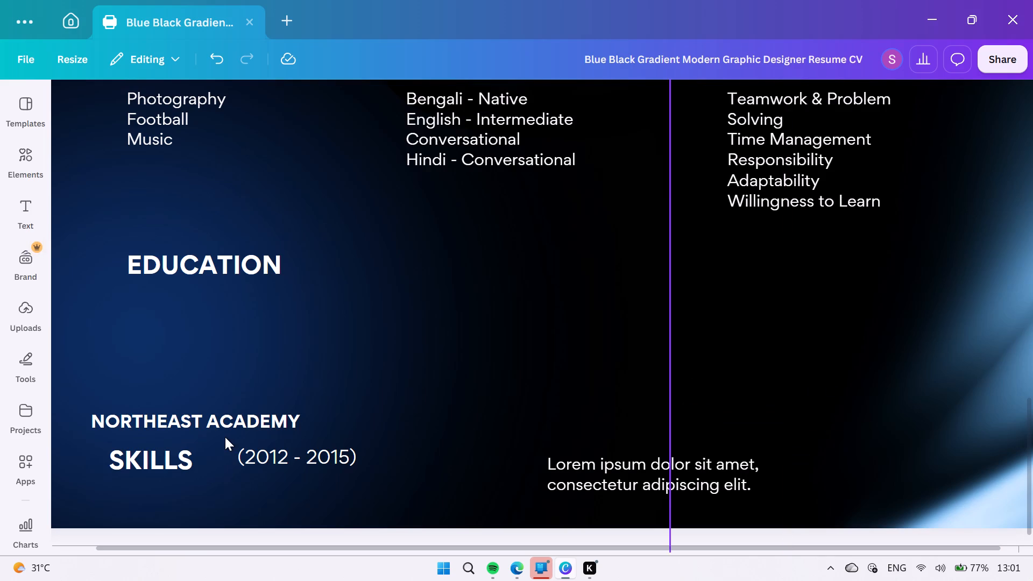
Move NORTHEAST ACADEMY beneath the EDUCATION heading, left-aligned with it and with a gap of about 0.9.
click(225, 429)
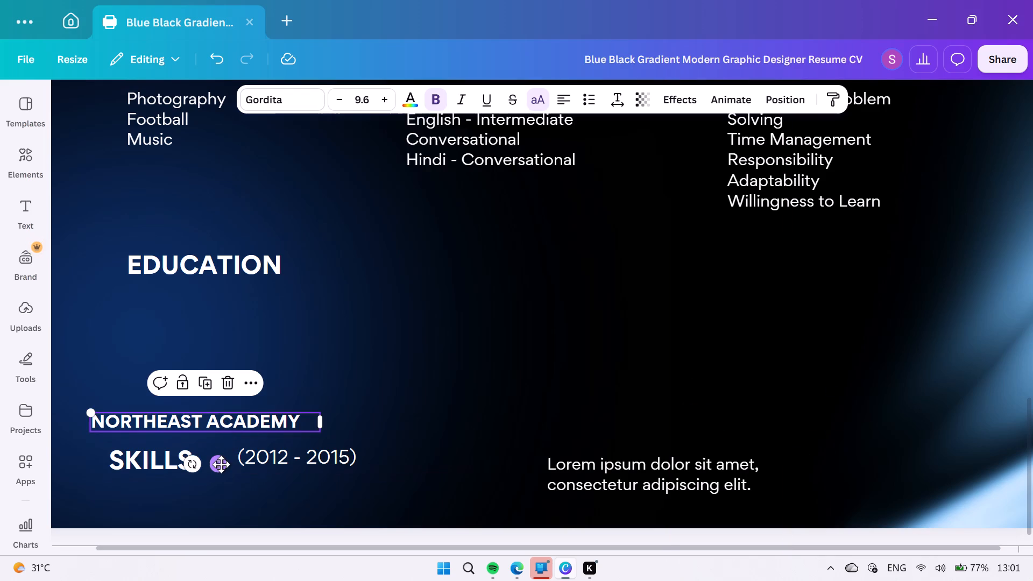
drag(219, 464, 252, 395)
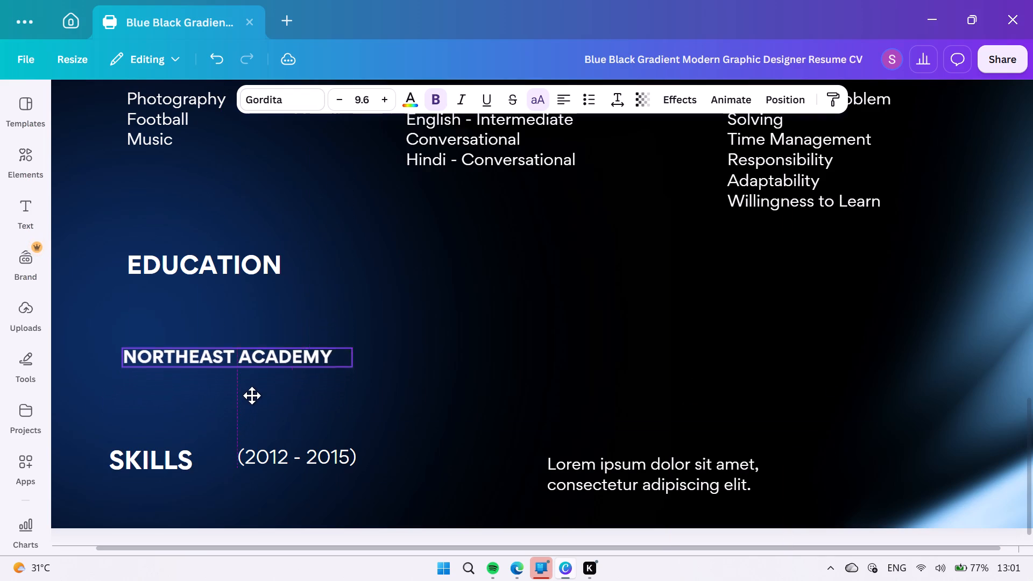
drag(252, 395, 253, 372)
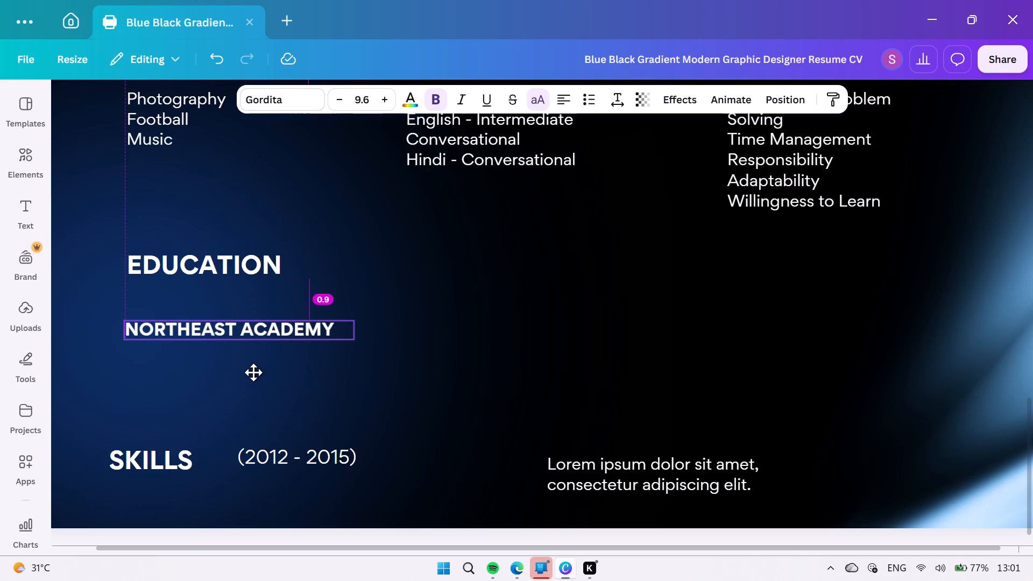
drag(253, 372, 257, 372)
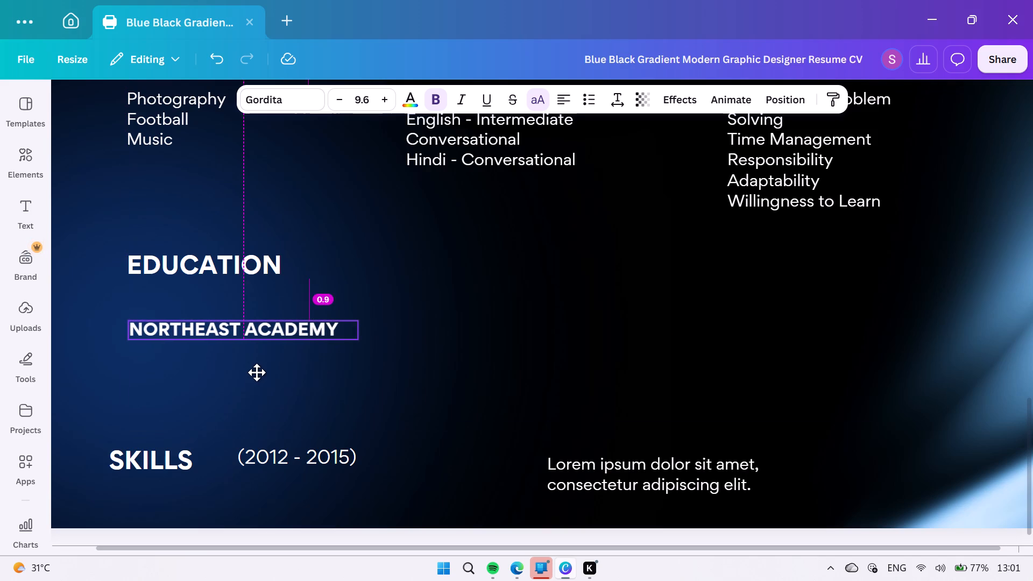
drag(257, 372, 255, 372)
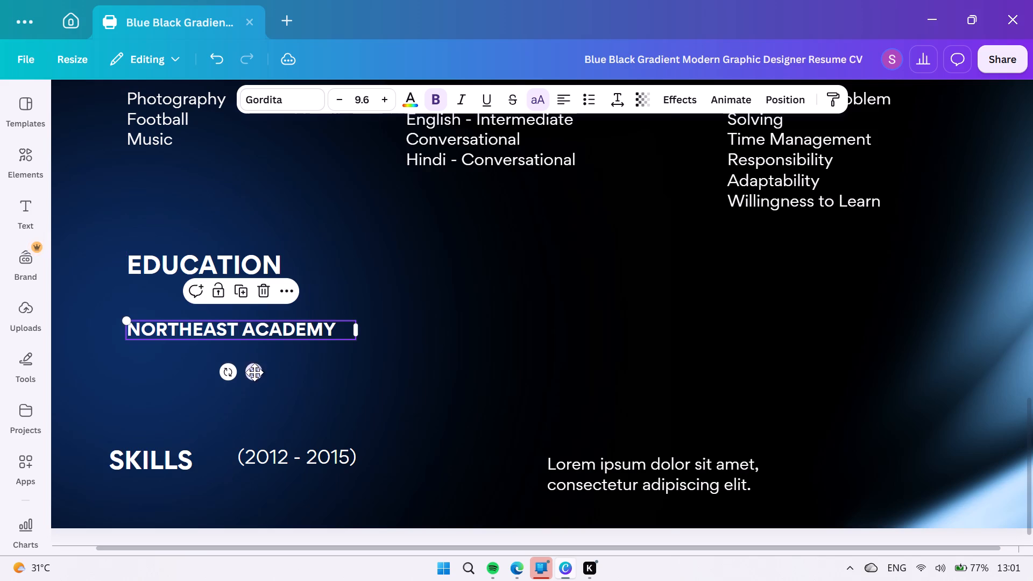
Delete the leftover SKILLS heading beside the (2012 - 2015) dates at the bottom of the page.
click(178, 458)
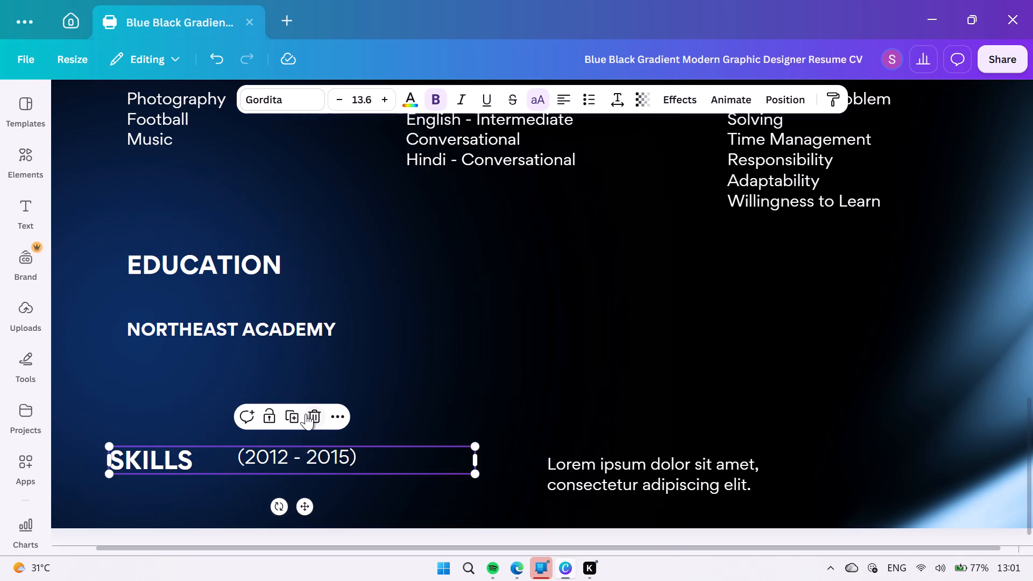
click(306, 414)
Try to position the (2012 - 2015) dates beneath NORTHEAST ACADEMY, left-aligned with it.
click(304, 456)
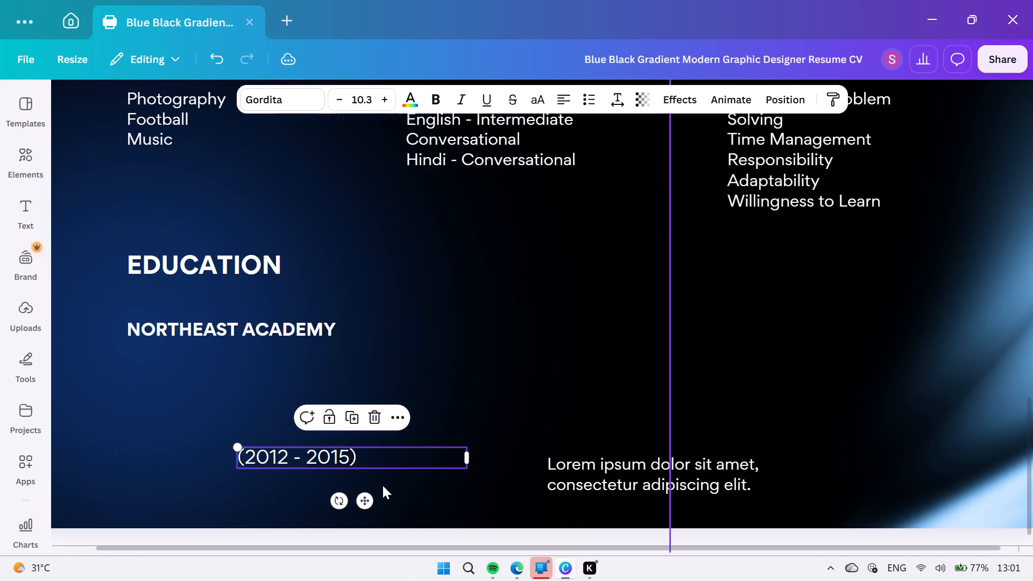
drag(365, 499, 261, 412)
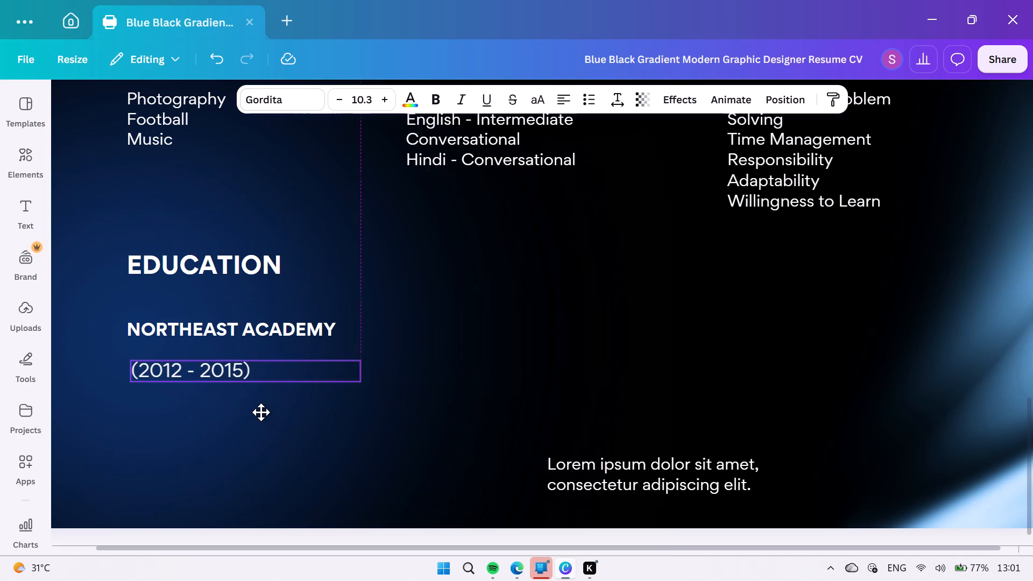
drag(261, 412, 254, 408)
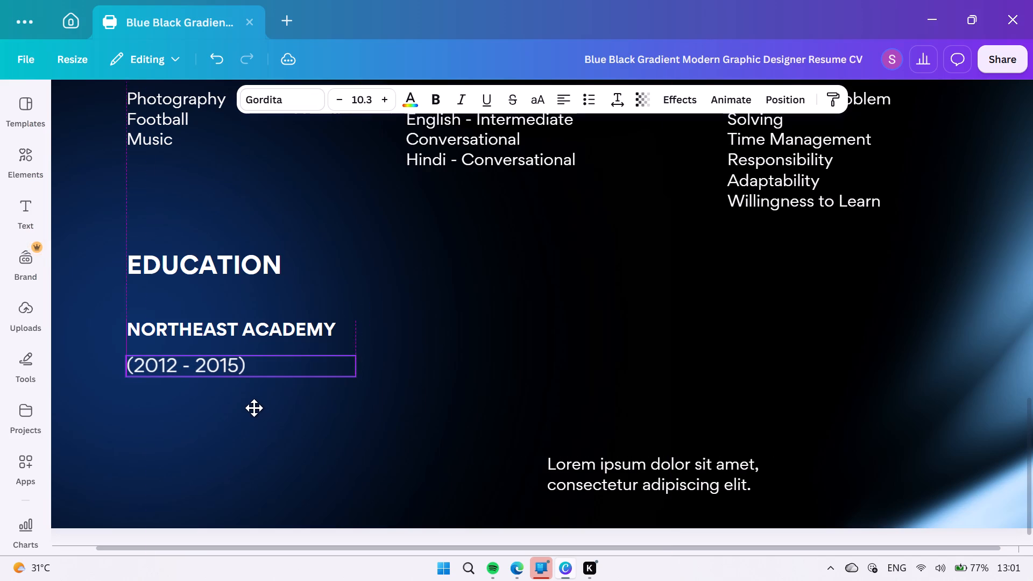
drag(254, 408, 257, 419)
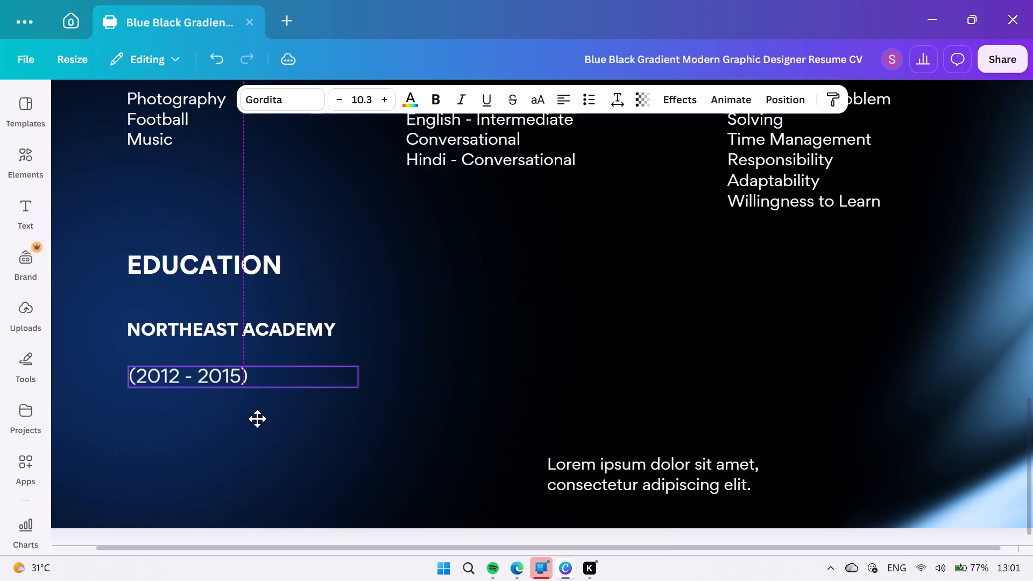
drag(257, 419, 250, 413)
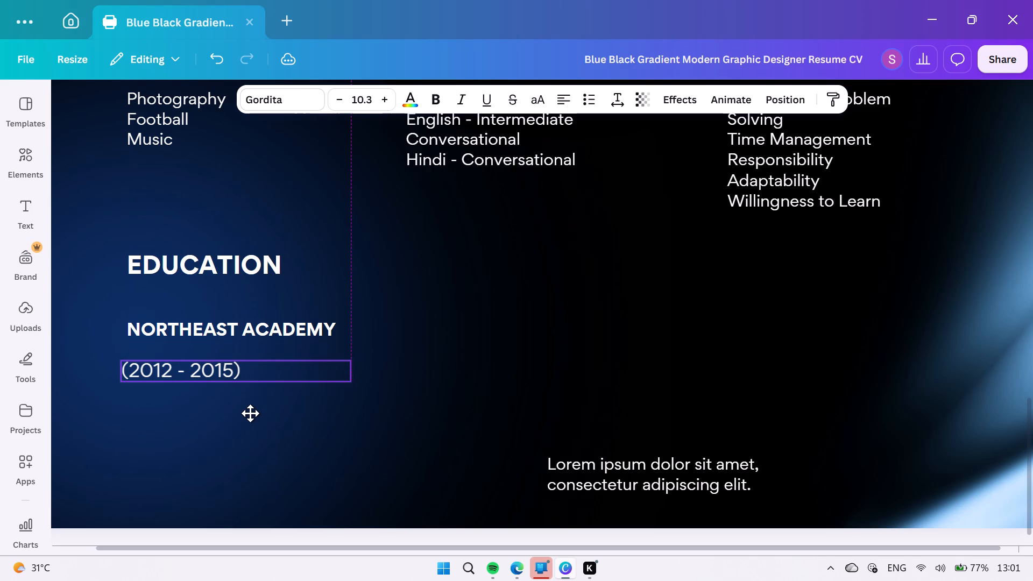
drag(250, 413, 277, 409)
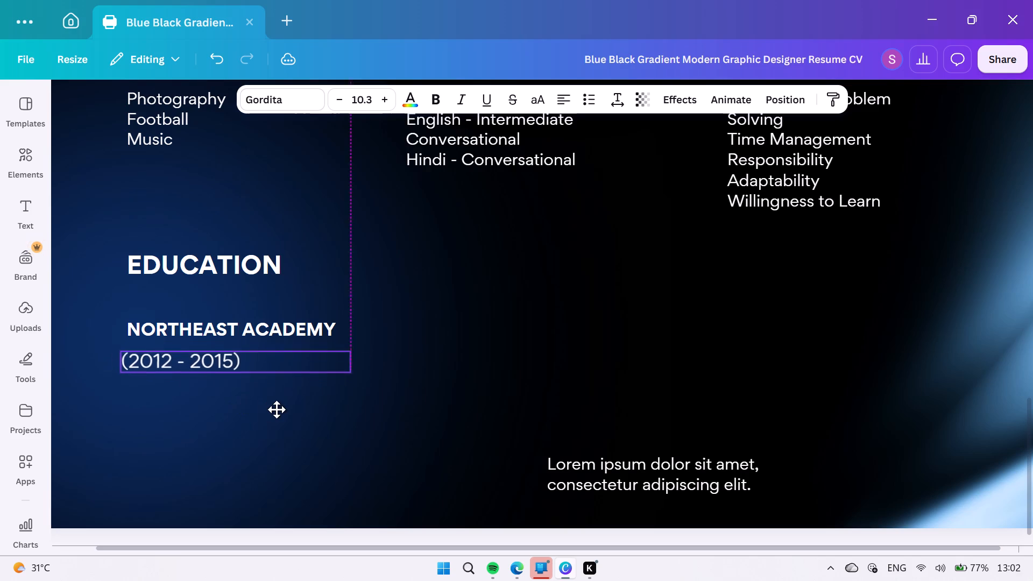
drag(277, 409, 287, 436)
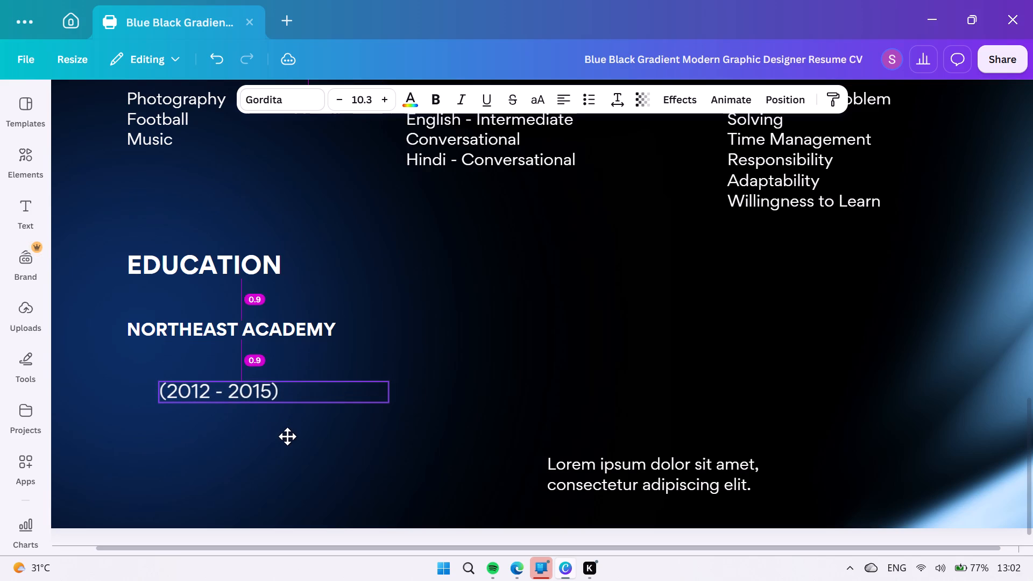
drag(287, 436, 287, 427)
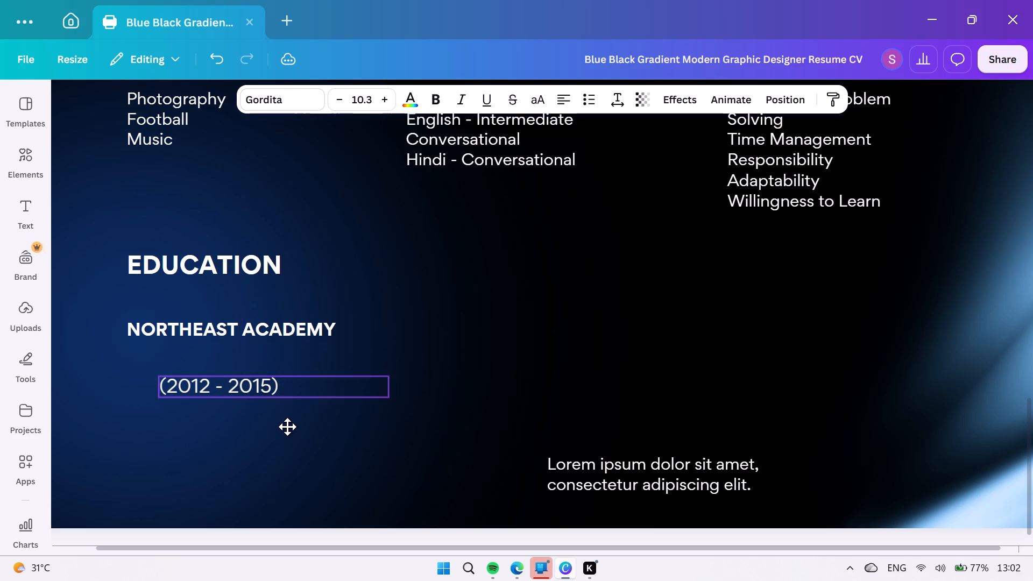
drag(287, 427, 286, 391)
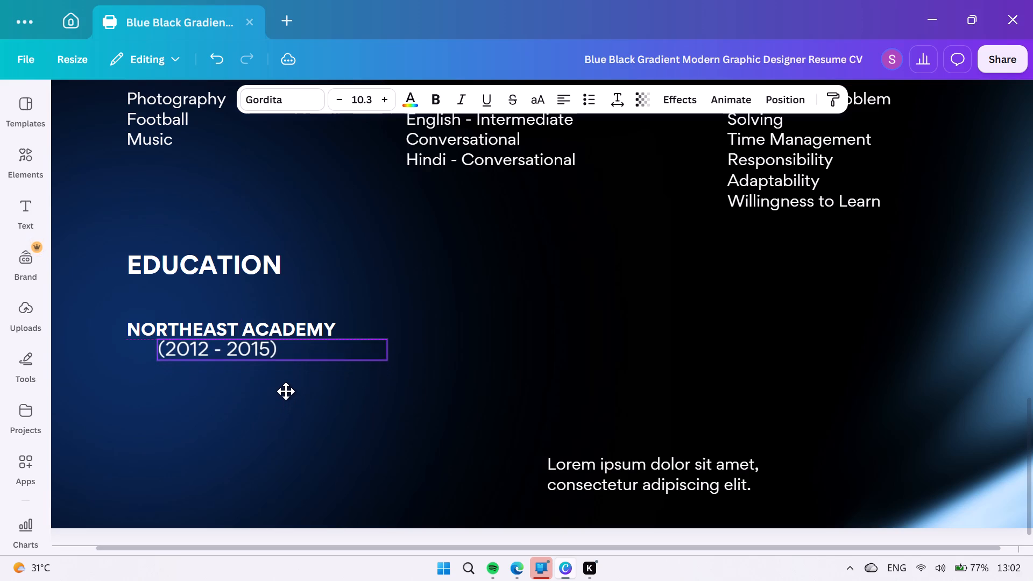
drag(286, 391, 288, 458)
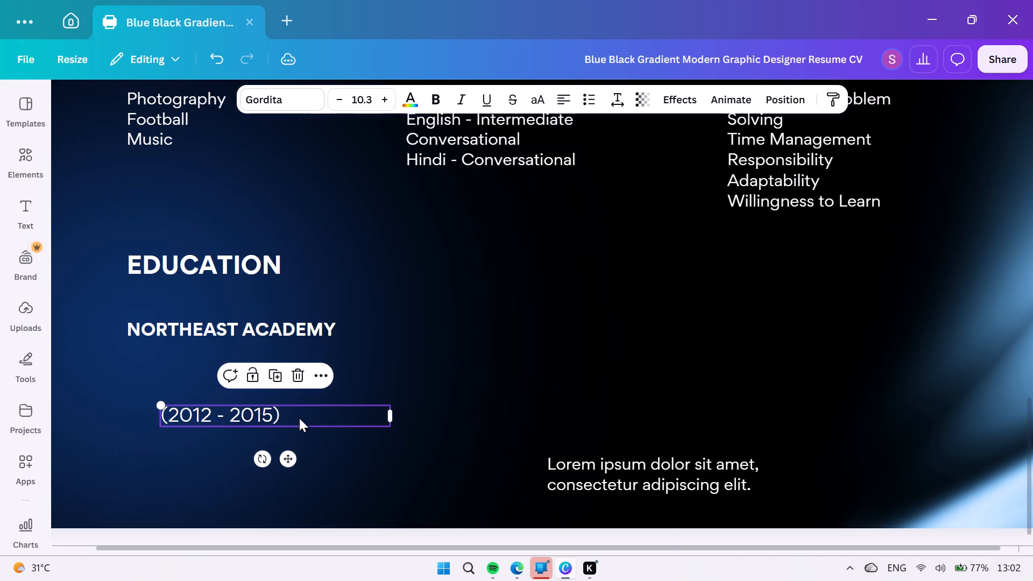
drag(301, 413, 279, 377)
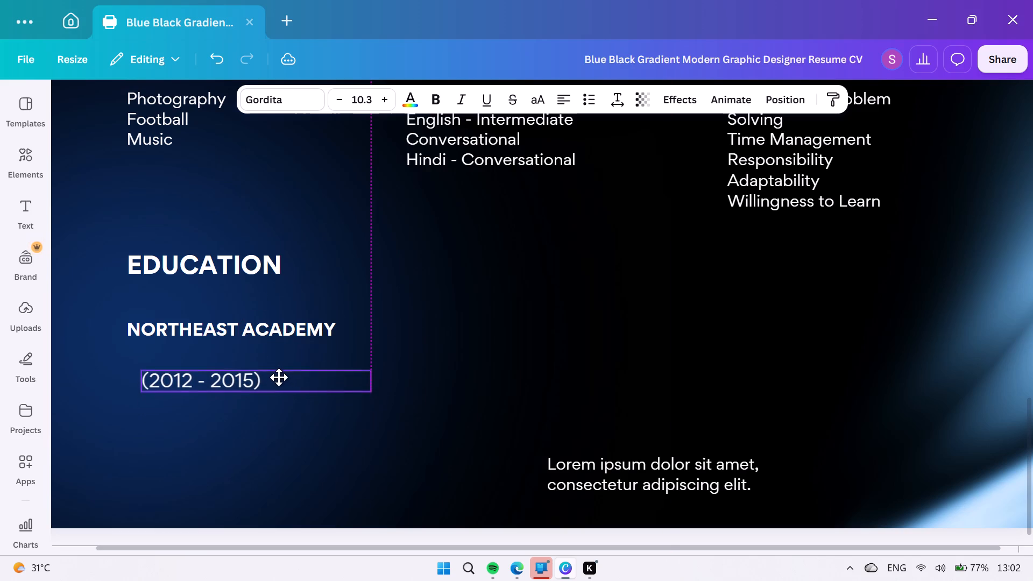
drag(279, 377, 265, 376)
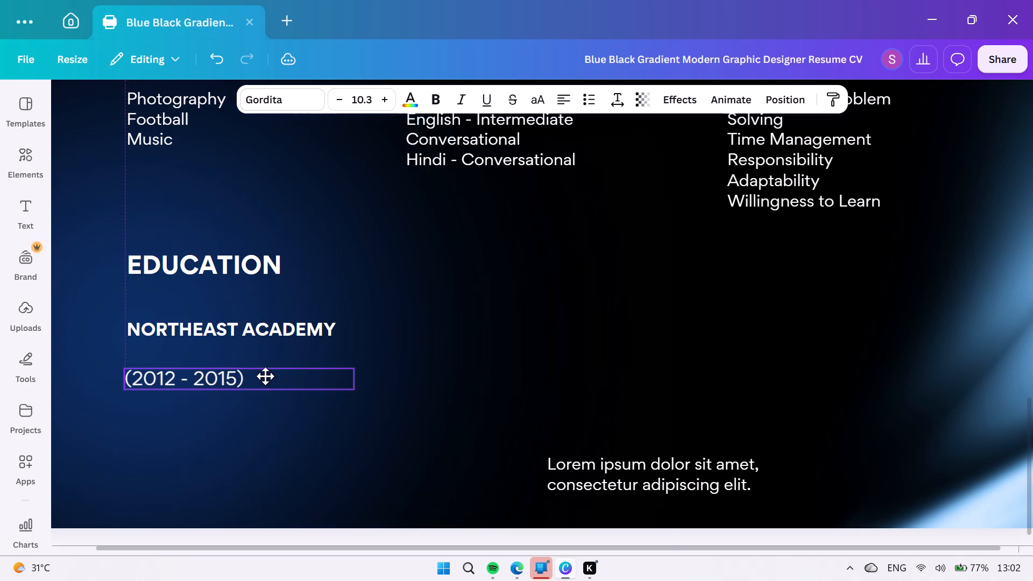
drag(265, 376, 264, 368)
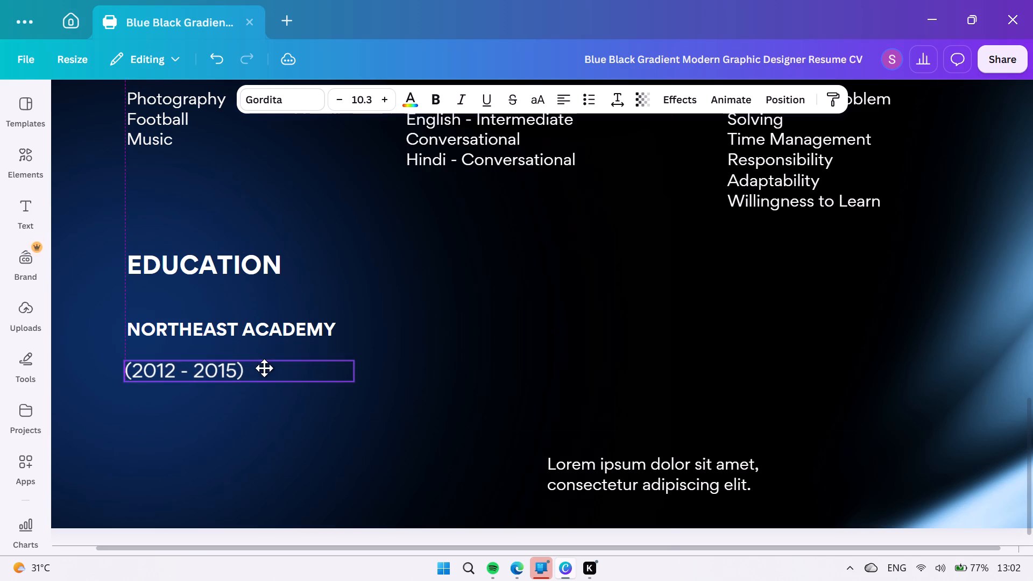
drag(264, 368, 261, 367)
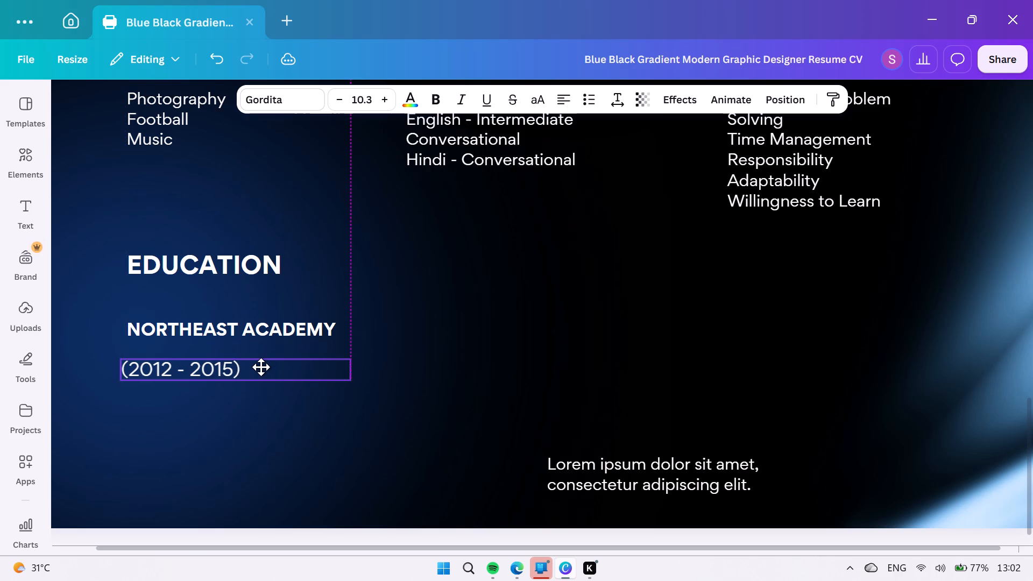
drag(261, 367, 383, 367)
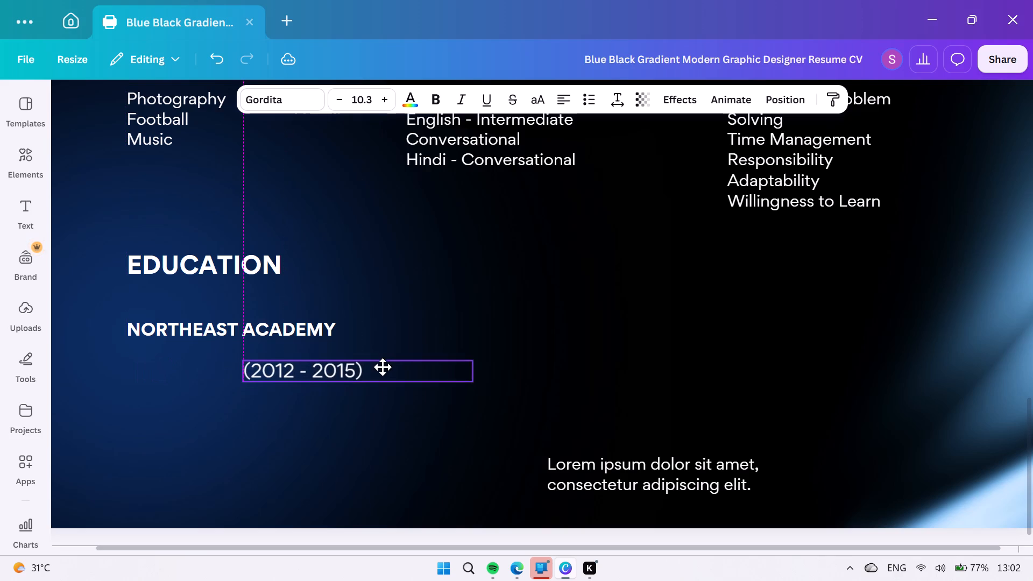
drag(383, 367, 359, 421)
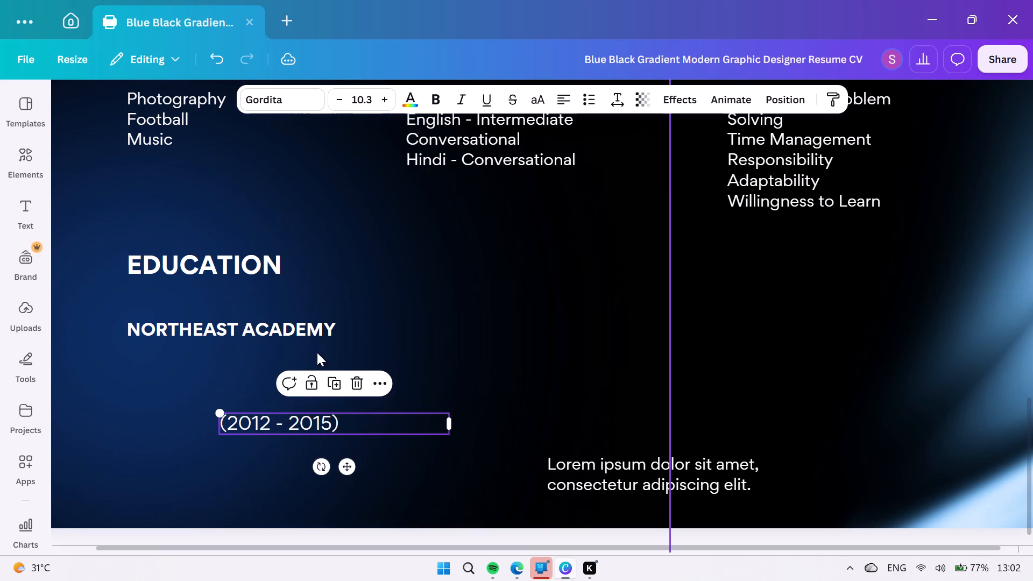
Duplicate NORTHEAST ACADEMY and place the copy beside the original at the same height, beneath the LANGUAGES column.
click(315, 327)
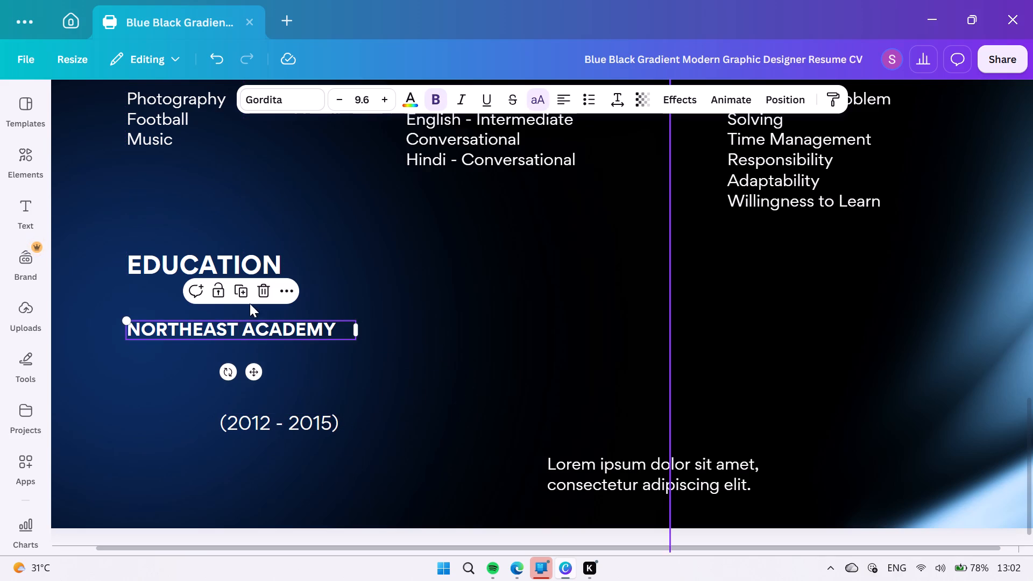
click(244, 293)
drag(275, 392, 275, 393)
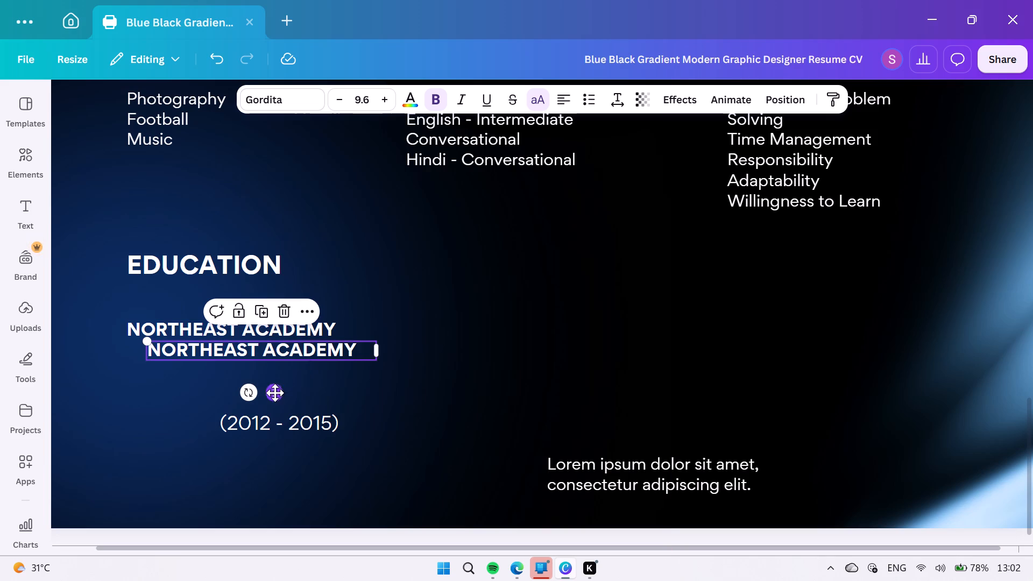
drag(275, 393, 551, 376)
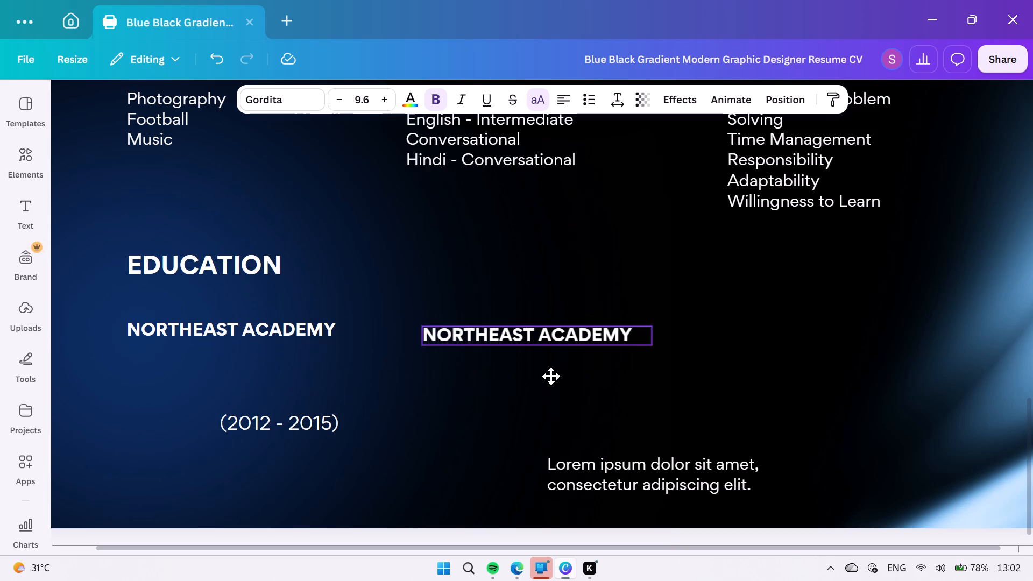
drag(551, 376, 550, 369)
Move the (2012 - 2015) dates across the page to just below and beyond the end of the duplicated NORTHEAST ACADEMY text.
click(336, 425)
drag(351, 426, 396, 421)
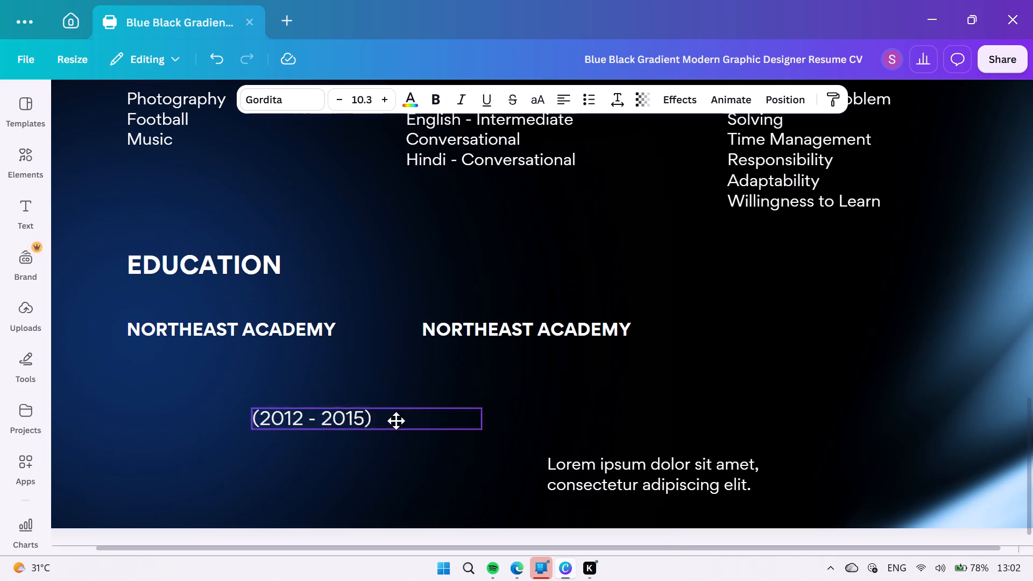
drag(396, 421, 551, 368)
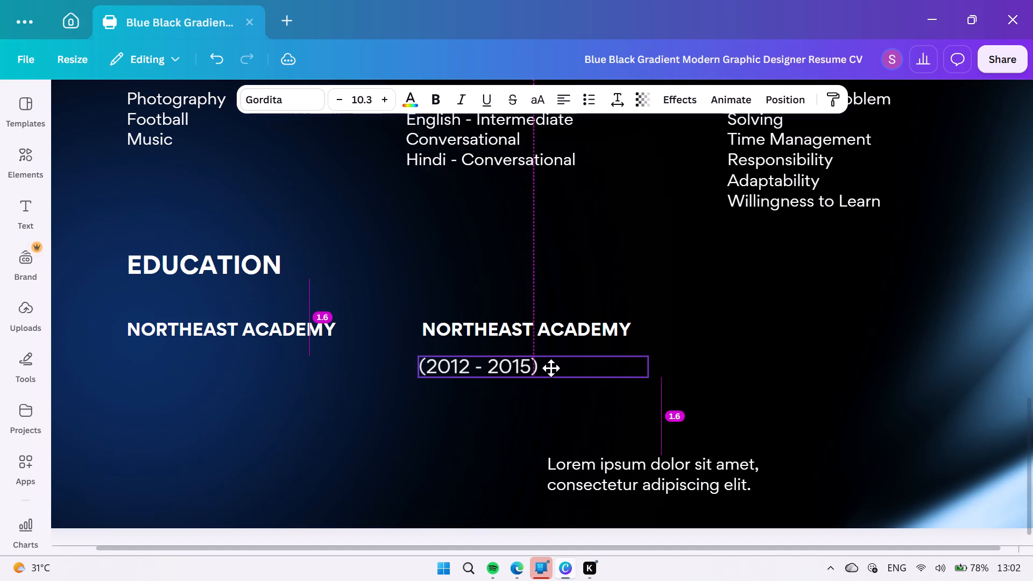
drag(551, 368, 549, 346)
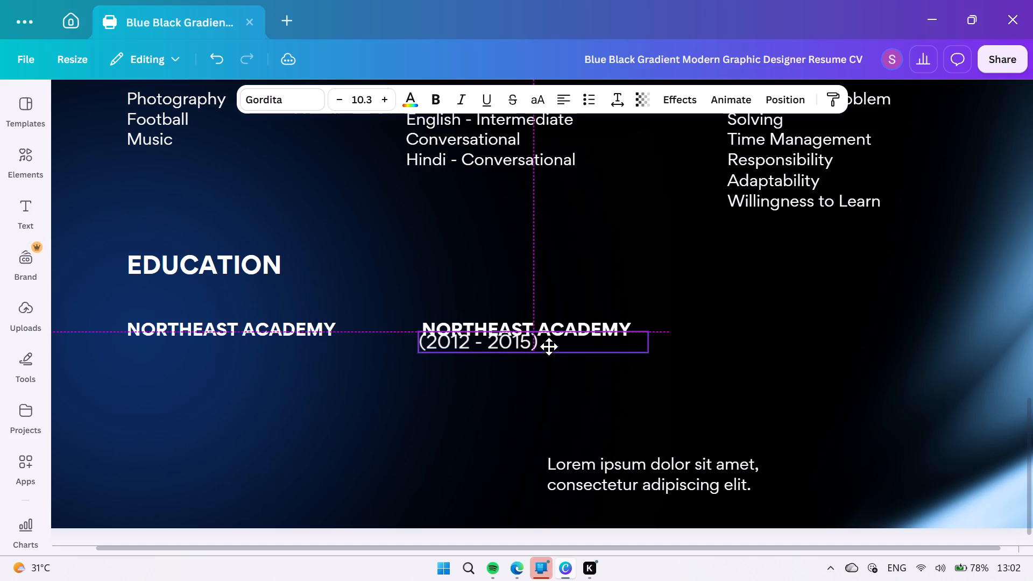
drag(549, 346, 549, 342)
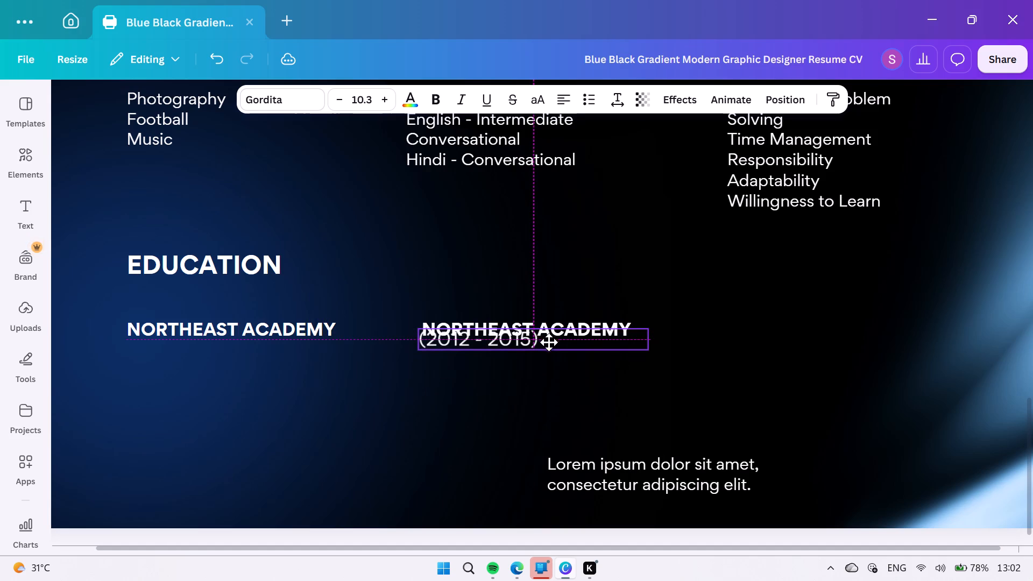
drag(549, 342, 760, 362)
Left-align the duplicated NORTHEAST ACADEMY with the LANGUAGES column, keeping it level with the original.
click(578, 330)
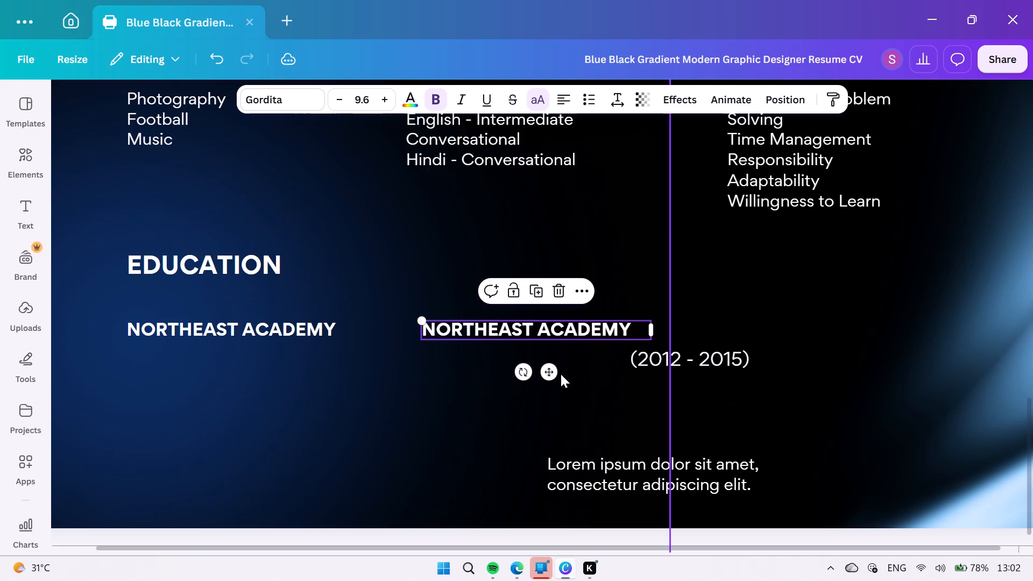
click(548, 376)
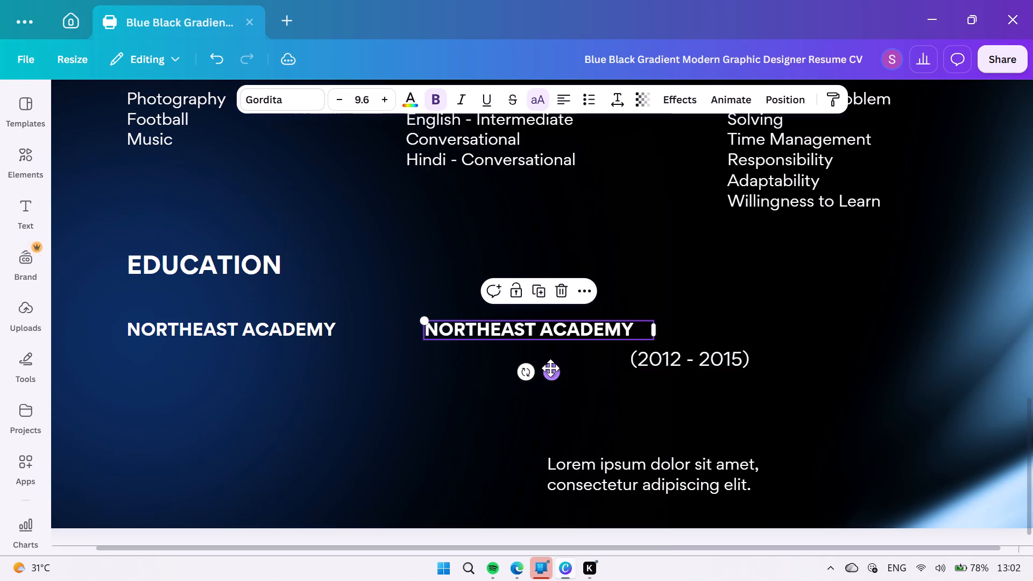
drag(553, 371, 537, 367)
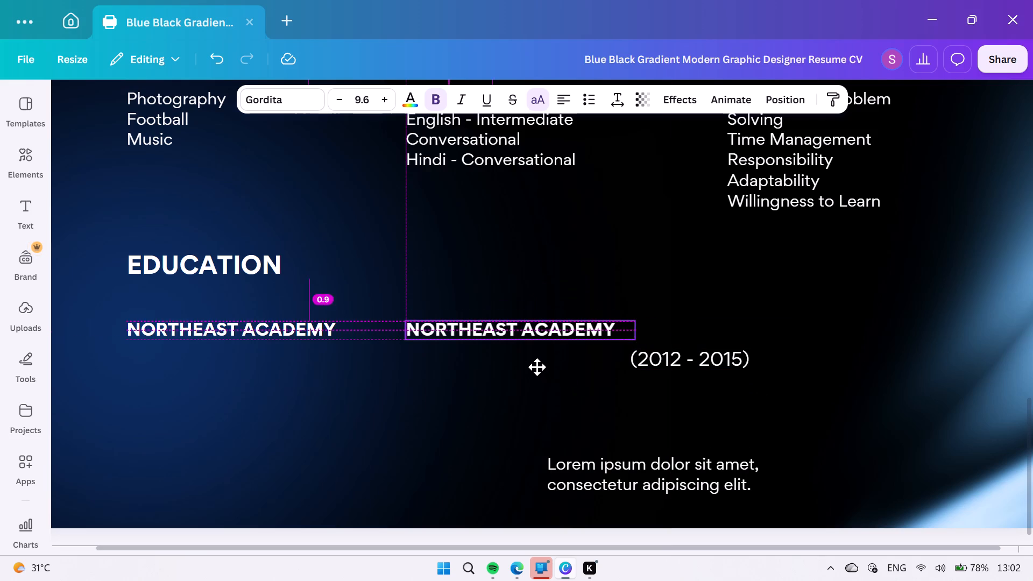
Duplicate the second NORTHEAST ACADEMY and left-align the copy with the SKILLS column, level with the other two.
drag(537, 367, 536, 370)
drag(536, 370, 536, 371)
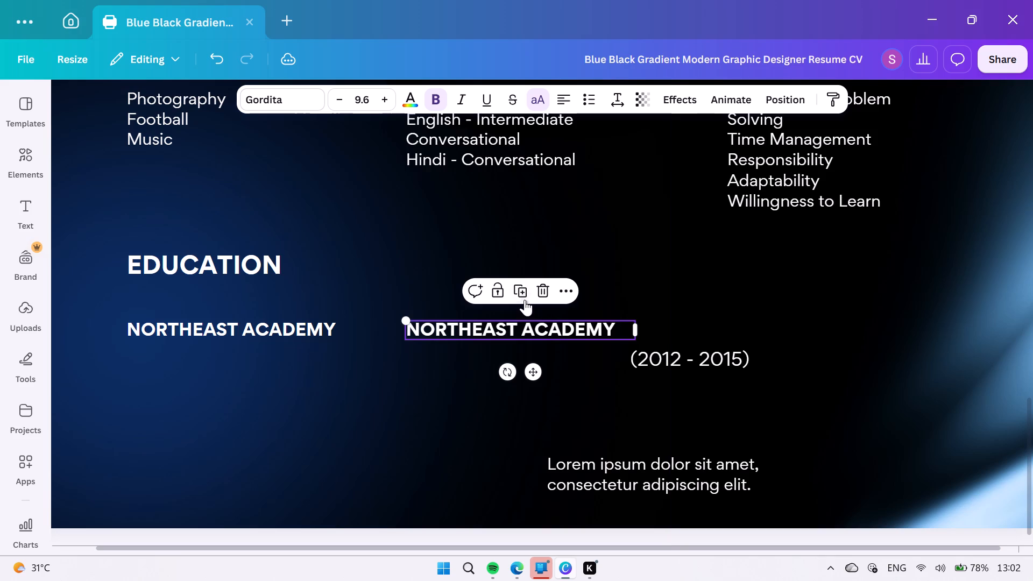
click(522, 297)
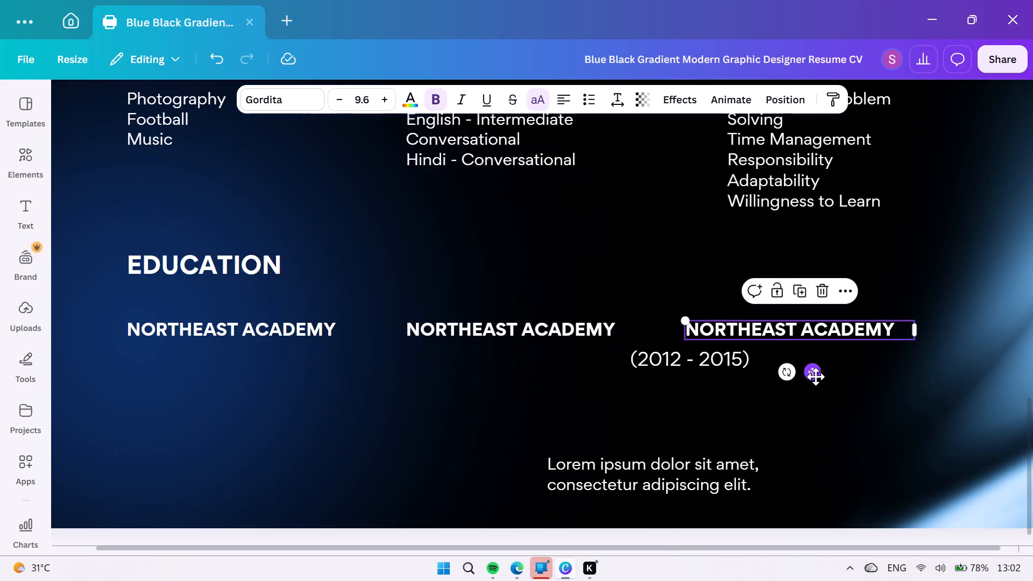
drag(816, 377, 849, 369)
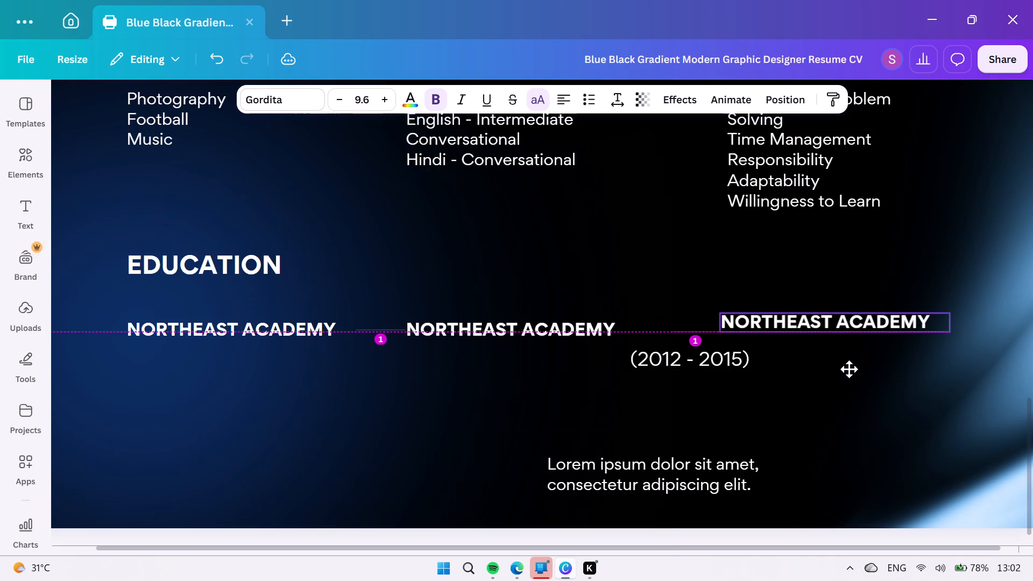
drag(849, 369, 855, 374)
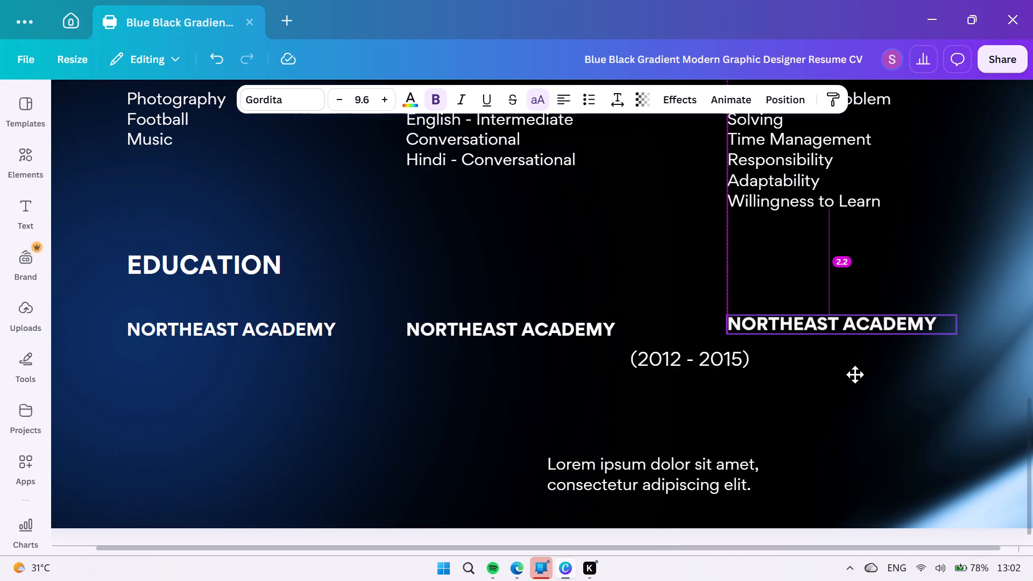
drag(855, 374, 855, 375)
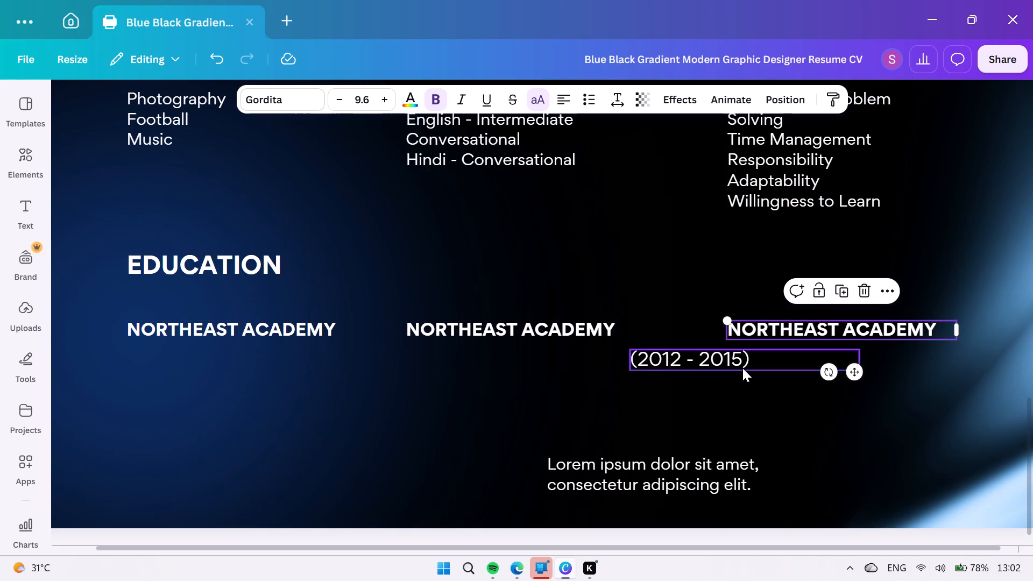
Move the (2012 - 2015) dates directly beneath the third NORTHEAST ACADEMY, left-aligned with it.
drag(741, 367, 828, 369)
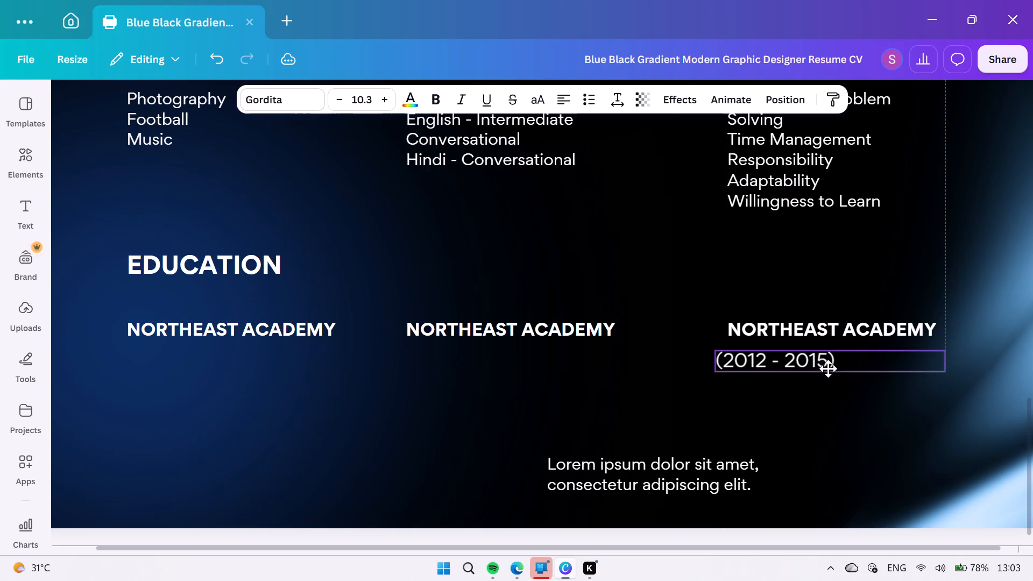
drag(828, 369, 838, 363)
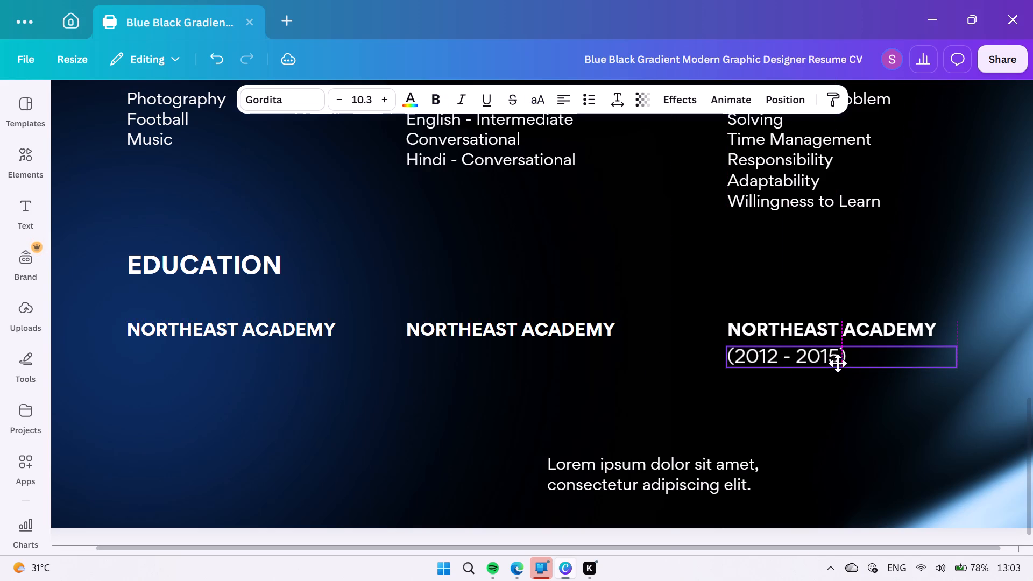
drag(838, 363, 837, 359)
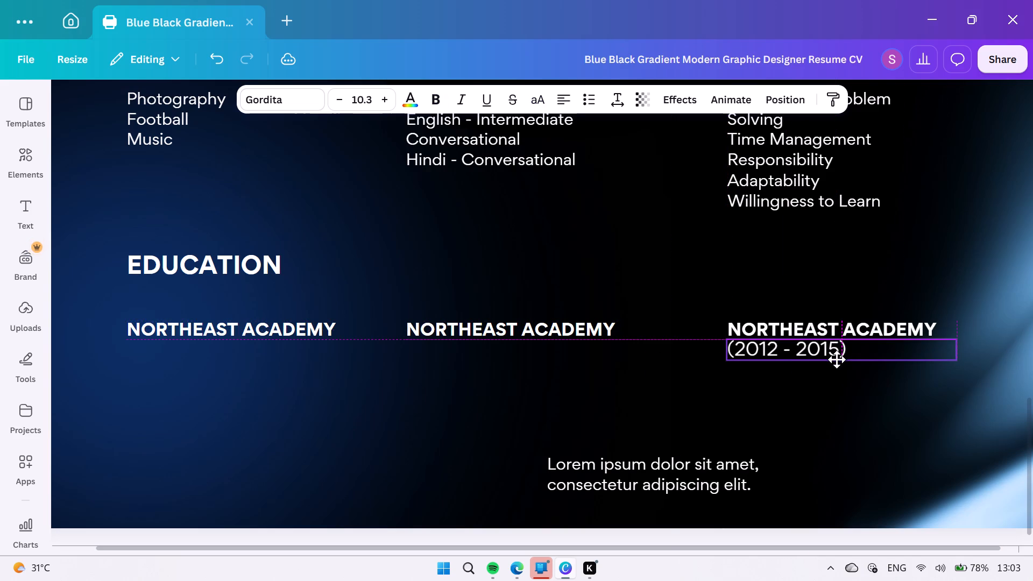
drag(837, 359, 840, 364)
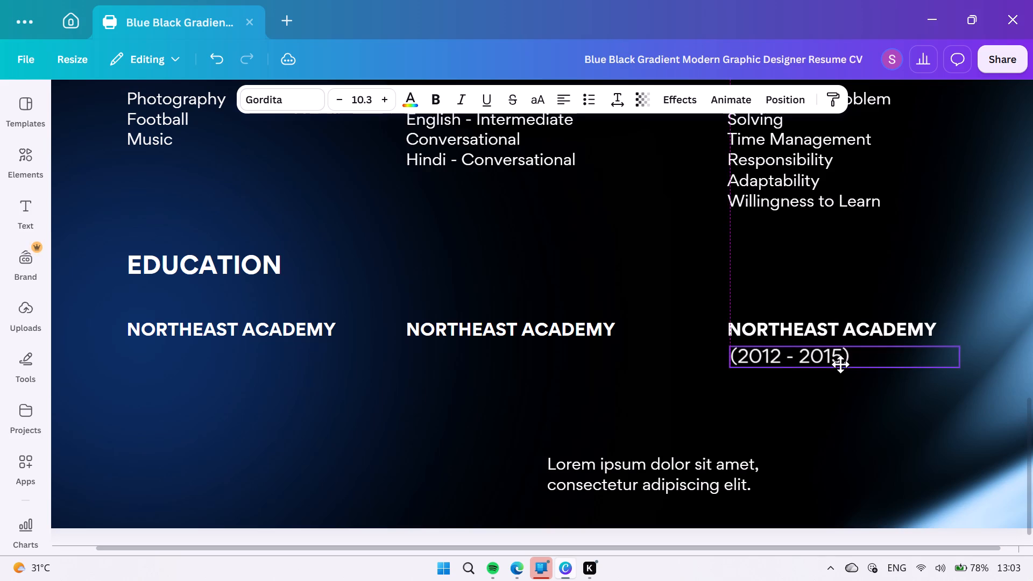
drag(840, 364, 839, 362)
Make two copies of the (2012 - 2015) dates text.
scroll(754, 306, up, 3)
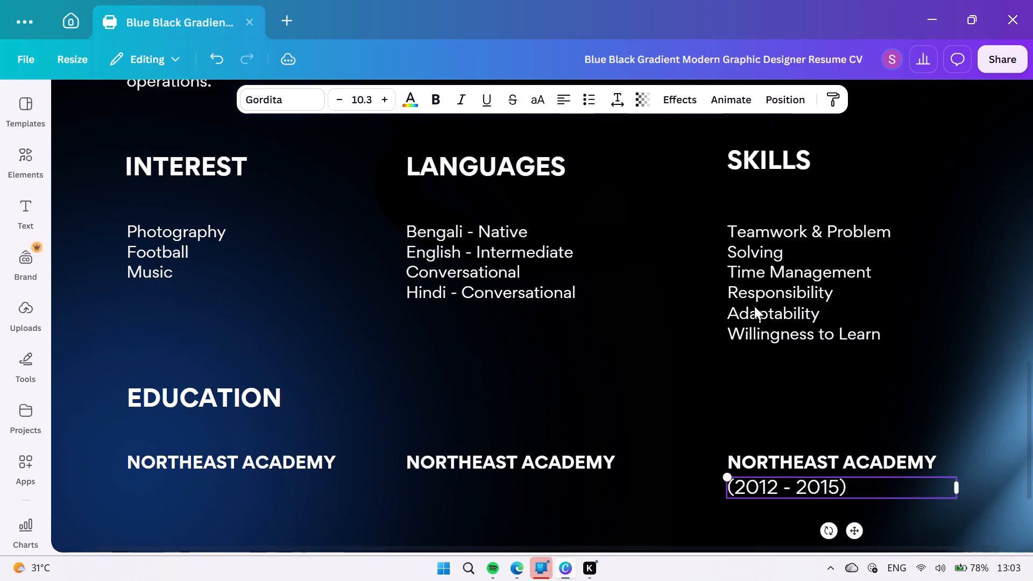
scroll(754, 306, up, 2)
scroll(754, 306, down, 3)
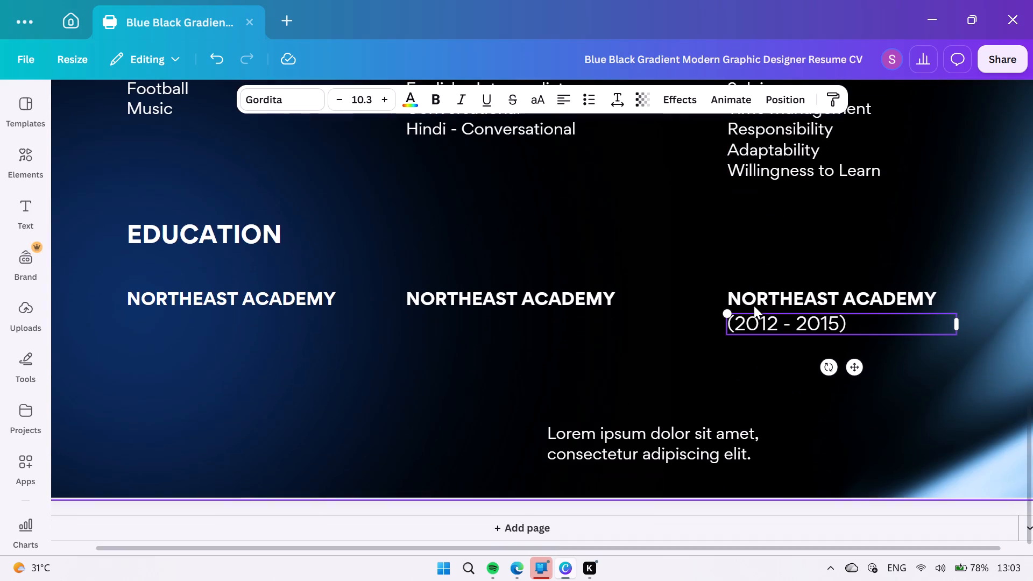
click(690, 360)
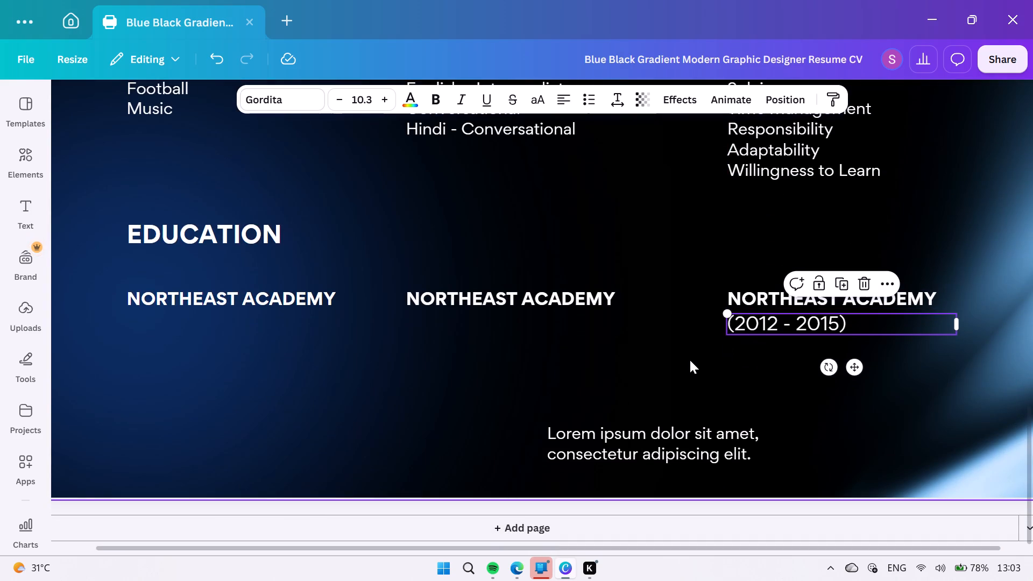
click(755, 327)
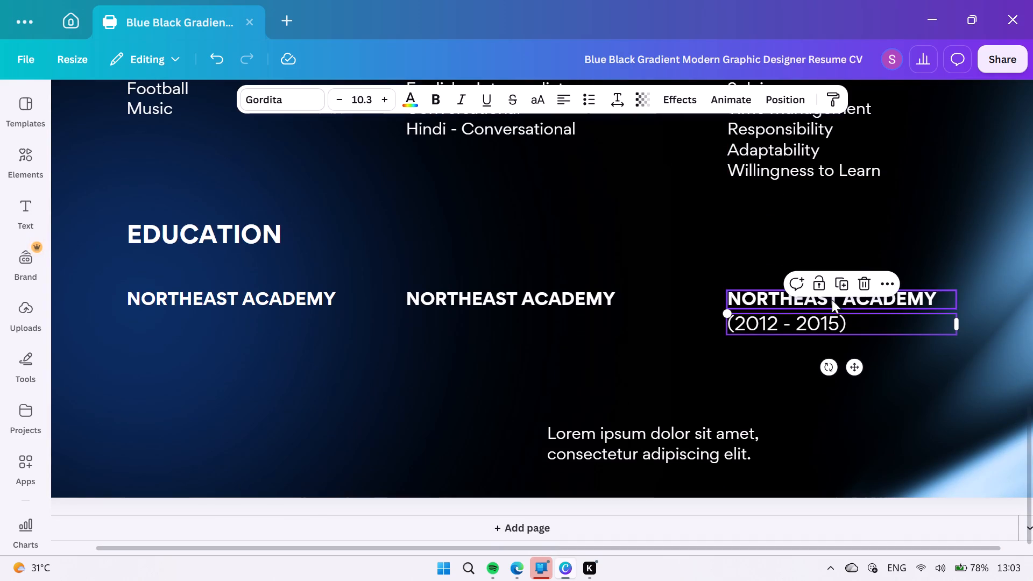
click(845, 289)
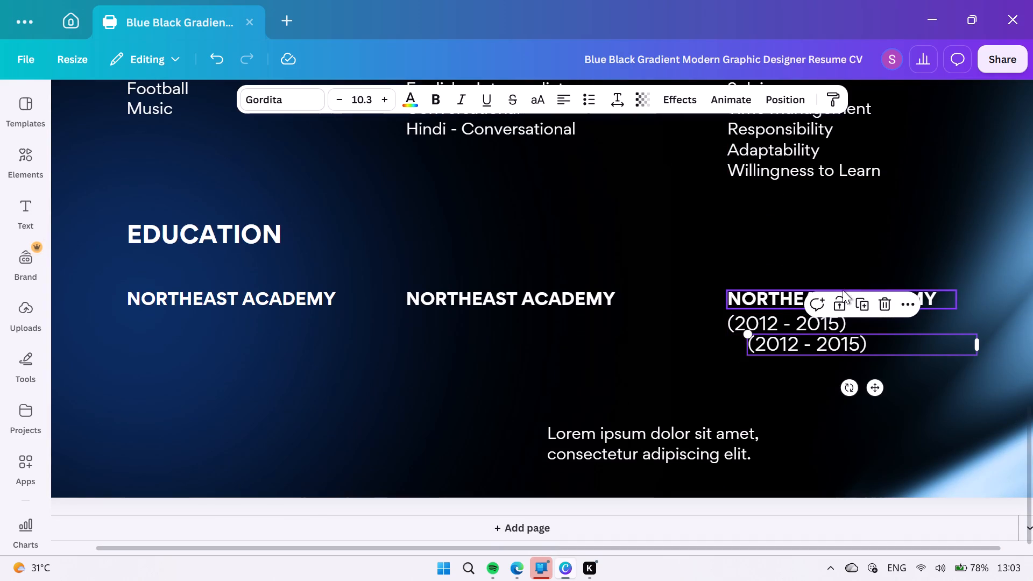
click(866, 300)
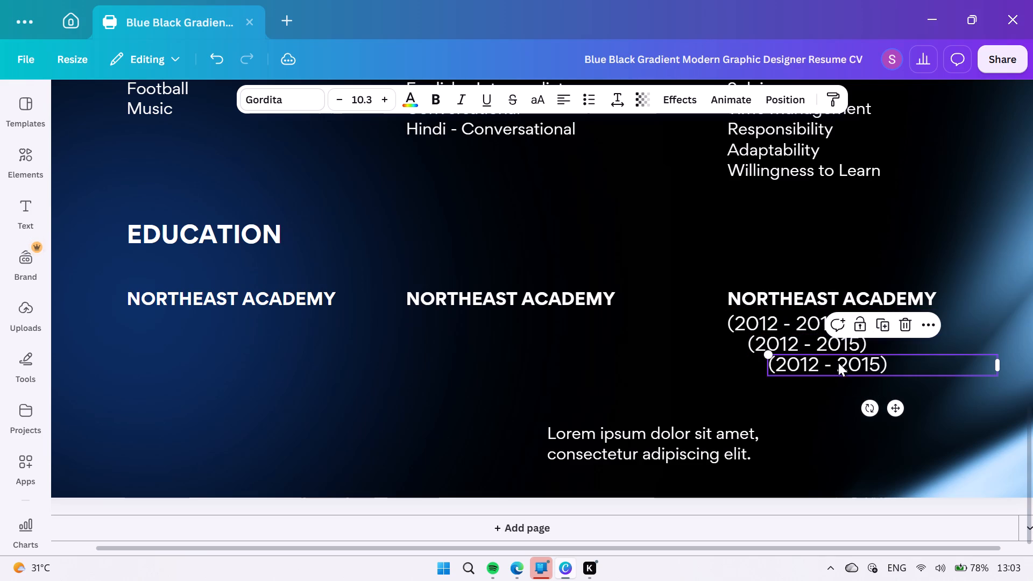
Place one copy of the dates beneath the middle NORTHEAST ACADEMY, left-aligned with it and level with the dates in the SKILLS column.
drag(847, 367, 799, 376)
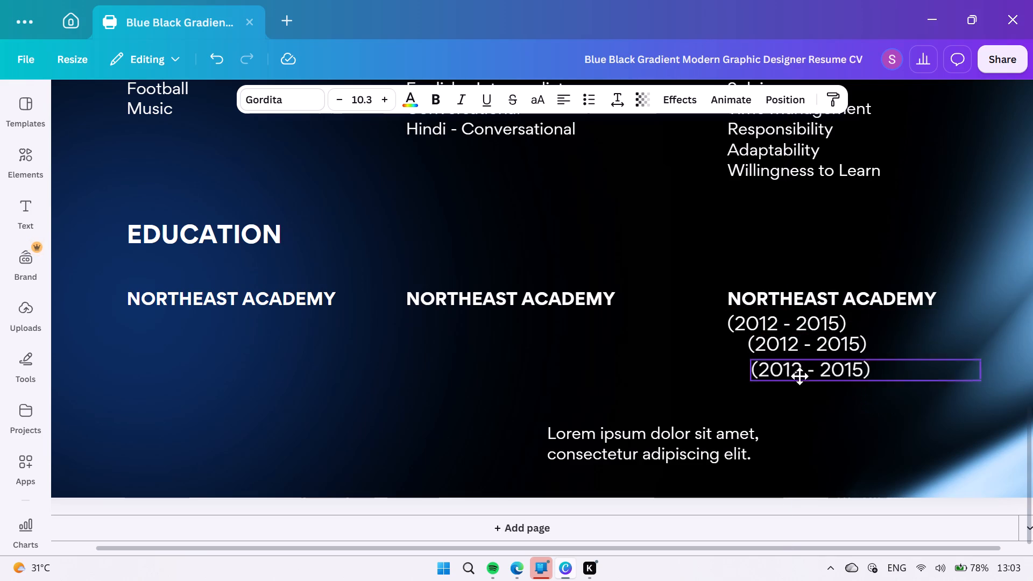
drag(799, 376, 491, 339)
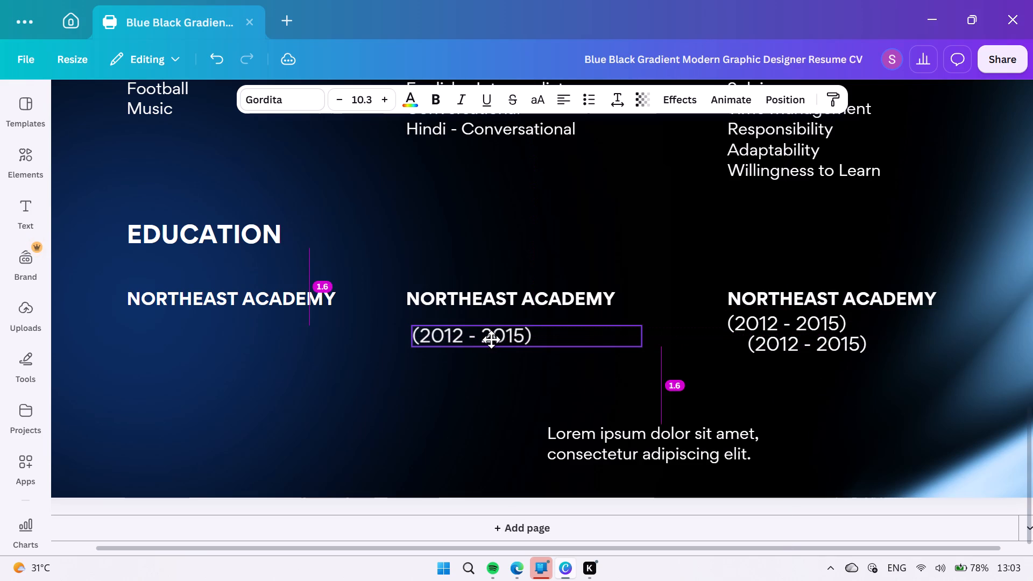
drag(491, 339, 489, 334)
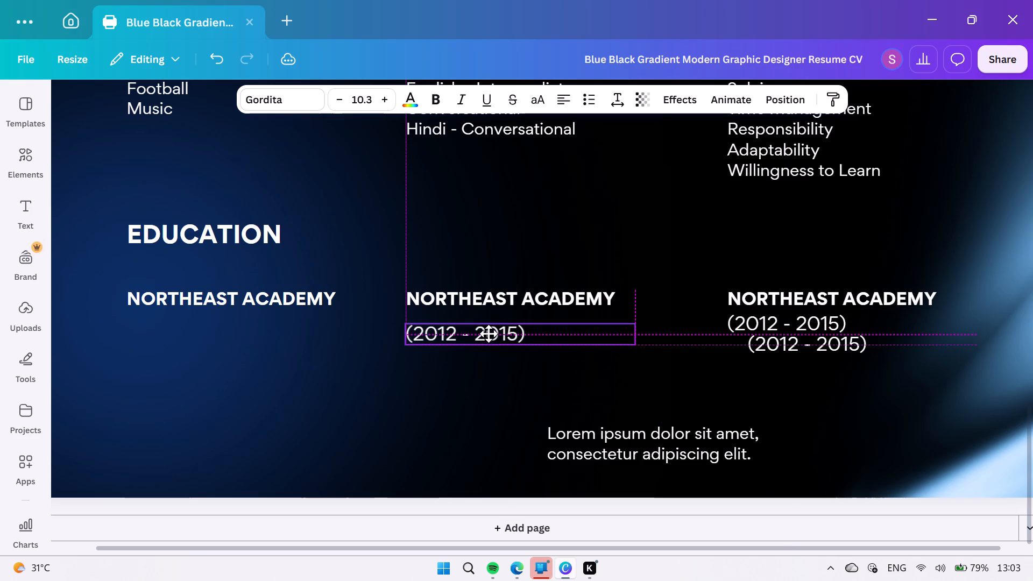
drag(489, 334, 489, 325)
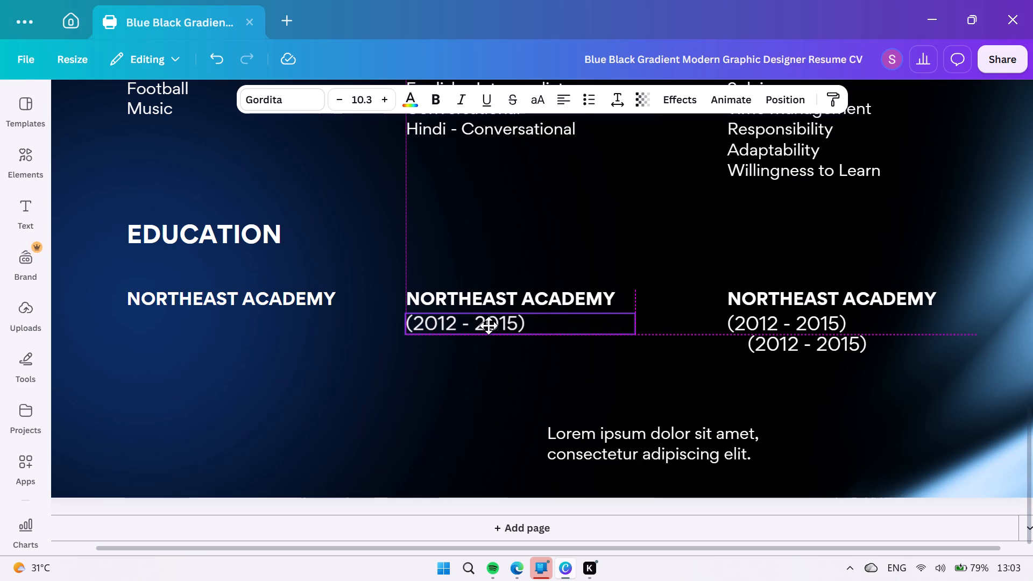
drag(489, 325, 490, 328)
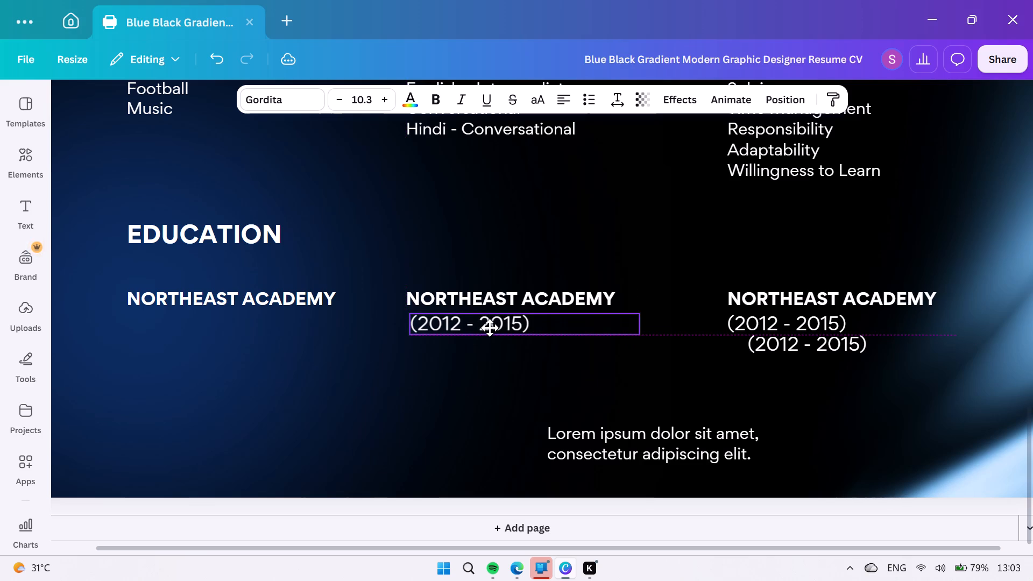
drag(490, 328, 489, 327)
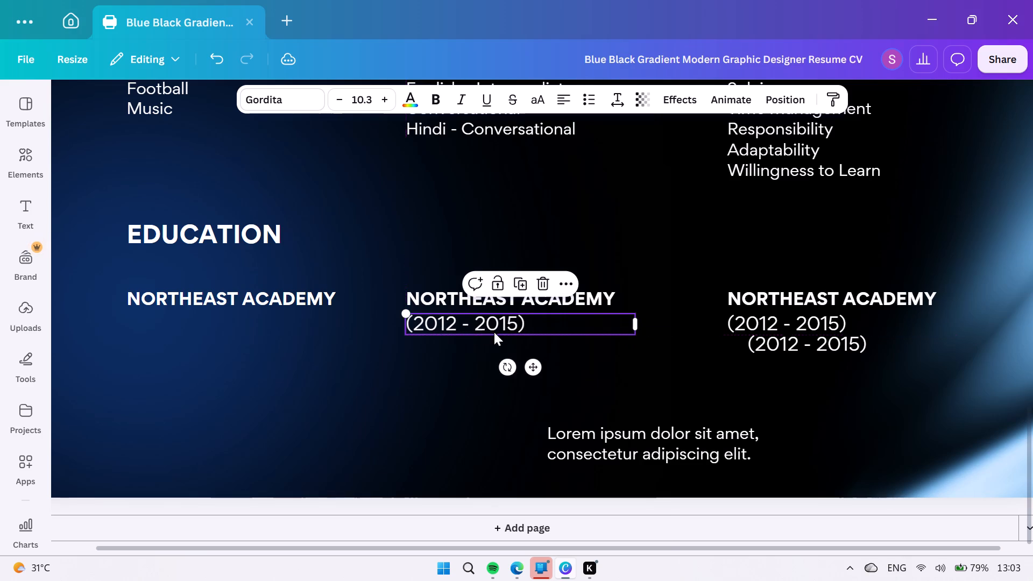
Place the remaining copy of the dates beneath the first NORTHEAST ACADEMY, left-aligned with it and level with the other dates.
click(753, 345)
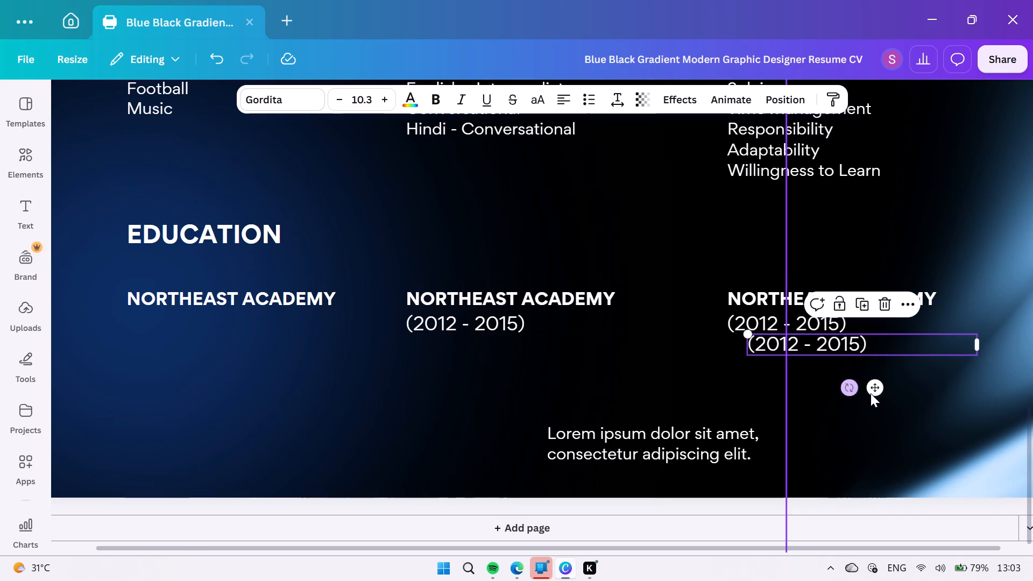
drag(875, 392, 252, 366)
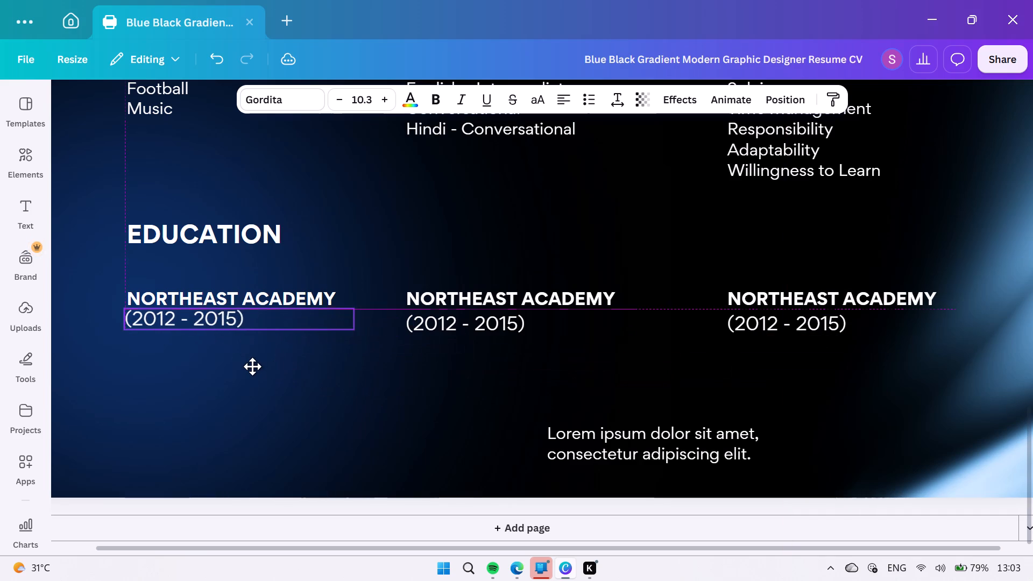
drag(252, 366, 254, 371)
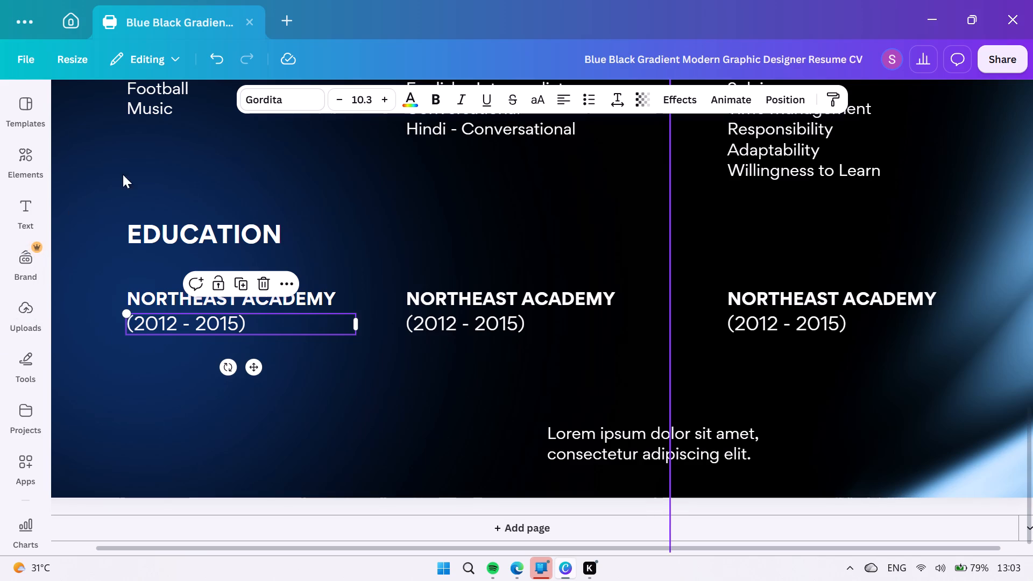
Replace the first NORTHEAST ACADEMY text with HOOGHLY INSTITUTE OF TECHNOLOGY.
click(331, 294)
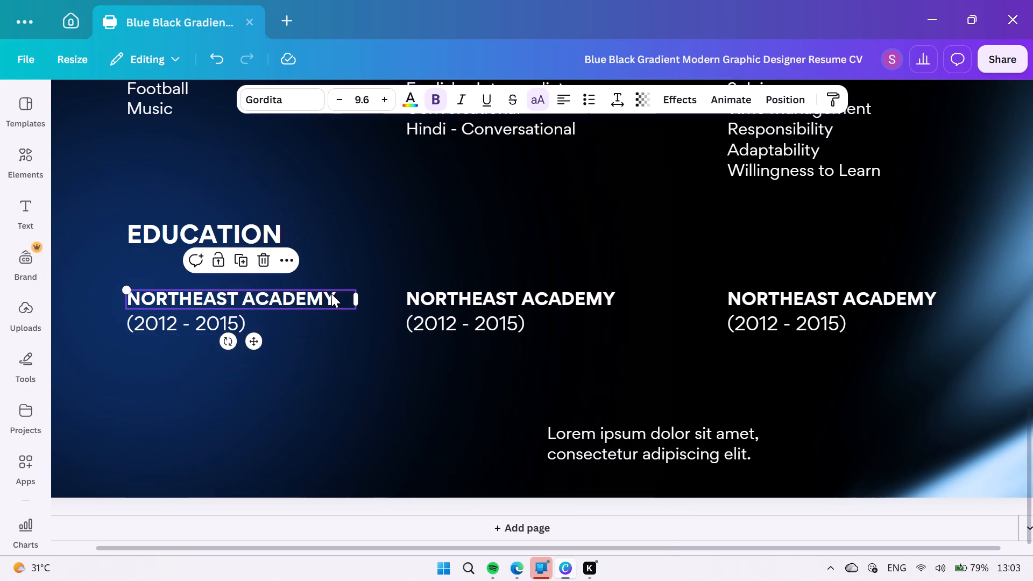
click(331, 294)
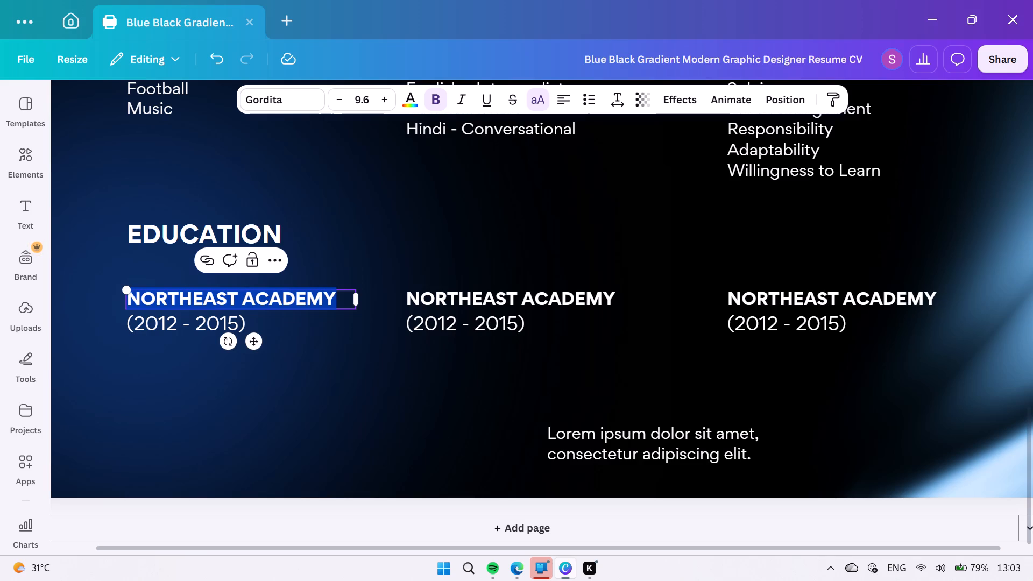
key(h)
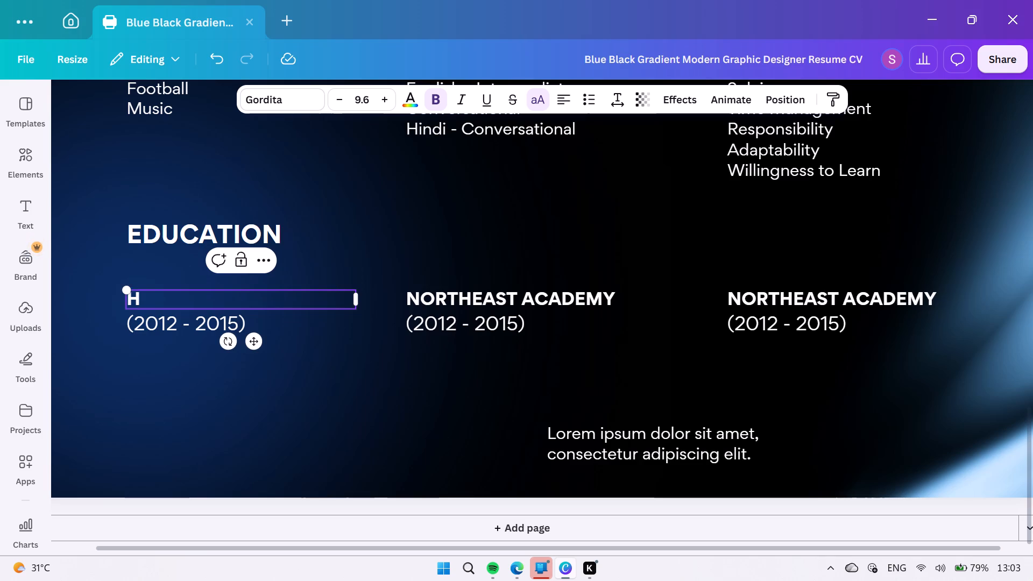
text(oo)
text(ghly)
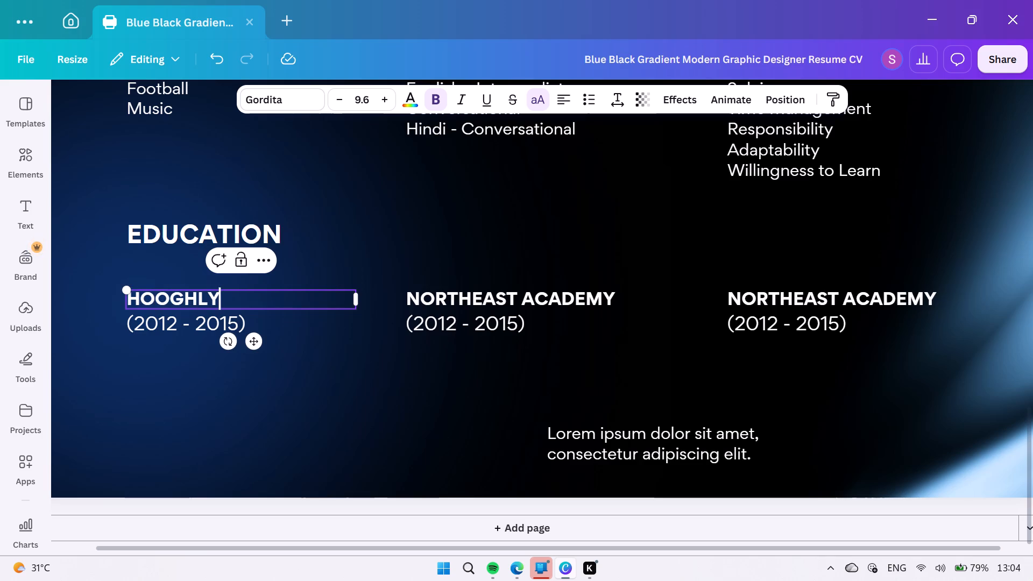
key(space)
text(institute)
key(space)
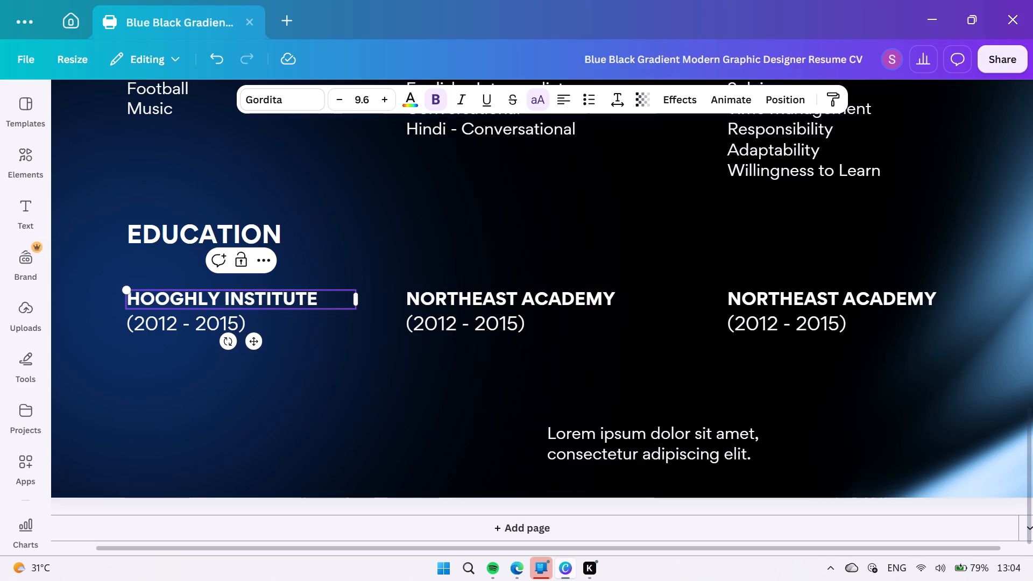
key(o)
text(f tecgh)
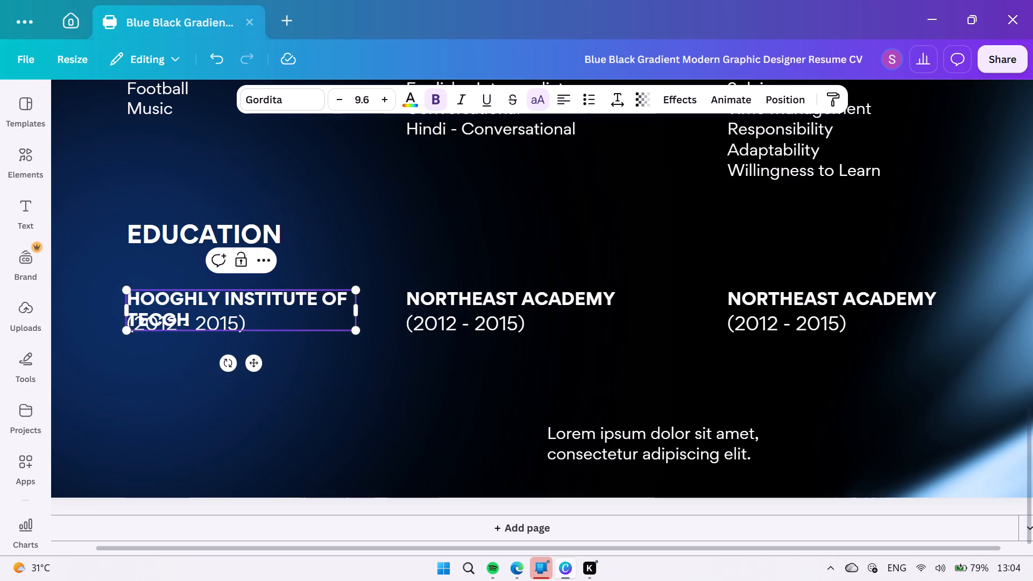
key(BackSpace)
key(BackSpace)
text(hnology)
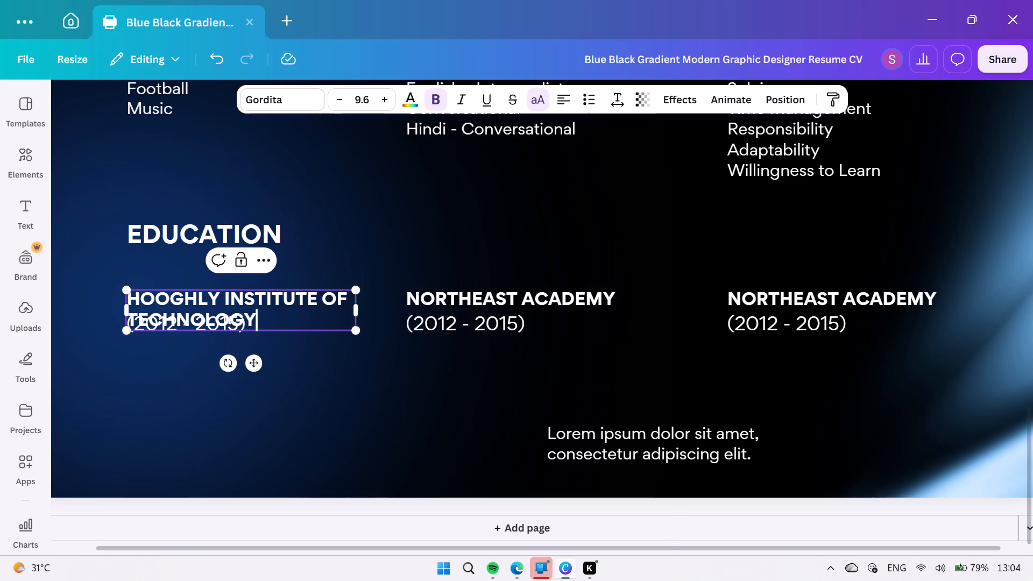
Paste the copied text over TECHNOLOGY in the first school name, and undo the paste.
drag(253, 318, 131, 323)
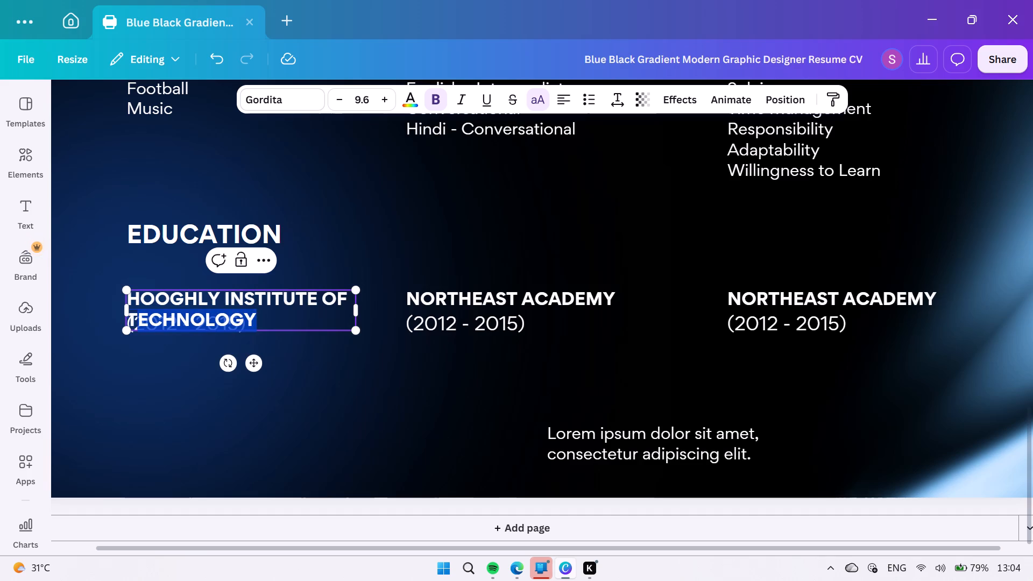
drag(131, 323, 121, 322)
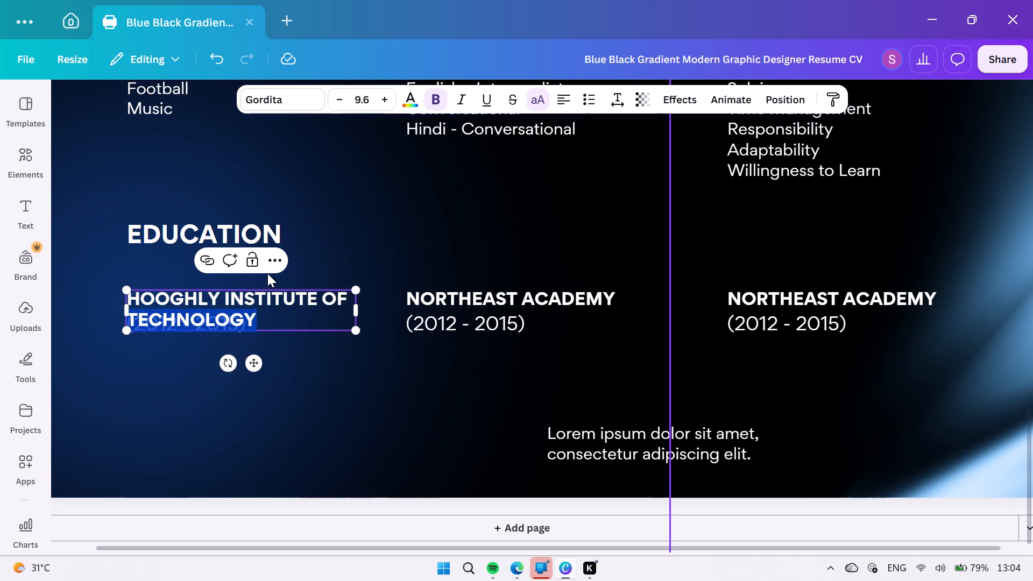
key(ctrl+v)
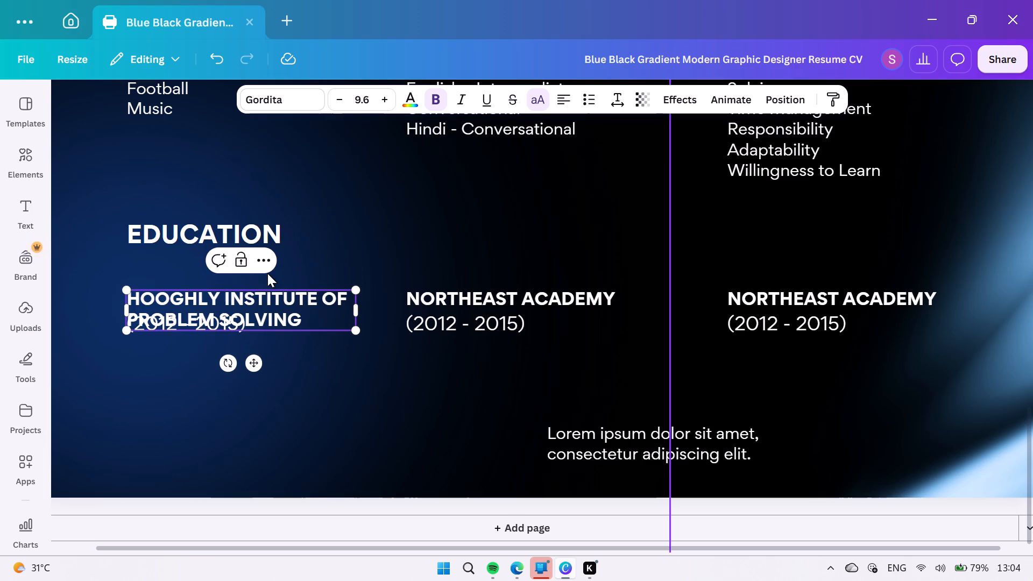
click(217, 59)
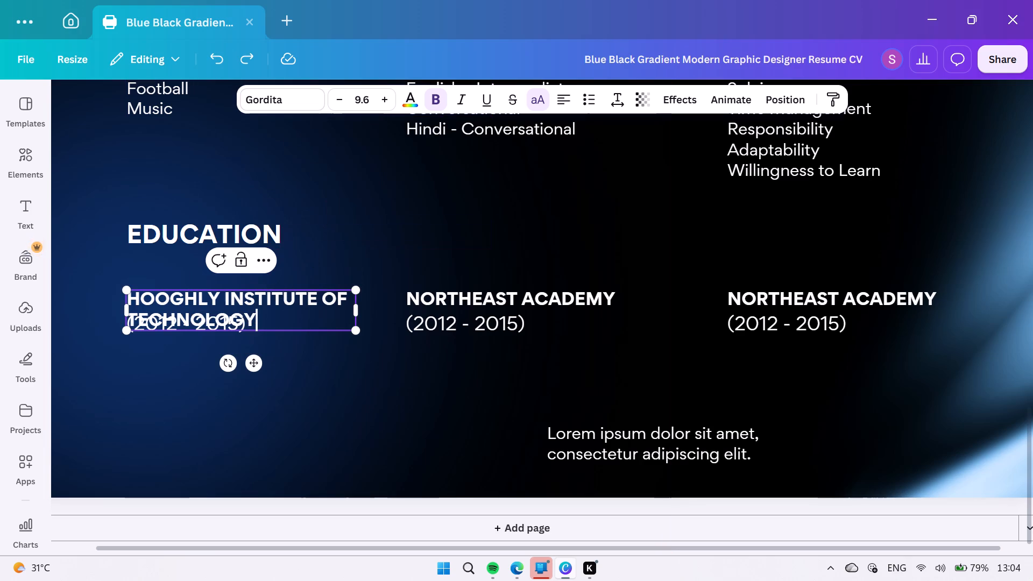
Copy the word TECHNOLOGY from the first school name and delete it there, uncovering the dates beneath.
drag(259, 319, 128, 328)
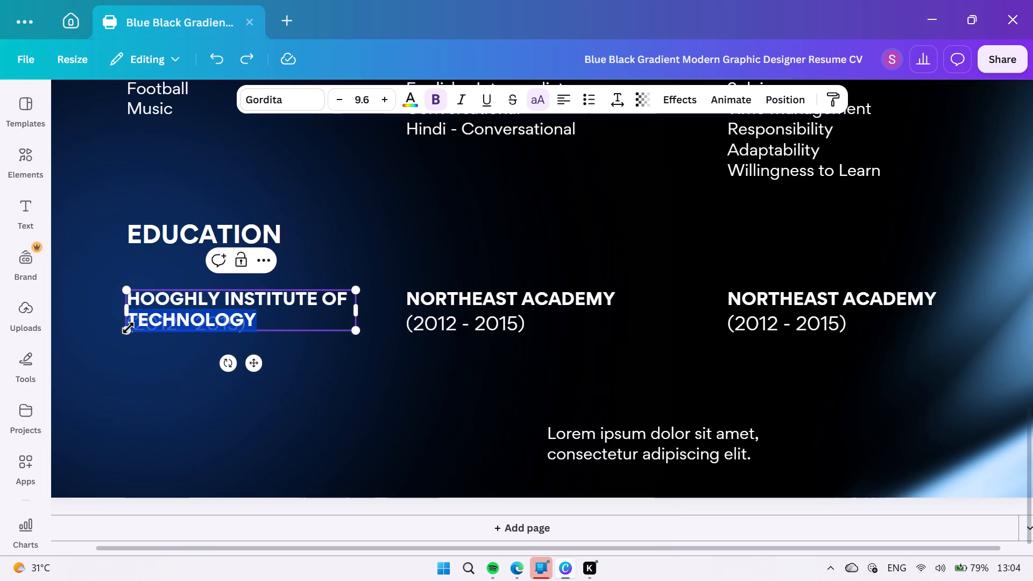
drag(128, 328, 127, 328)
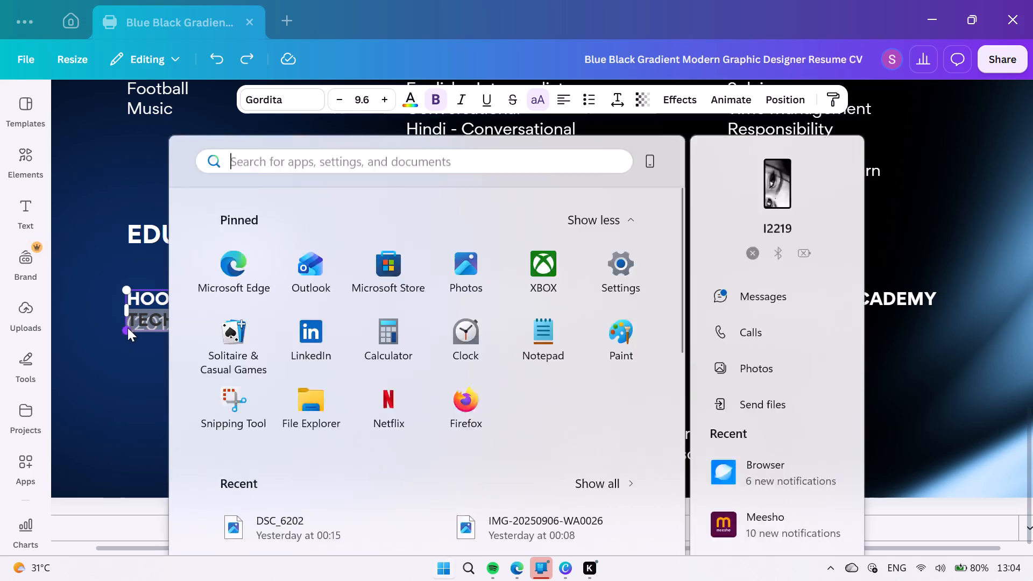
key(ctrl+c)
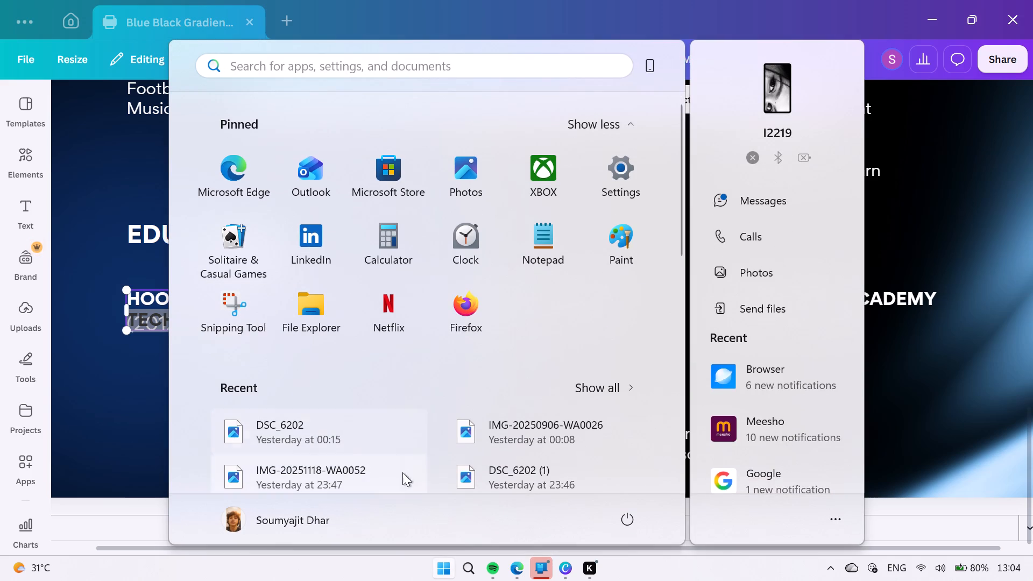
click(441, 563)
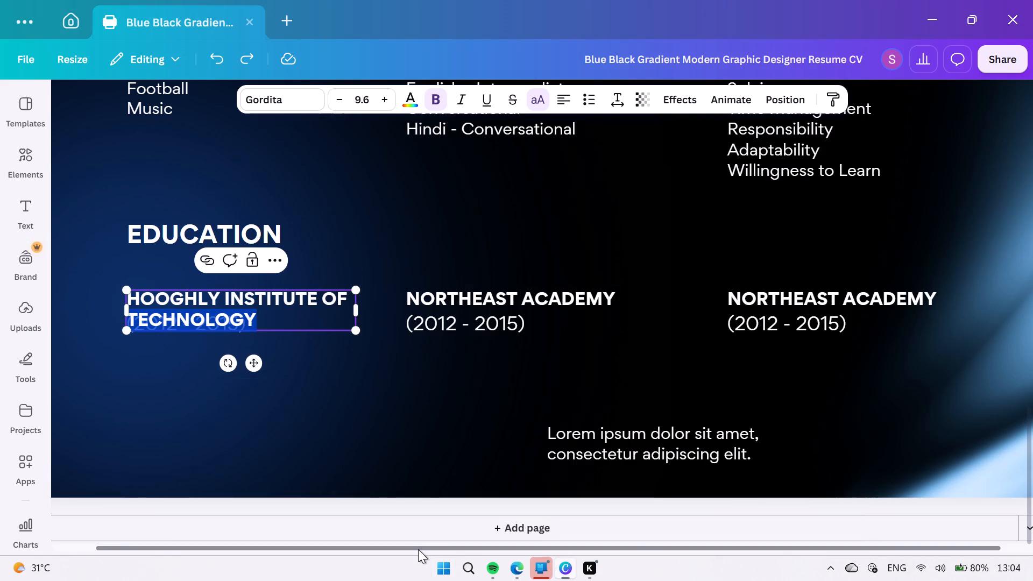
key(ctrl+c)
key(BackSpace)
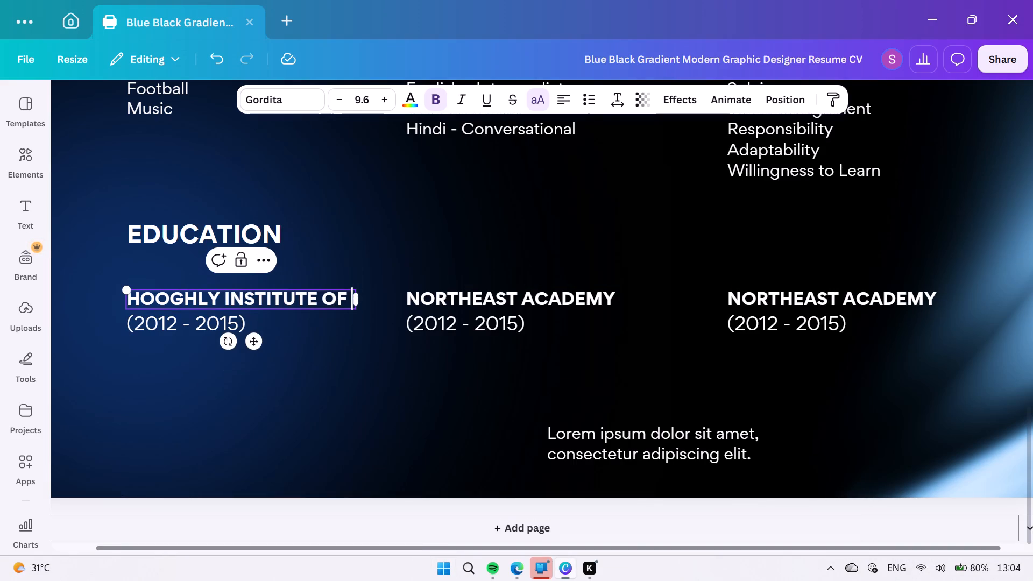
Move the first (2012 - 2015) dates lower, leaving room for a second line in the school name.
click(217, 327)
drag(257, 371, 263, 448)
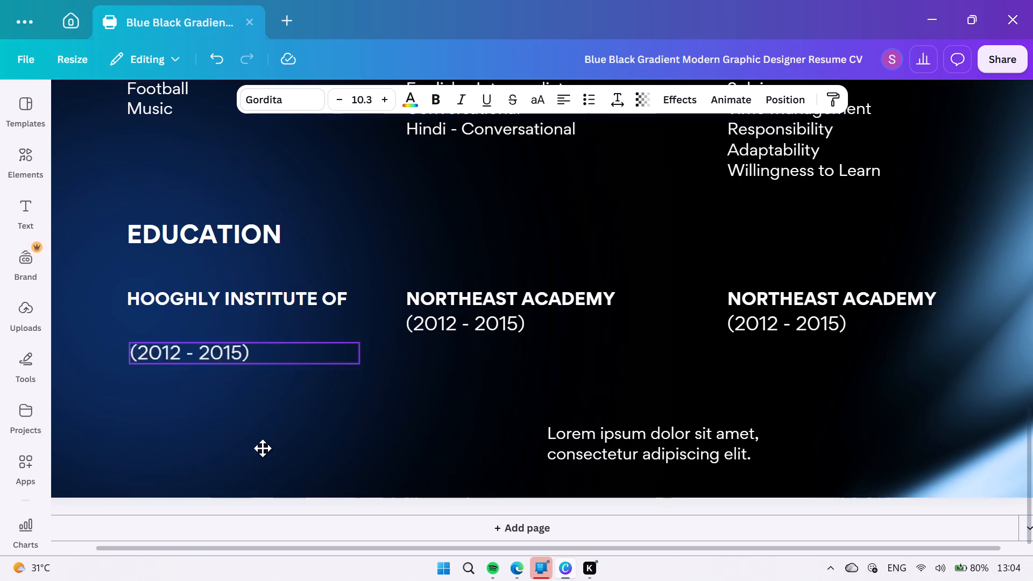
drag(263, 448, 263, 453)
Paste TECHNOLOGY back after HOOGHLY INSTITUTE OF in the first school name.
click(301, 296)
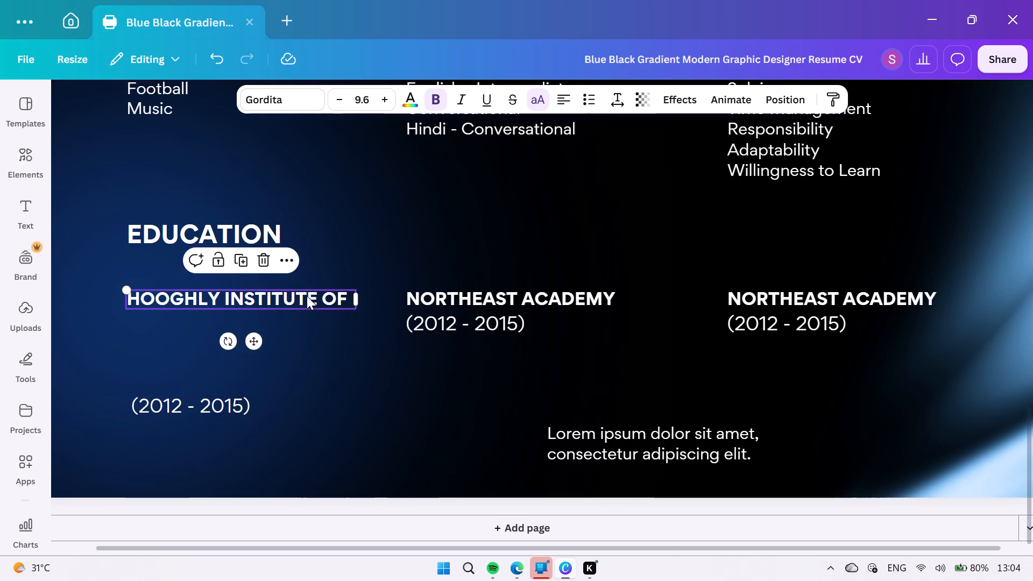
click(346, 291)
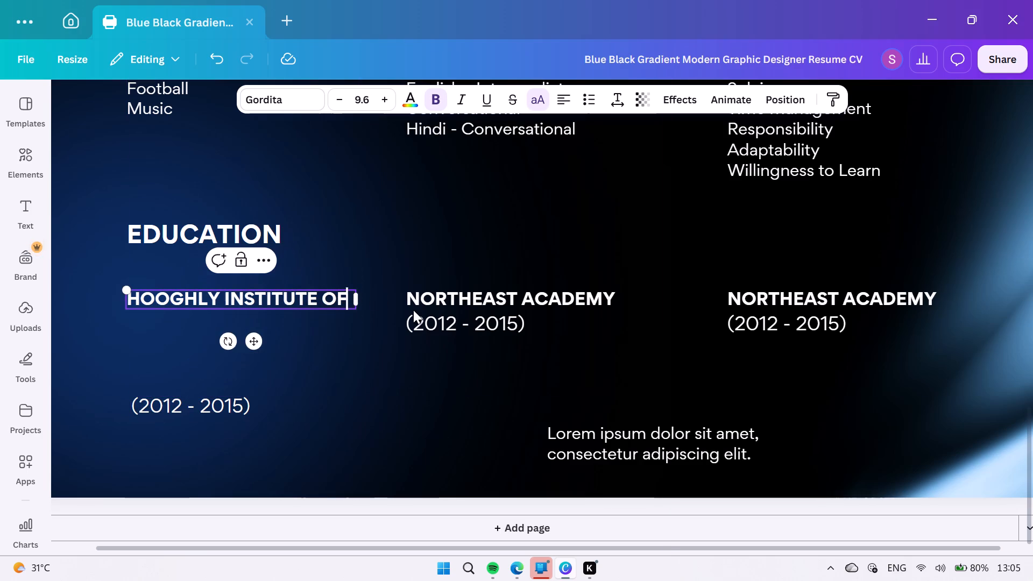
key(space)
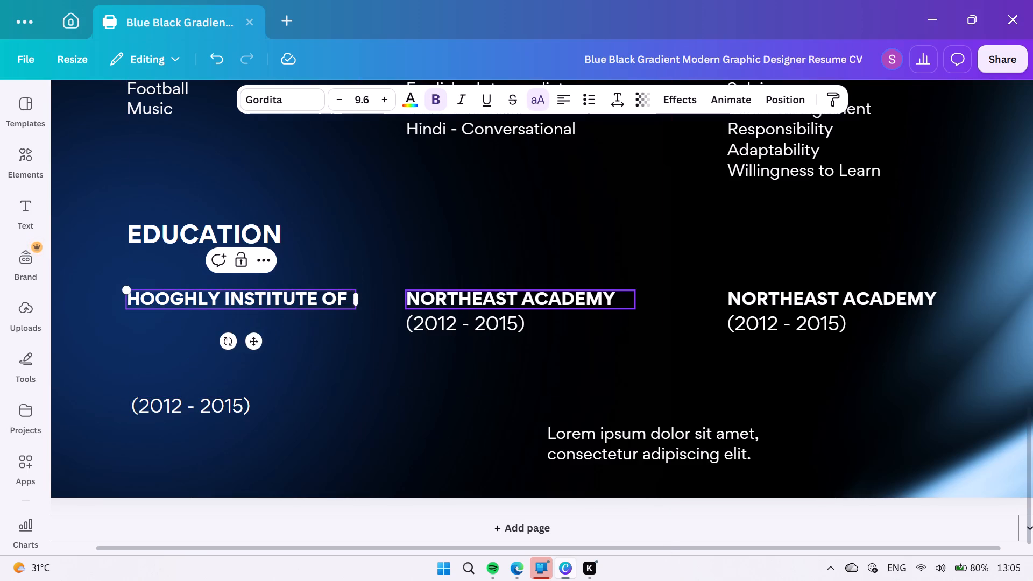
key(ctrl+v)
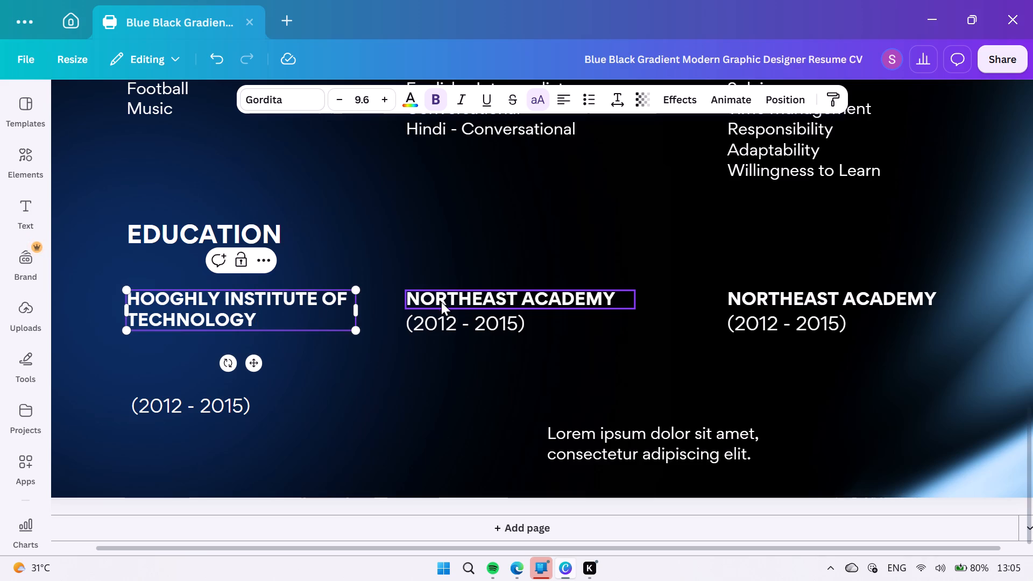
Move the dates of the middle NORTHEAST ACADEMY lower, leaving an open gap beneath the school name.
drag(430, 329, 438, 392)
Place the first (2012 - 2015) dates directly beneath TECHNOLOGY, left-aligned with the school name.
click(194, 406)
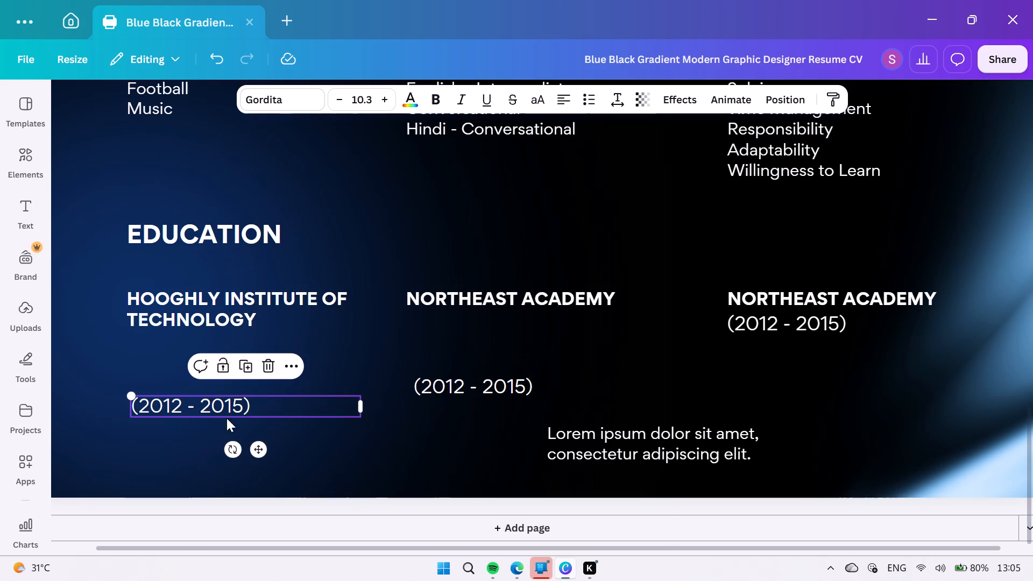
drag(241, 396, 238, 351)
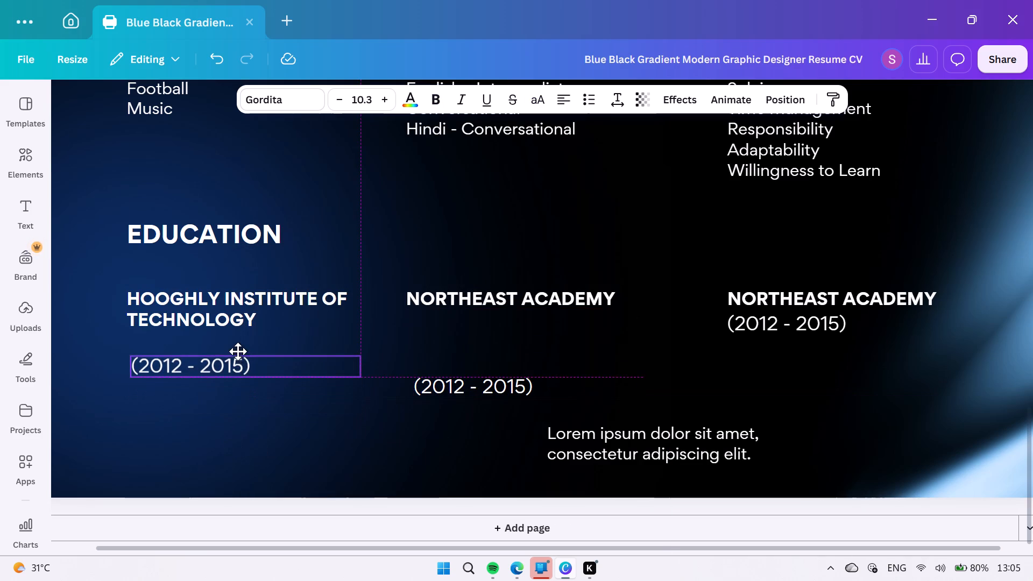
drag(238, 351, 236, 345)
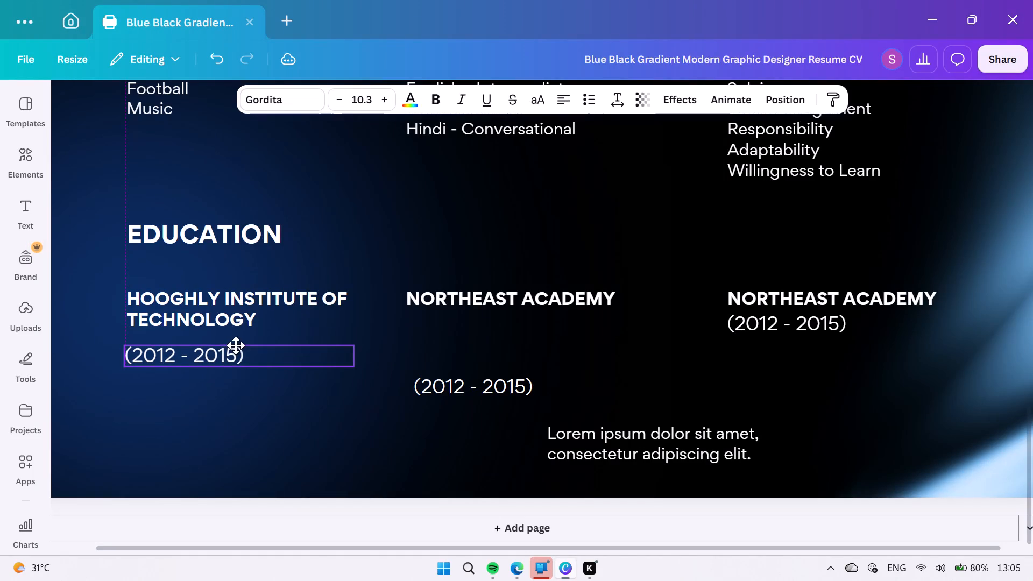
drag(236, 345, 236, 338)
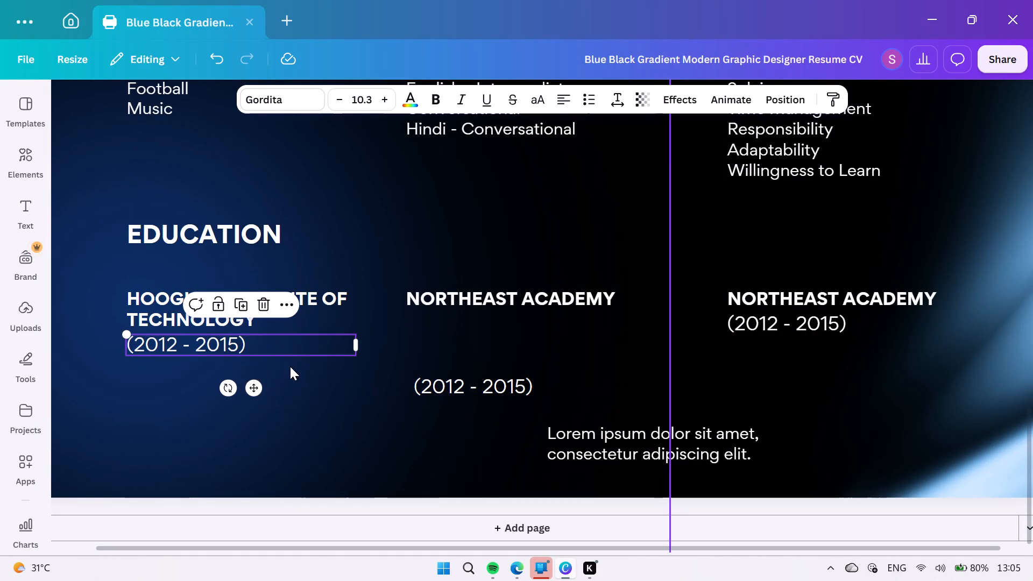
click(291, 367)
Move the Lorem ipsum text beneath the dates of HOOGHLY INSTITUTE OF TECHNOLOGY, left-aligned with them.
click(592, 442)
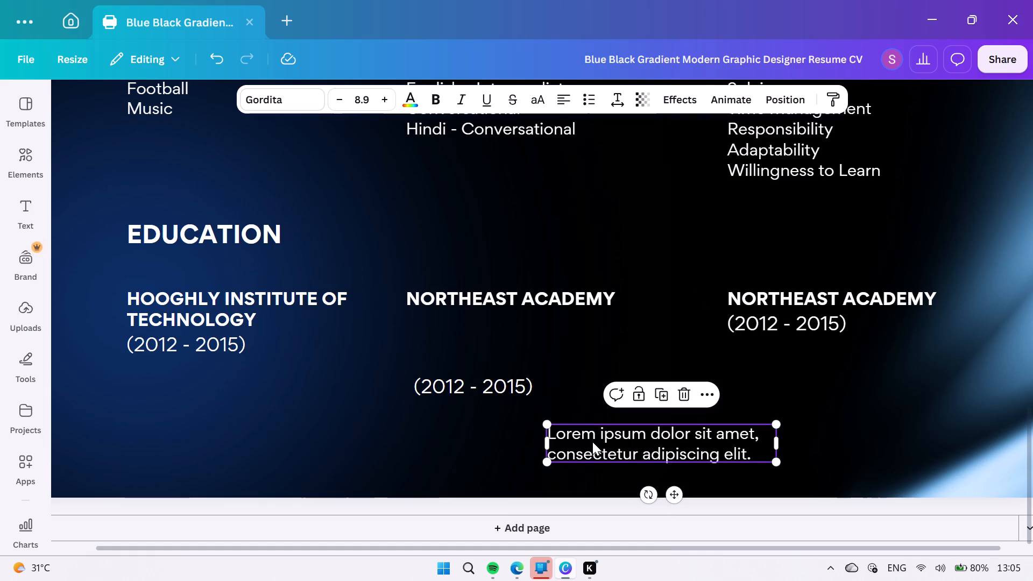
click(592, 442)
drag(592, 441, 537, 445)
click(667, 458)
drag(667, 458, 653, 462)
click(652, 458)
drag(676, 492, 540, 487)
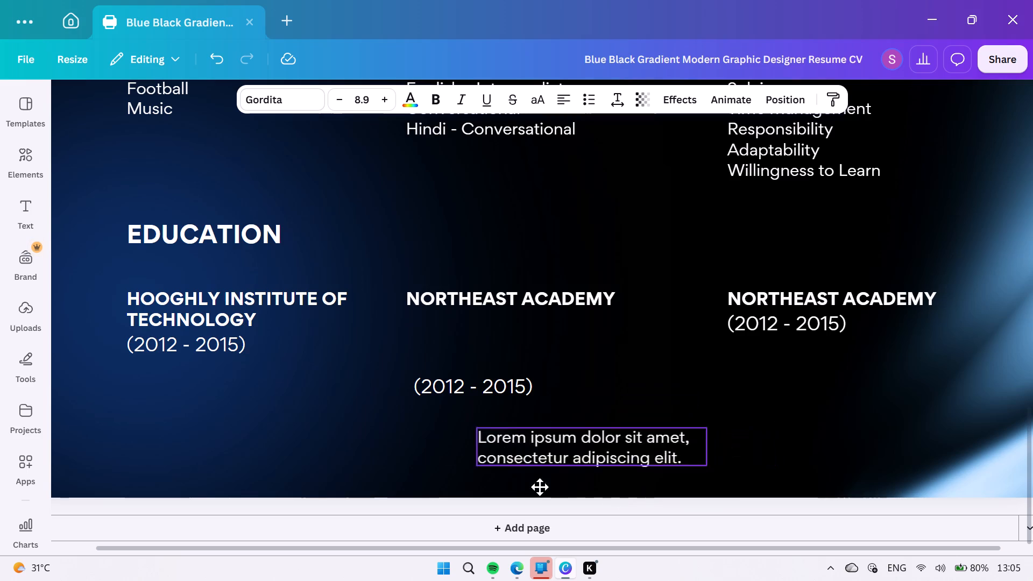
drag(540, 487, 260, 434)
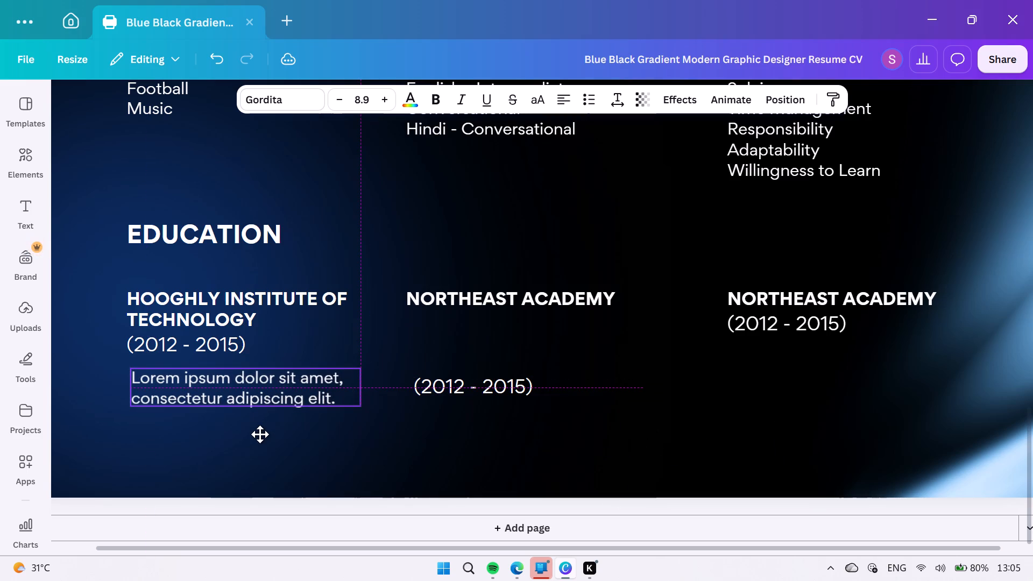
drag(260, 434, 258, 430)
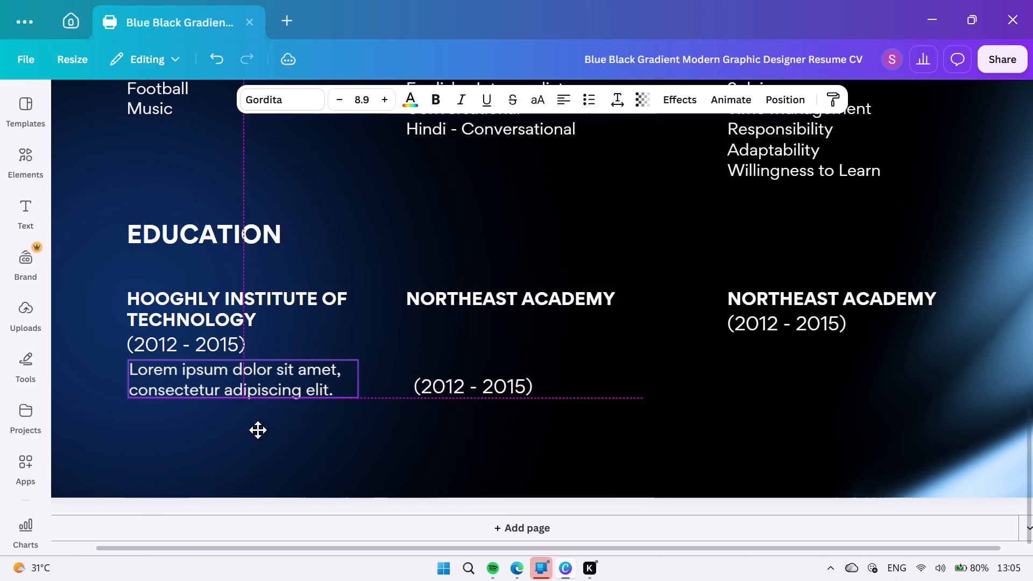
drag(258, 430, 252, 430)
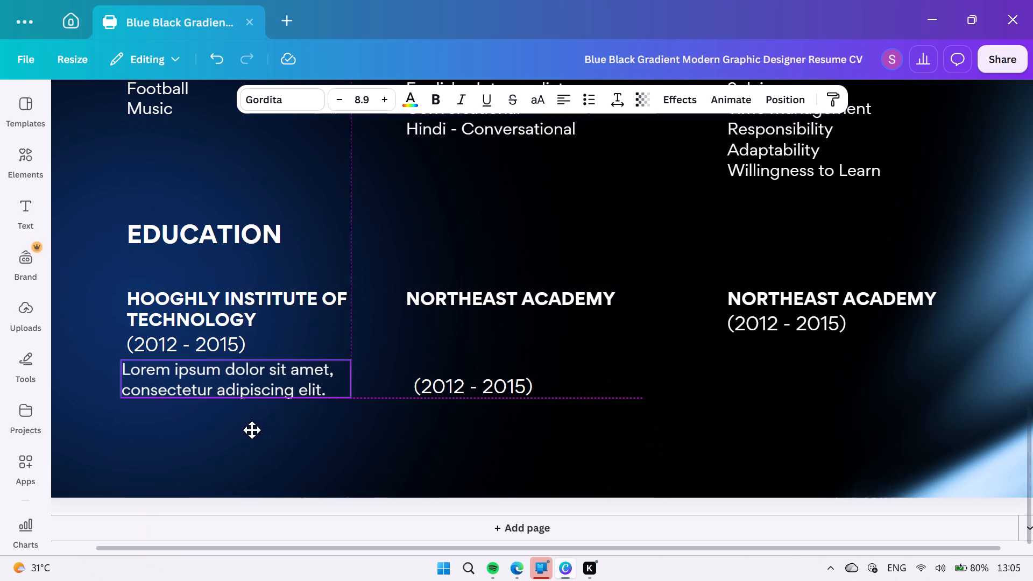
drag(252, 430, 254, 433)
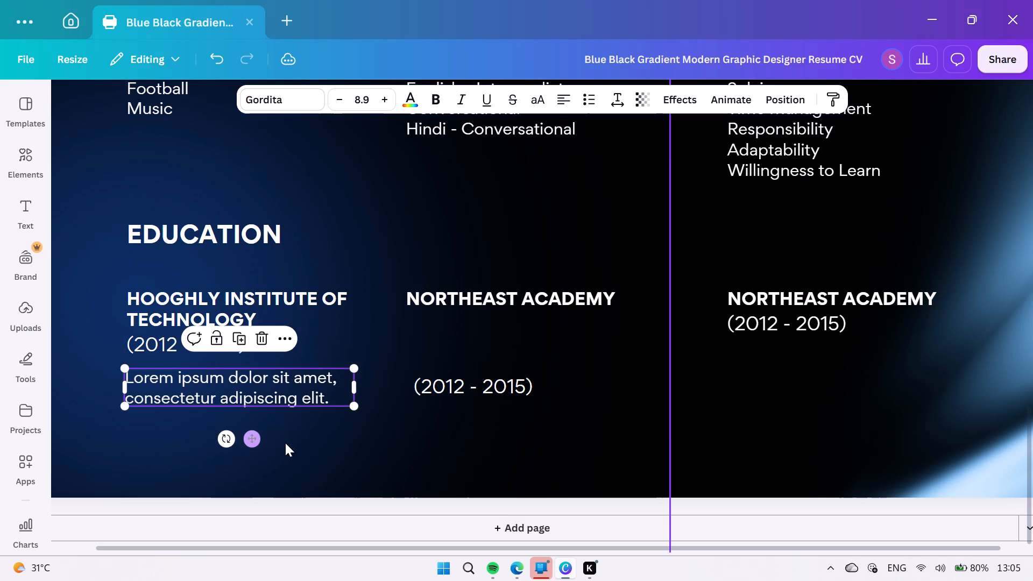
drag(256, 440, 256, 439)
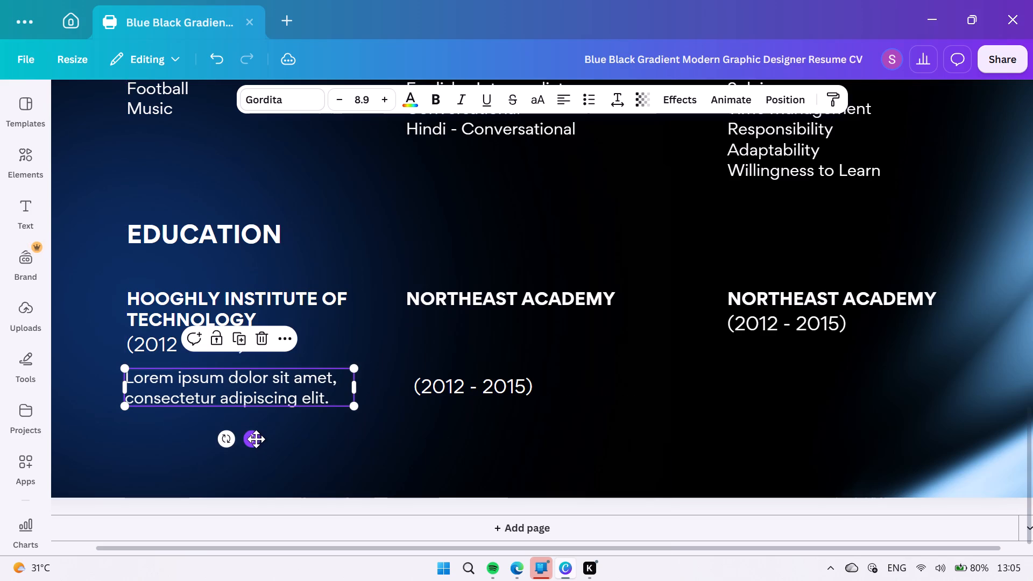
drag(256, 439, 259, 435)
click(324, 448)
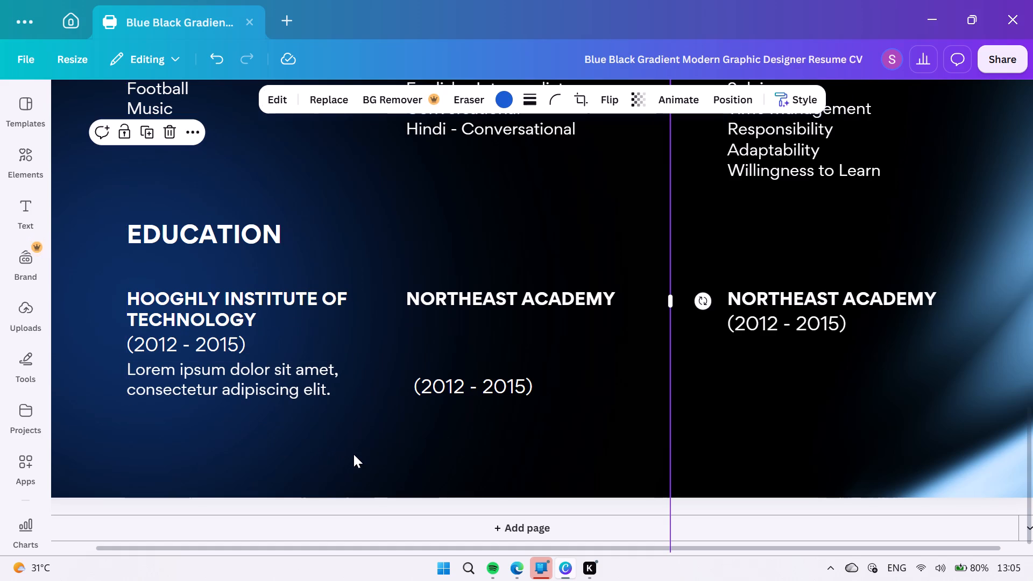
Nudge the Lorem ipsum text up so it sits directly against the first dates, keeping its left alignment.
click(265, 400)
click(262, 391)
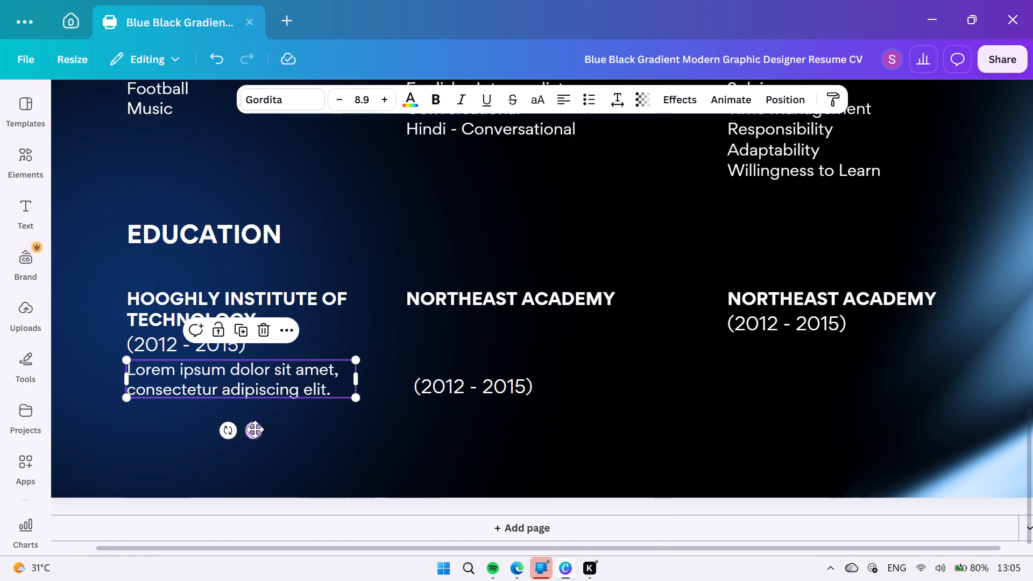
drag(253, 430, 253, 426)
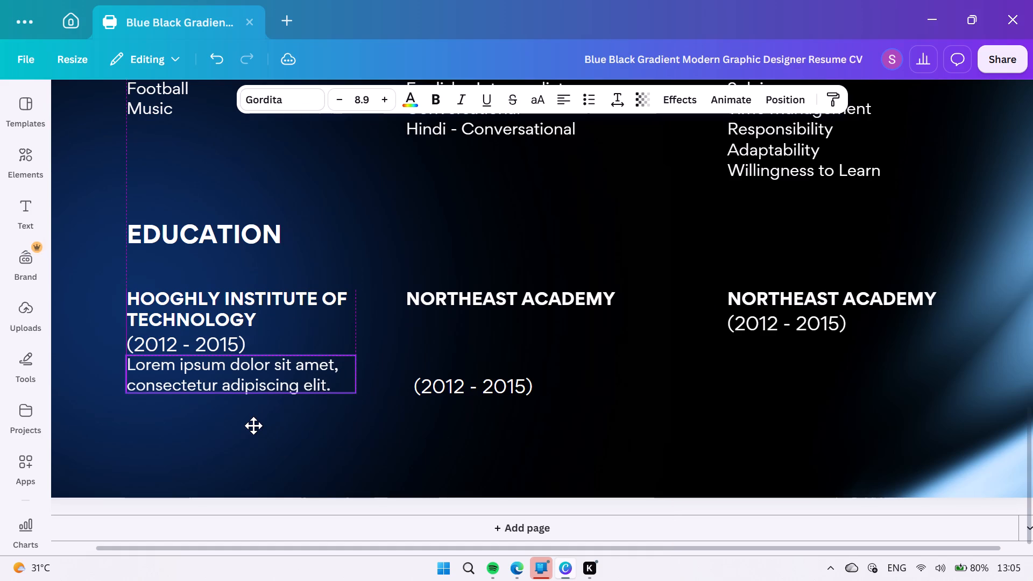
drag(253, 426, 253, 424)
click(364, 460)
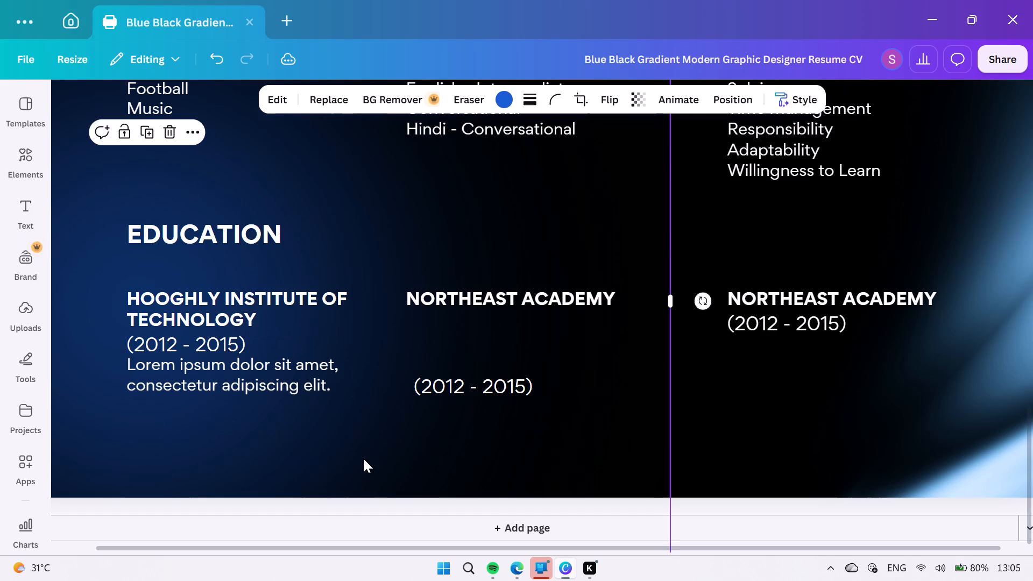
Replace the Lorem ipsum description under HOOGHLY INSTITUTE OF TECHNOLOGY with "Diploma in Chemical".
double_click(249, 393)
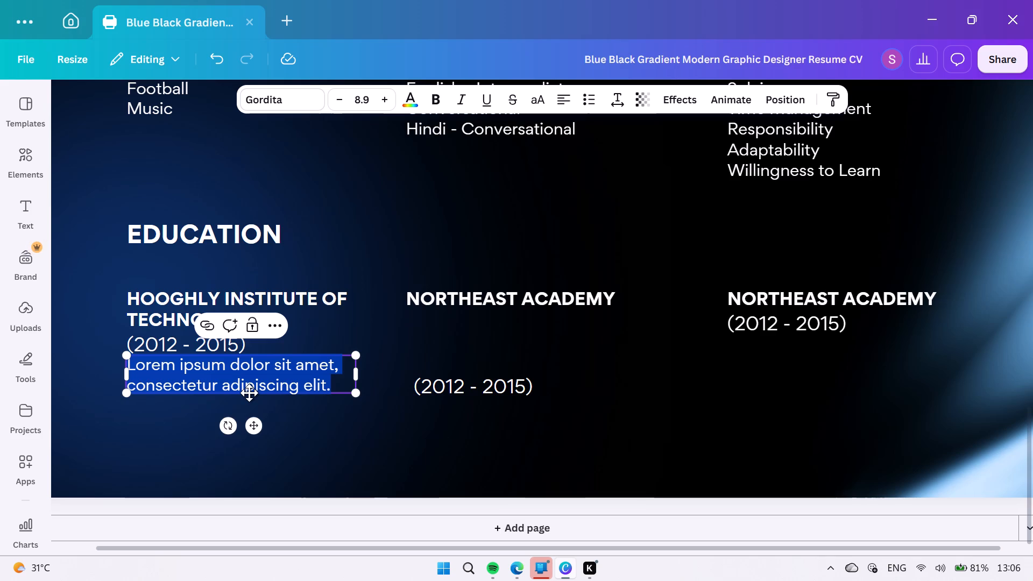
key(shift+d)
key(i)
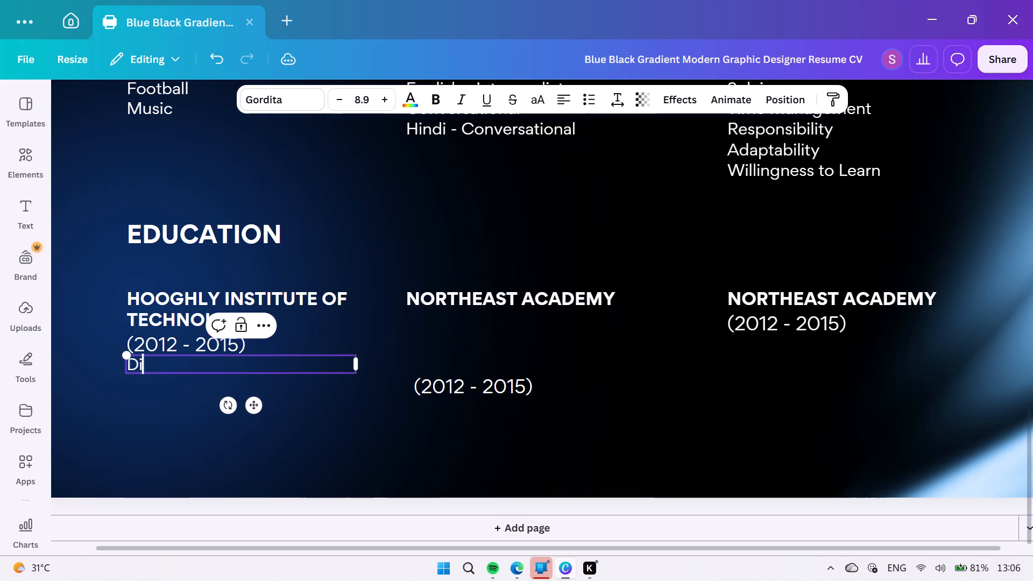
text(ploma in)
key(space)
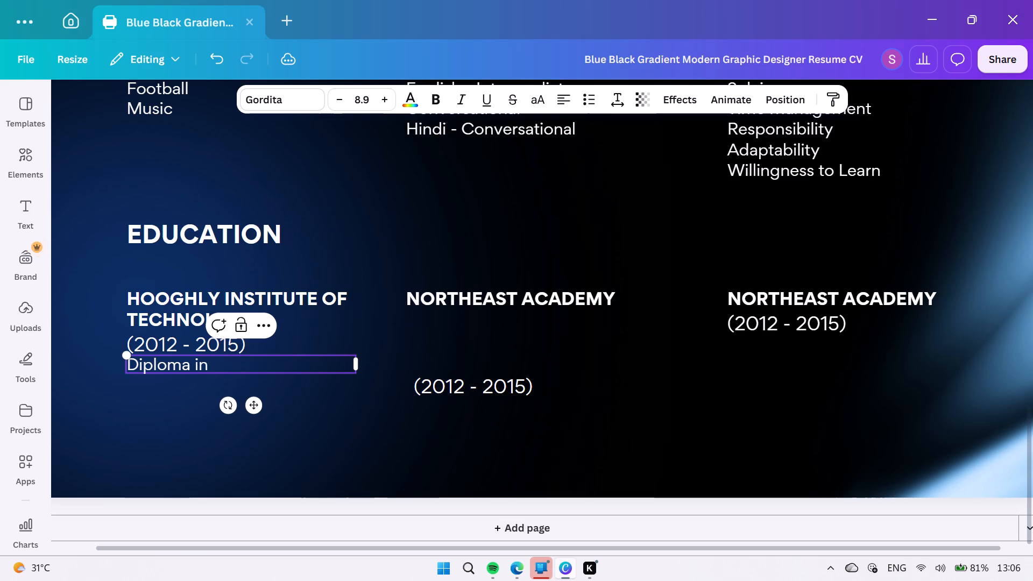
key(shift+c)
text(hemical)
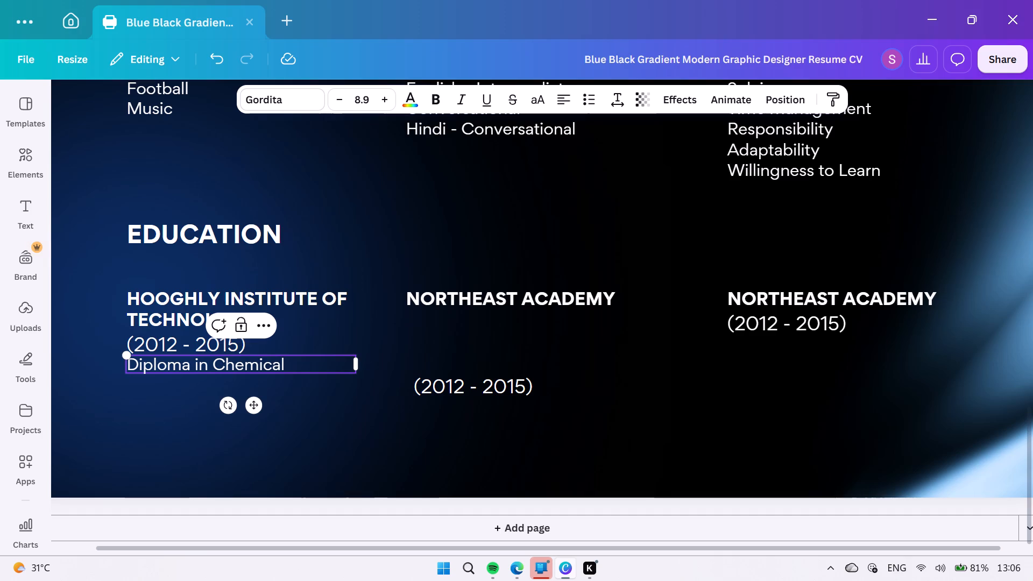
Add a second line reading "(Currently Pursuing)" below "Diploma in Chemical".
key(Return)
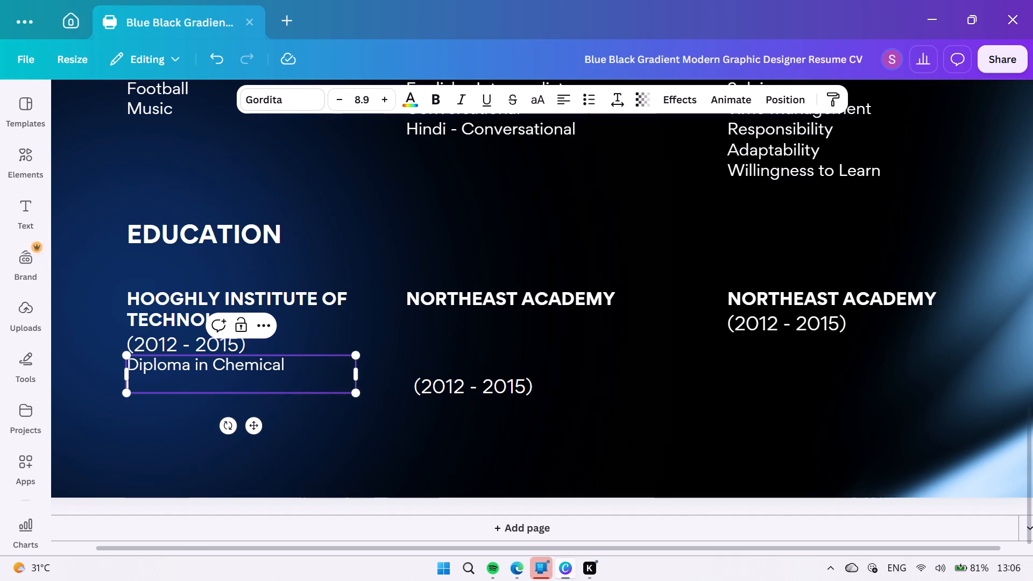
text(())
key(Left)
key(shift+c)
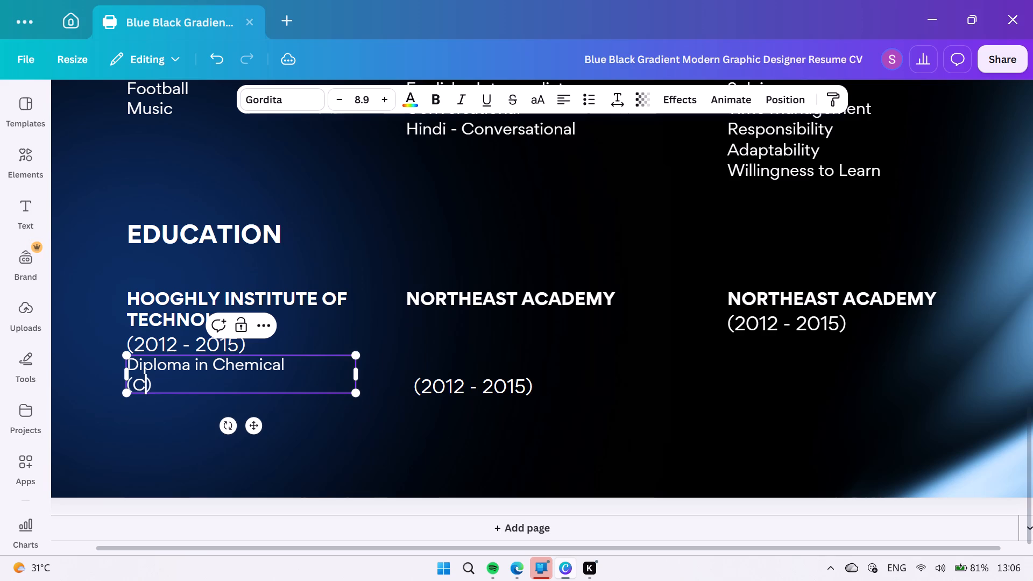
text(urrently)
key(space)
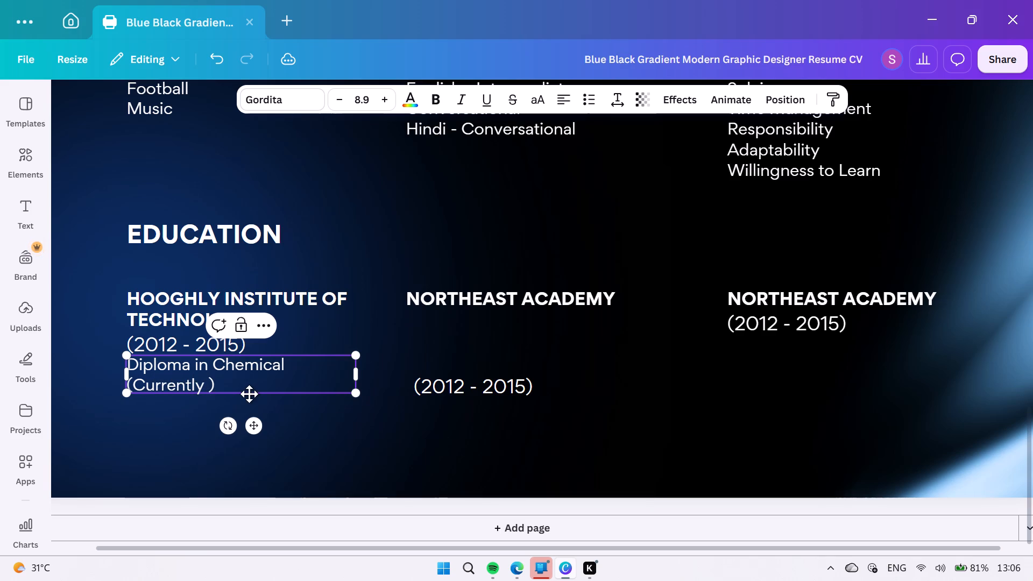
key(shift+p)
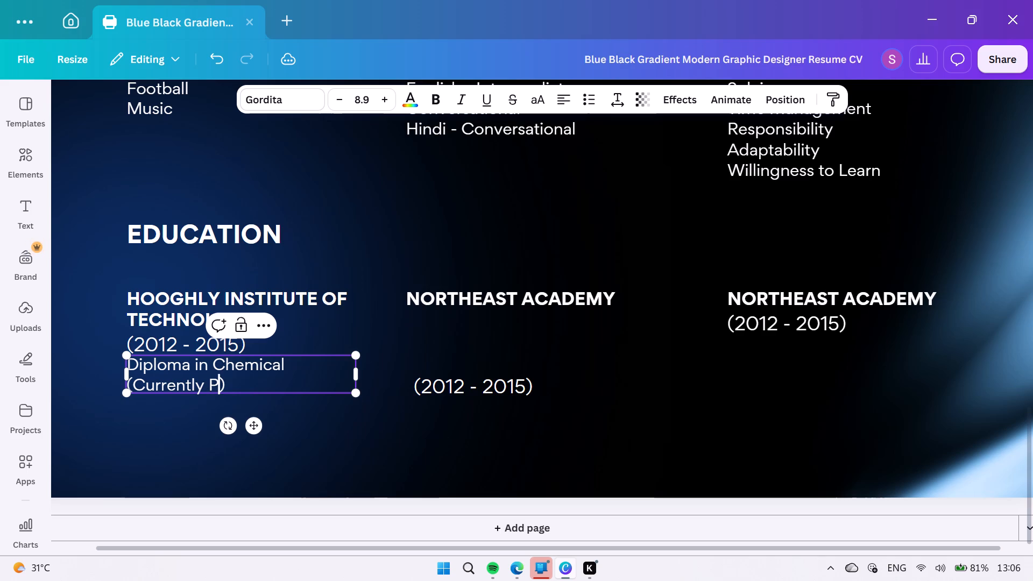
text(urs)
text(uim)
key(BackSpace)
text(ng)
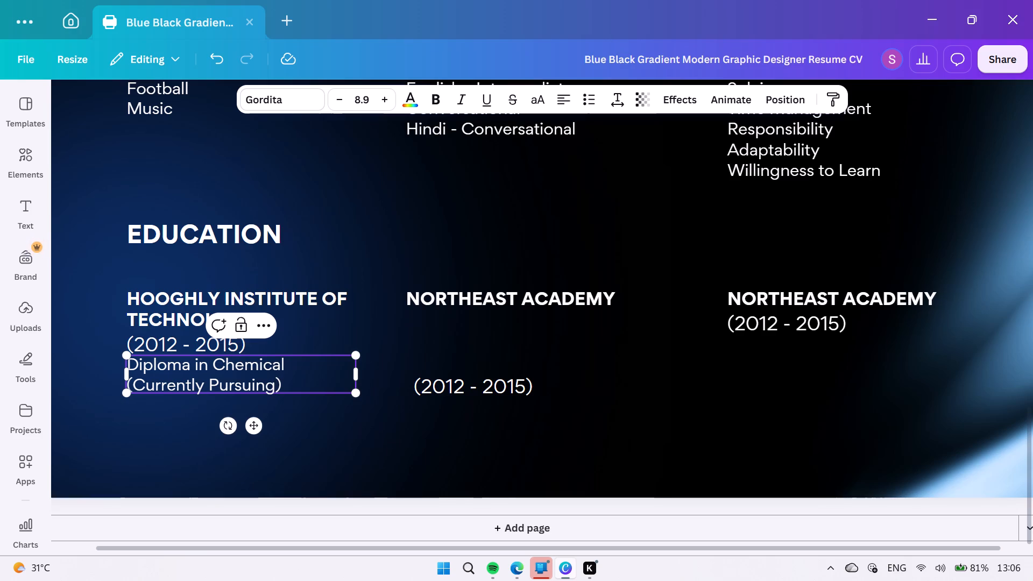
Replace the dates under HOOGHLY INSTITUTE OF TECHNOLOGY with "2025 - PRESENT".
click(238, 340)
click(245, 338)
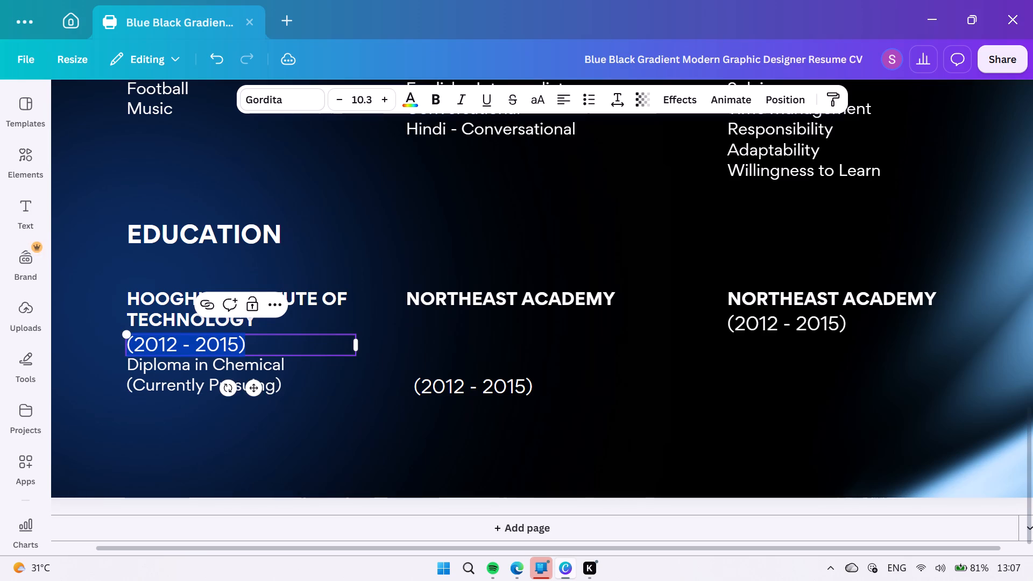
key(BackSpace)
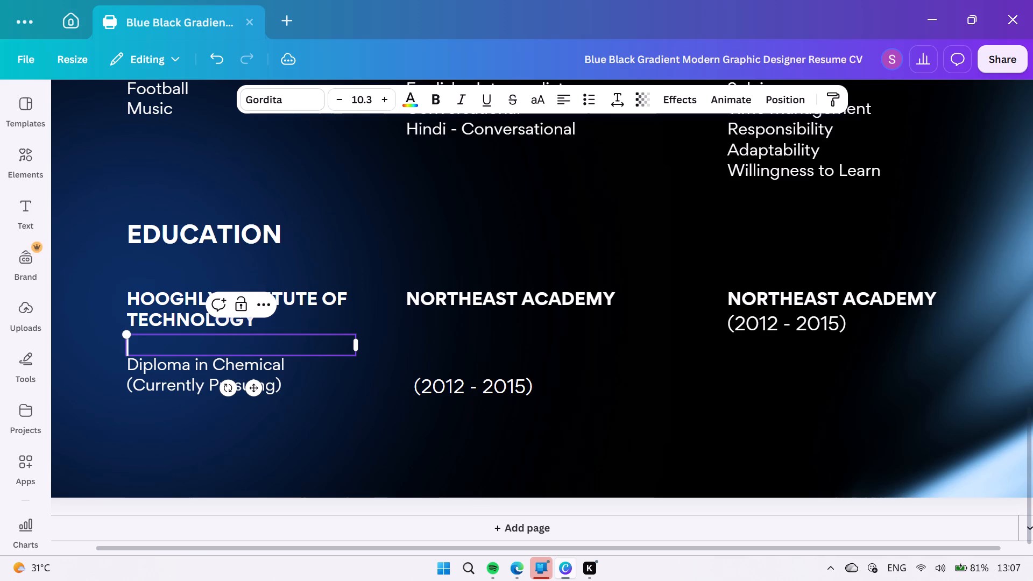
key(2)
text(025 -)
key(space)
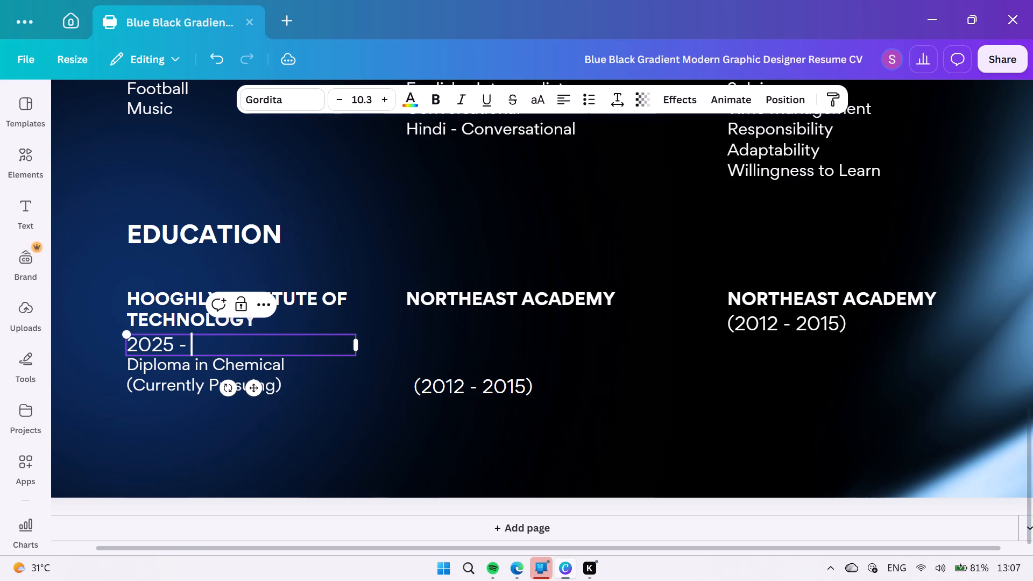
key(p)
key(BackSpace)
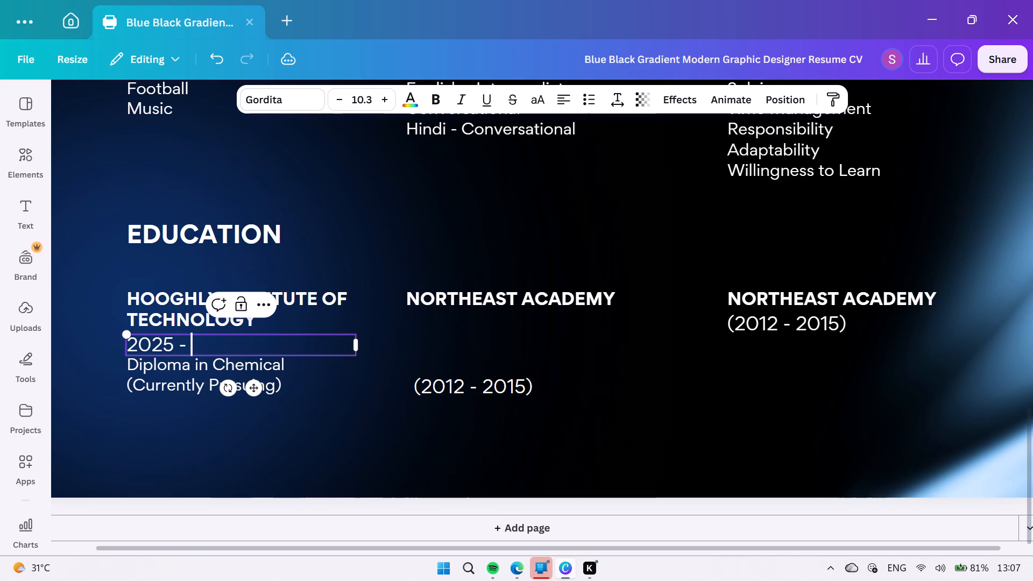
key(o)
key(BackSpace)
text(PRESENT)
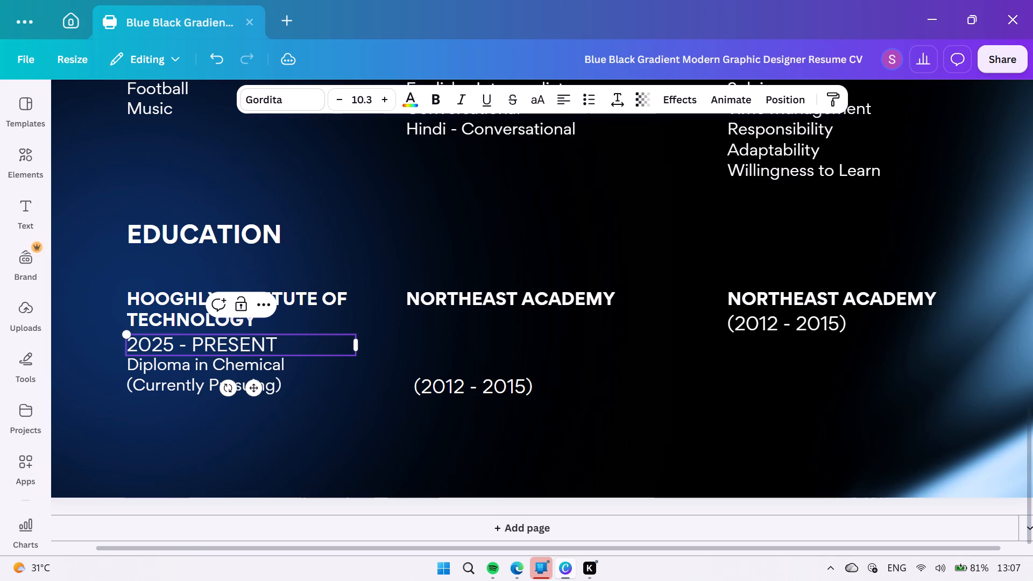
click(329, 399)
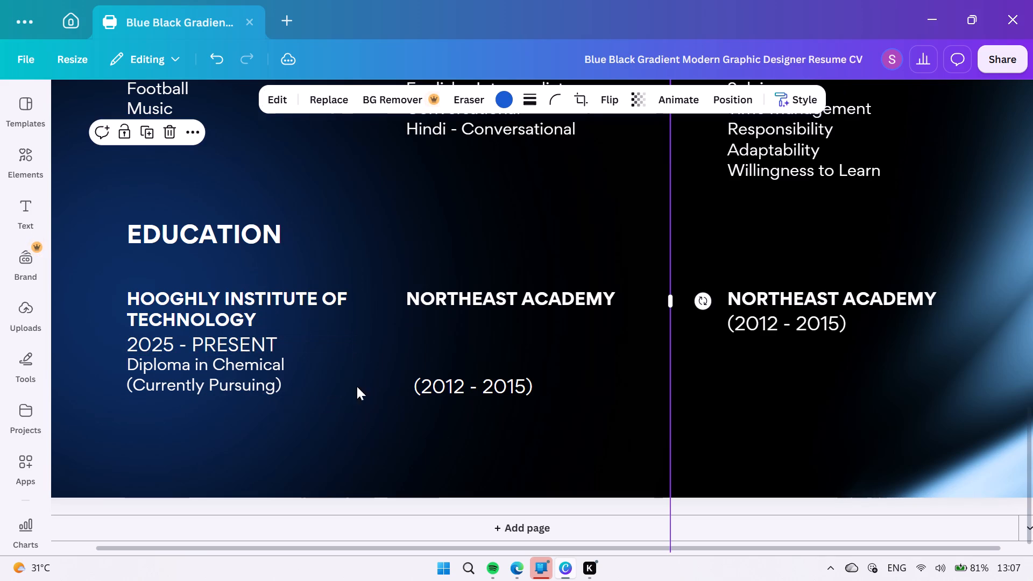
Replace the middle NORTHEAST ACADEMY school name with "CHATRA NANDALAL INSTITUTION".
double_click(462, 302)
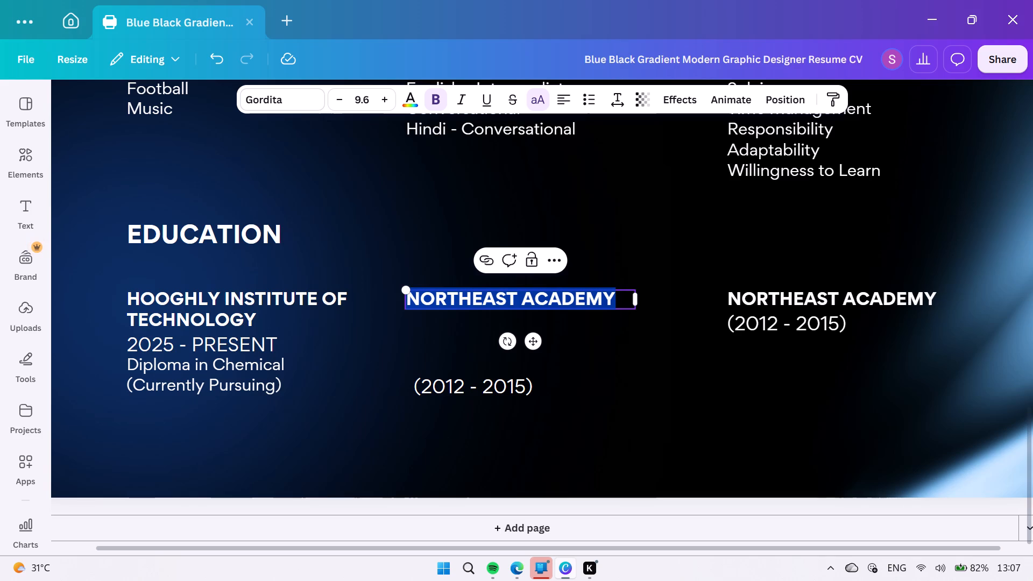
text(CHAR)
key(BackSpace)
text(TRA NANDA)
text(LA)
key(l)
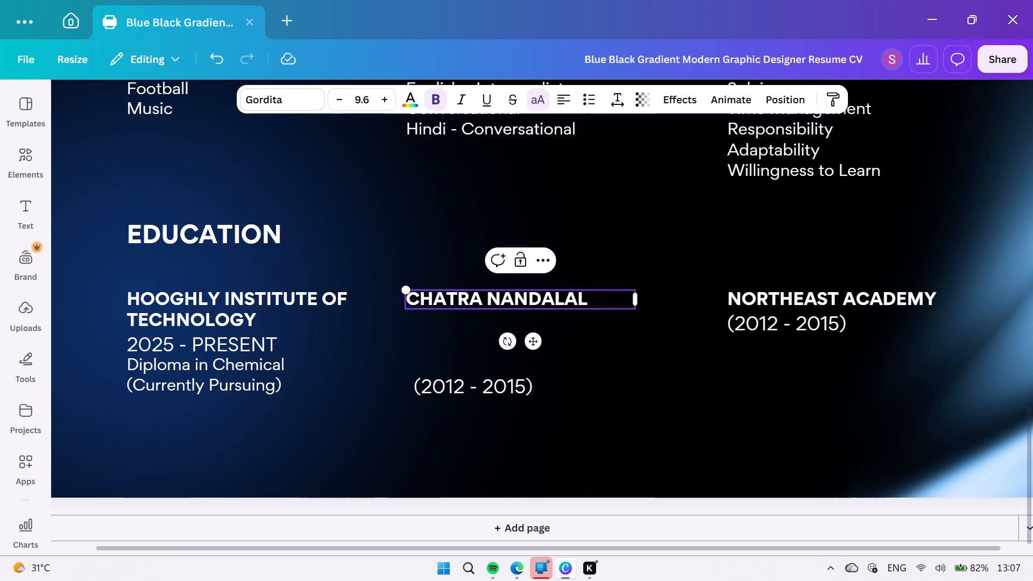
key(space)
text(INSTITUTION)
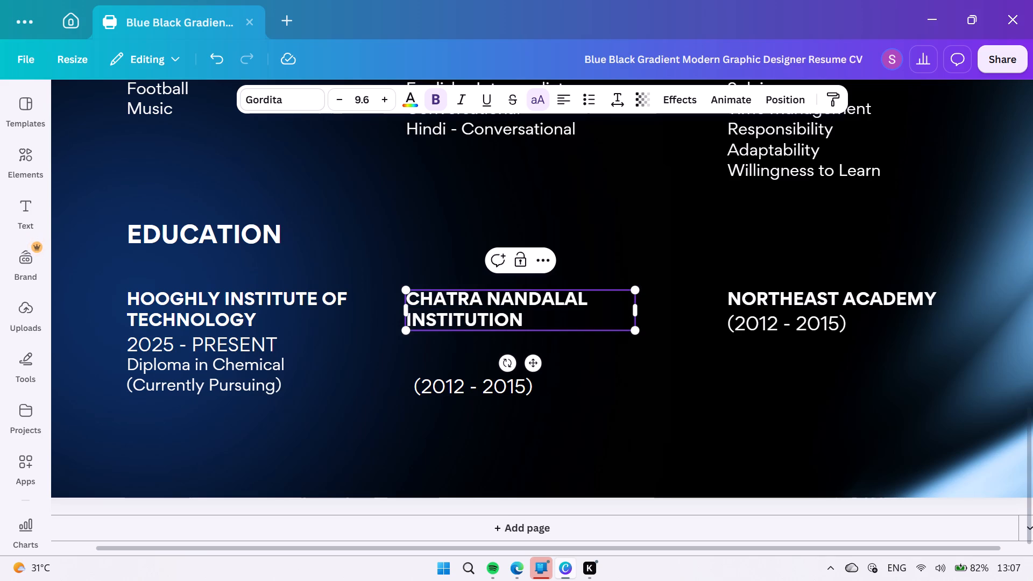
Move the middle (2012 - 2015) dates directly beneath INSTITUTION, left-aligned with the name and level with 2025 - PRESENT.
click(450, 389)
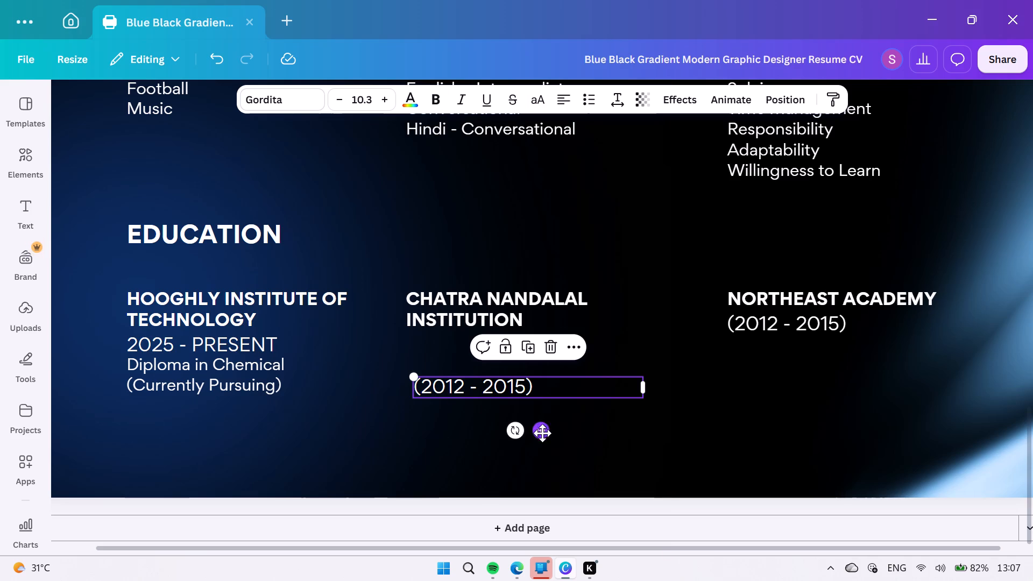
drag(542, 433, 531, 395)
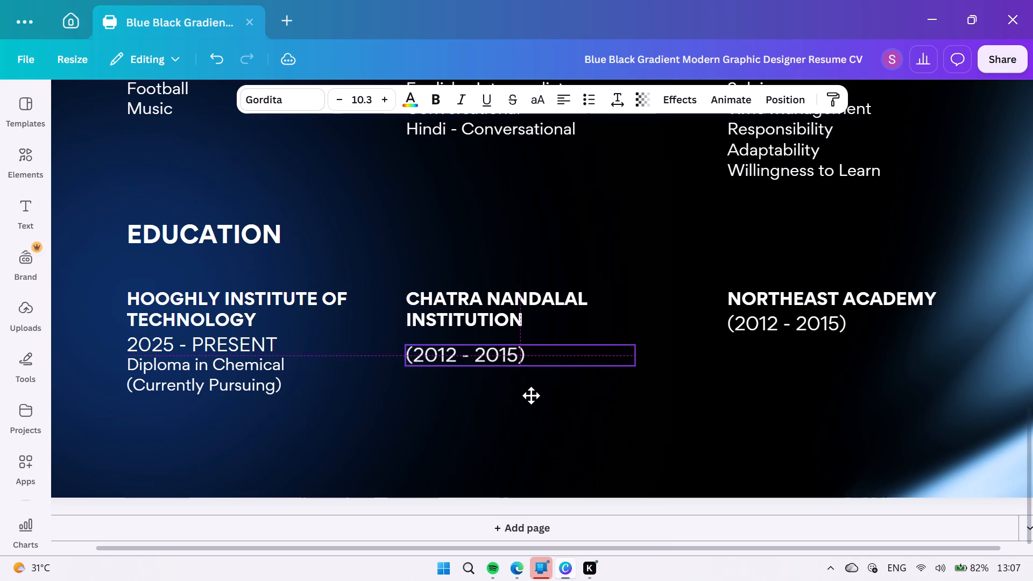
drag(531, 395, 533, 390)
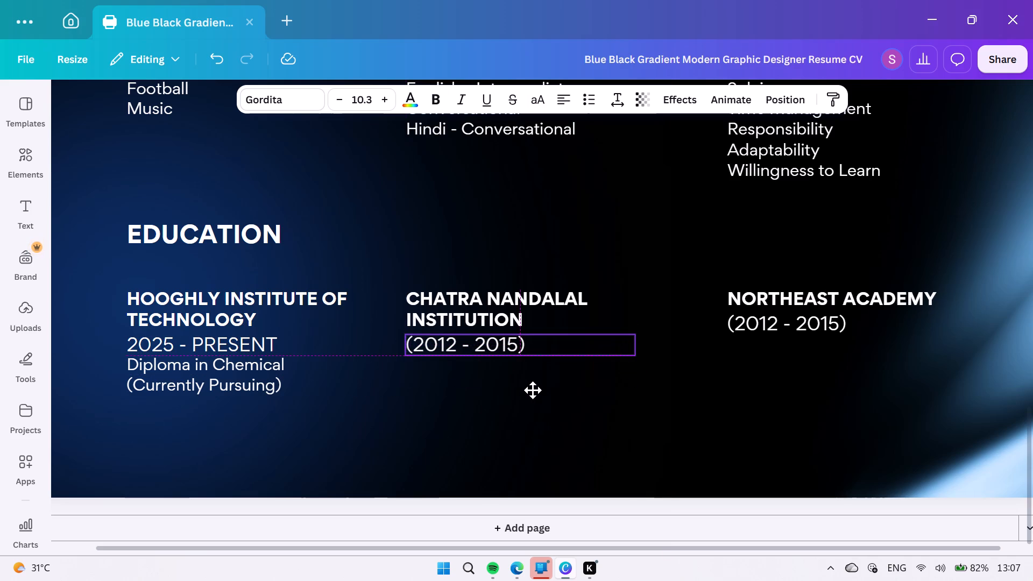
drag(533, 390, 534, 389)
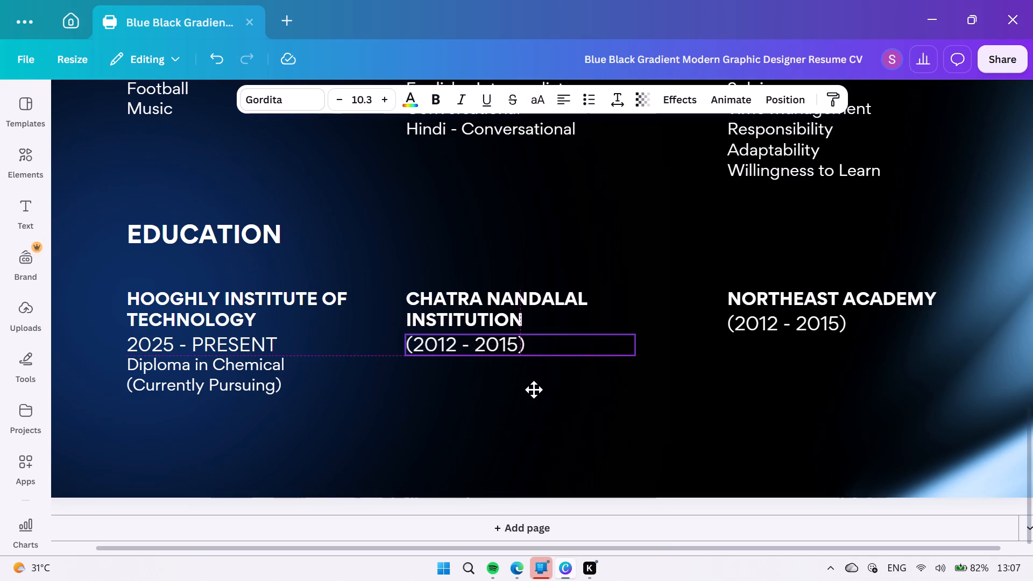
drag(534, 389, 534, 388)
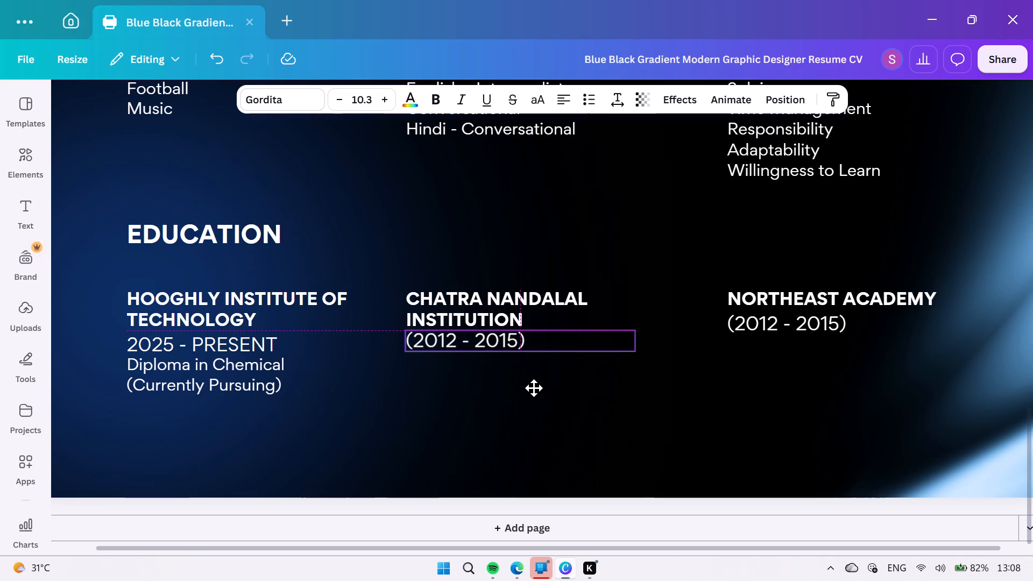
drag(534, 388, 537, 389)
Replace the dates under CHATRA NANDALAL INSTITUTION with "2023 - 2025".
double_click(507, 346)
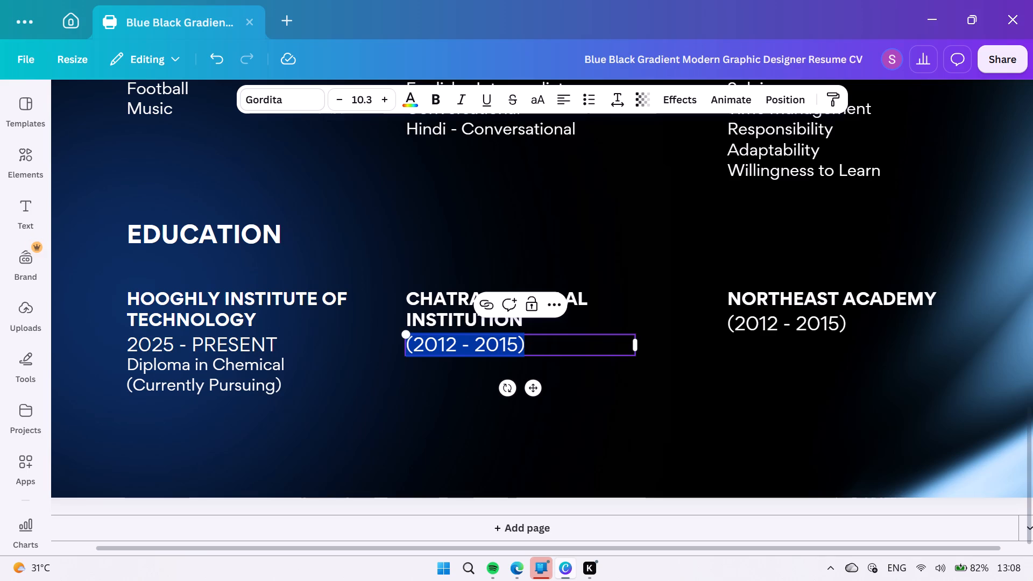
text(2023)
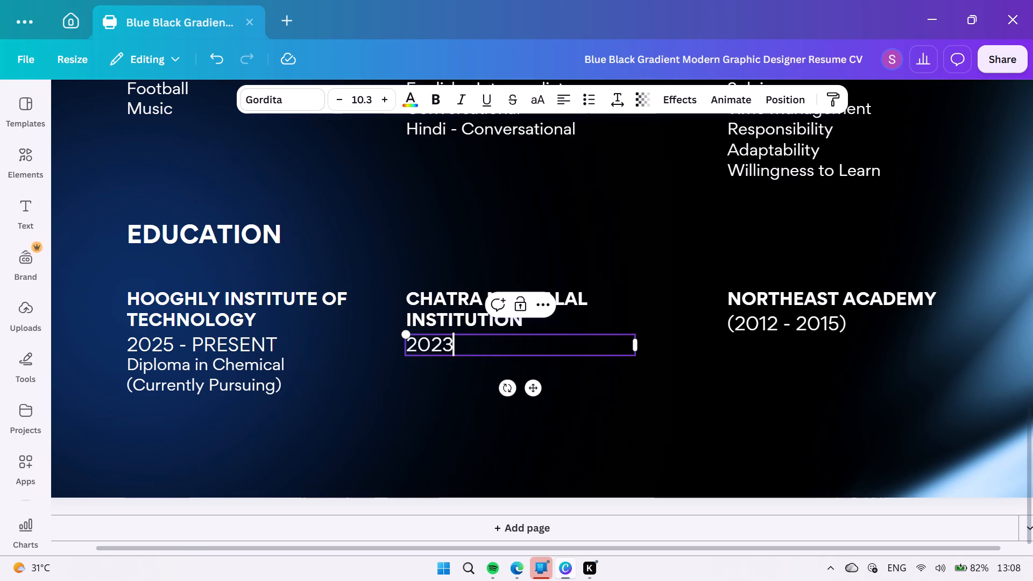
key(space)
text(- 2025)
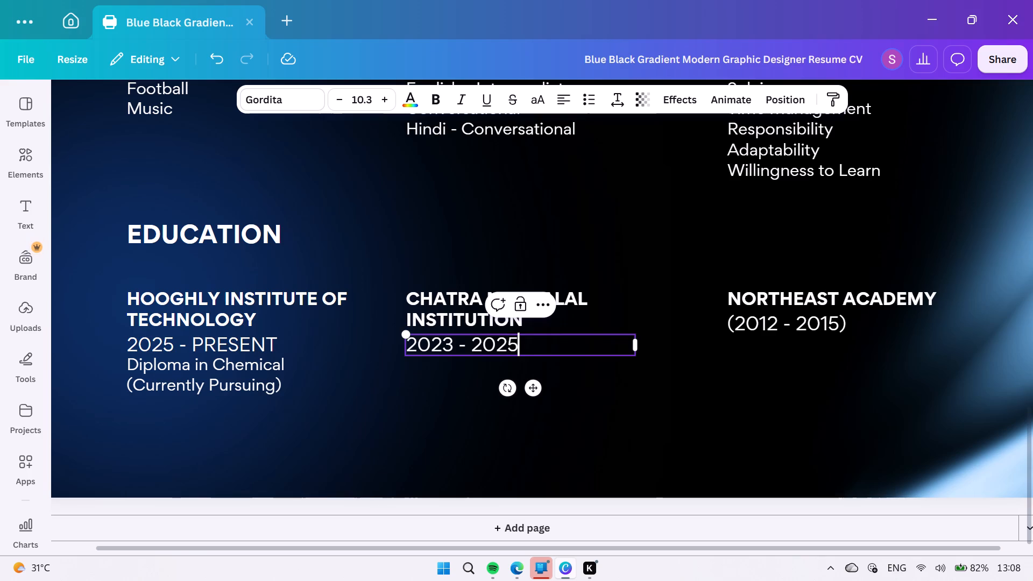
click(422, 379)
Duplicate the Diploma in Chemical description and place the copy just beneath 2023 - 2025, left-aligned with CHATRA NANDALAL INSTITUTION.
click(261, 386)
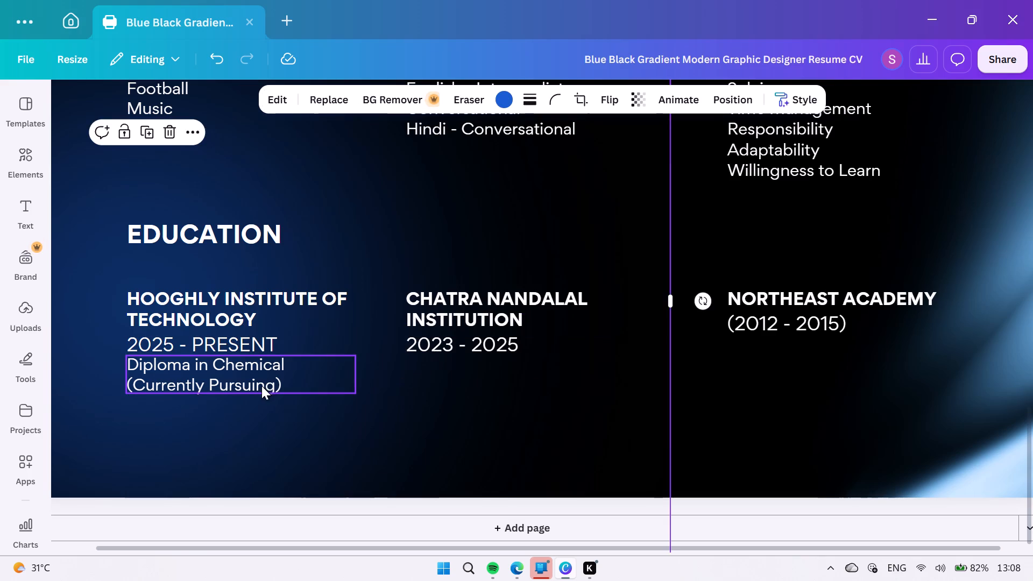
click(240, 324)
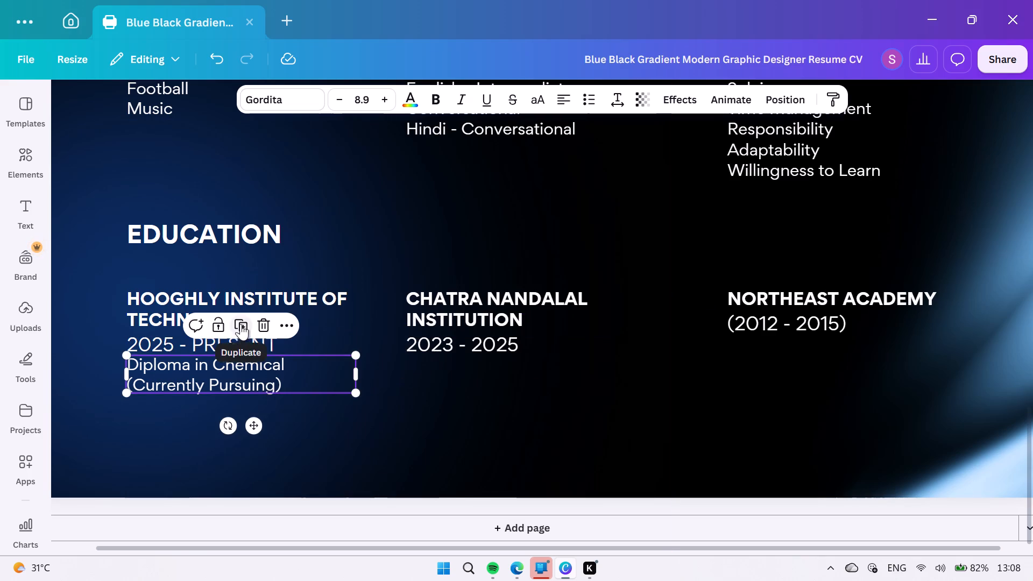
drag(277, 448, 298, 445)
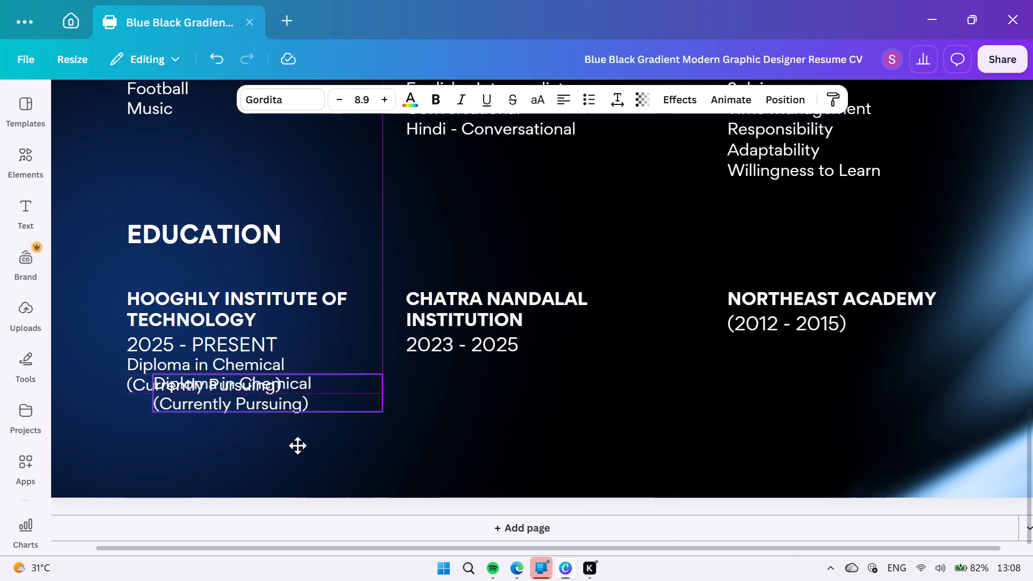
drag(298, 445, 536, 432)
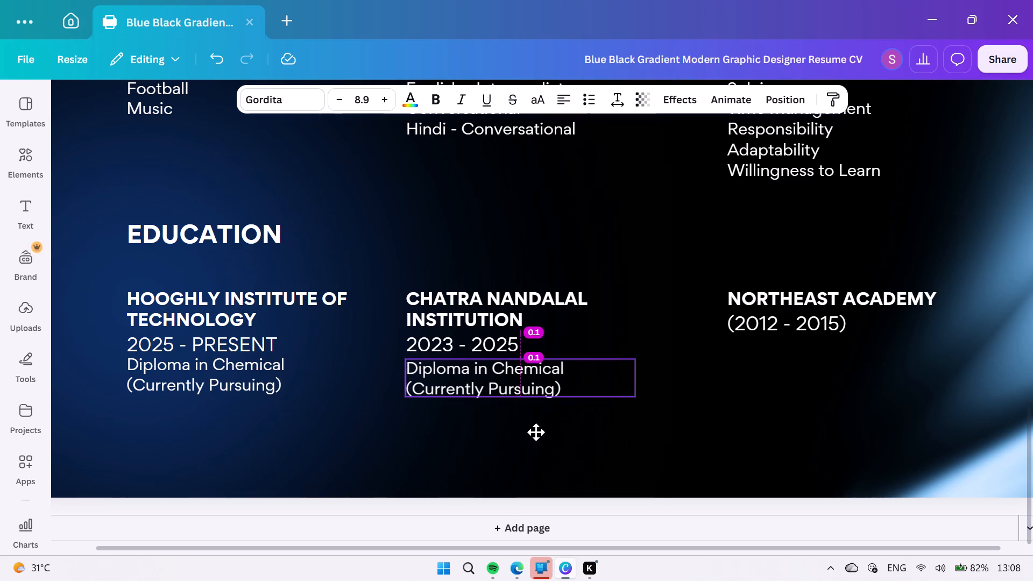
drag(536, 432, 541, 432)
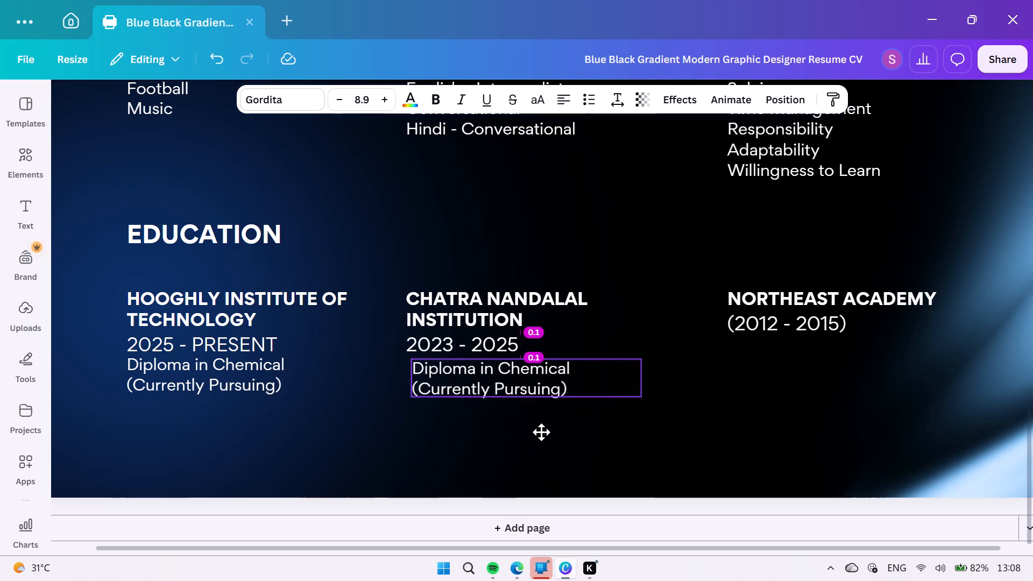
drag(541, 432, 539, 439)
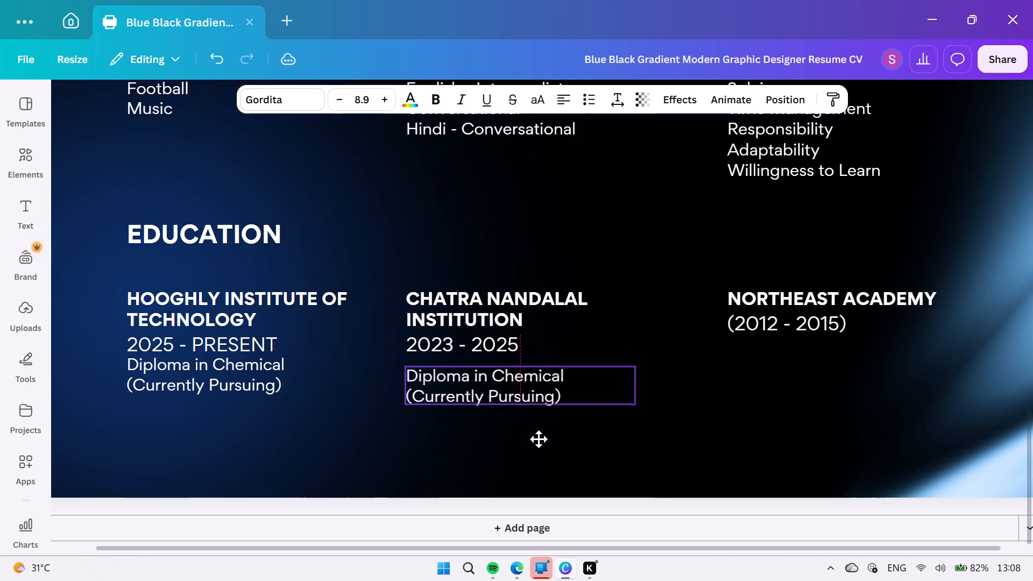
drag(539, 439, 539, 435)
Replace the "(Currently Pursuing)" line of the copied description under 2023 - 2025 with "(Commerce)".
double_click(571, 381)
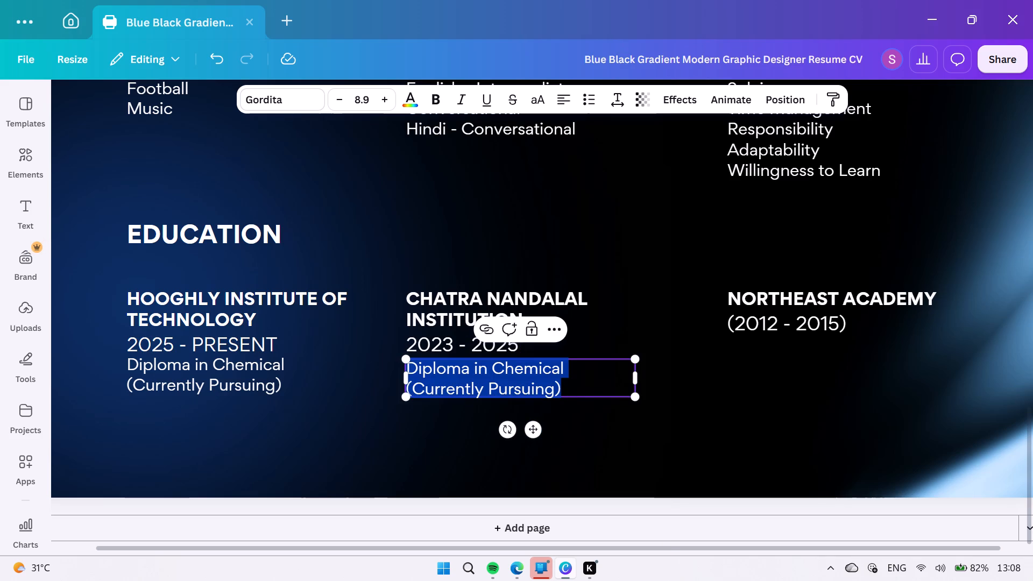
click(555, 389)
click(554, 391)
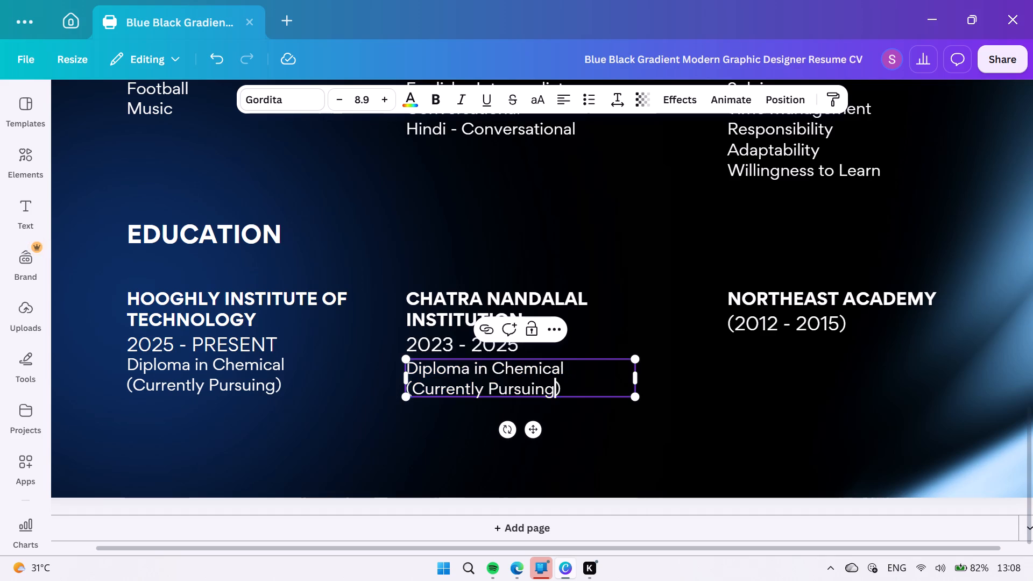
key(BackSpace)
key(BackSpace)
key(BackSpace)
key(BackSpace)
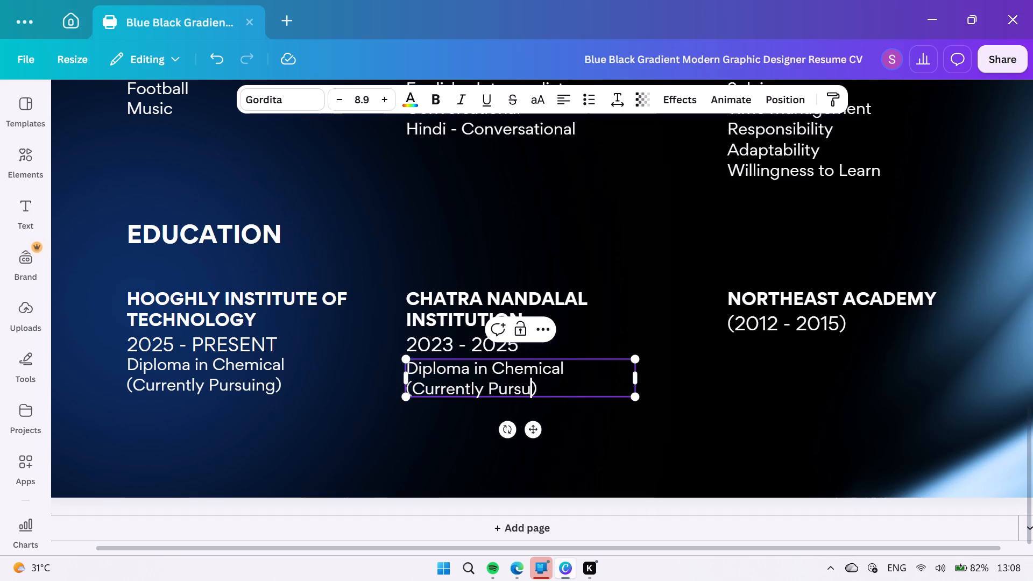
key(BackSpace)
key(BackSpace)
key(BackSpace)
key(BackSpace)
key(BackSpace)
key(BackSpace)
key(BackSpace)
key(BackSpace)
key(BackSpace)
key(BackSpace)
key(BackSpace)
key(BackSpace)
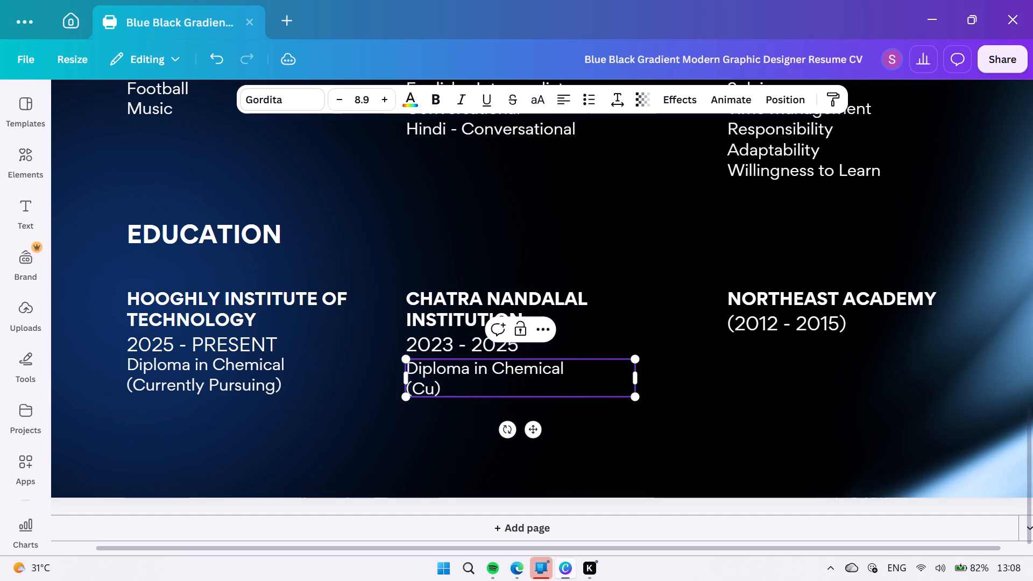
key(BackSpace)
key(BackSpace)
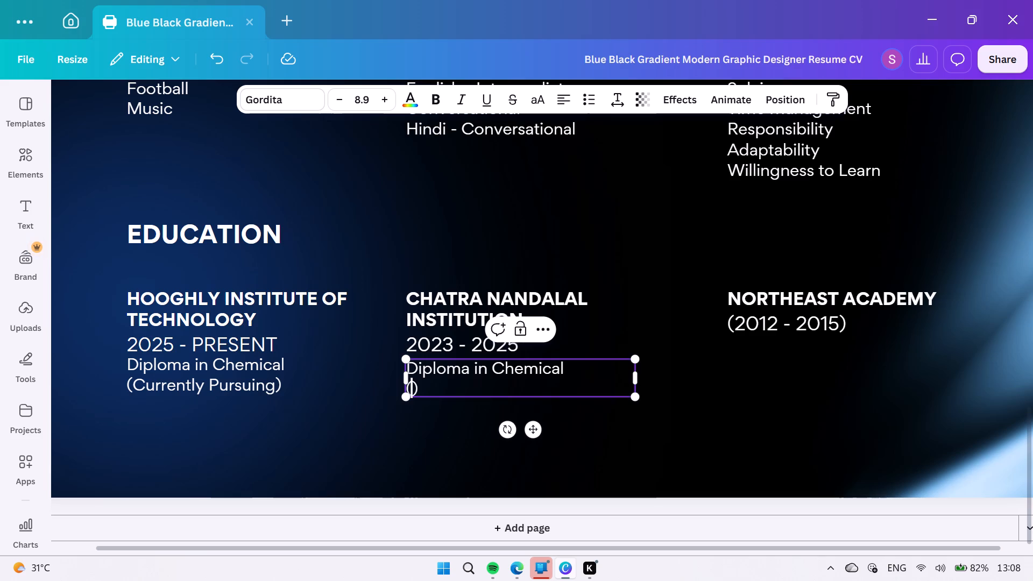
text(HS -)
key(space)
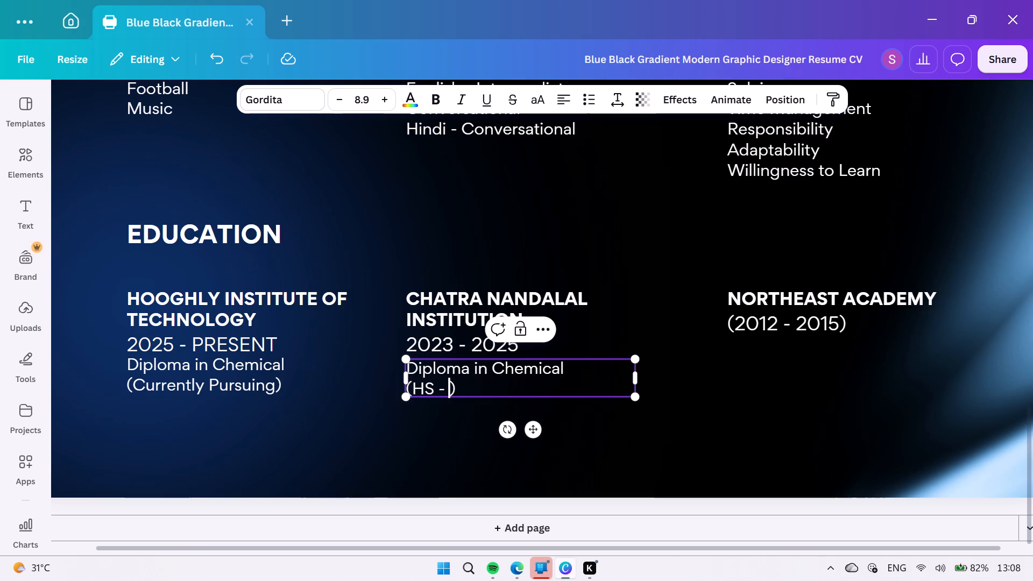
key(c)
text(ommerce)
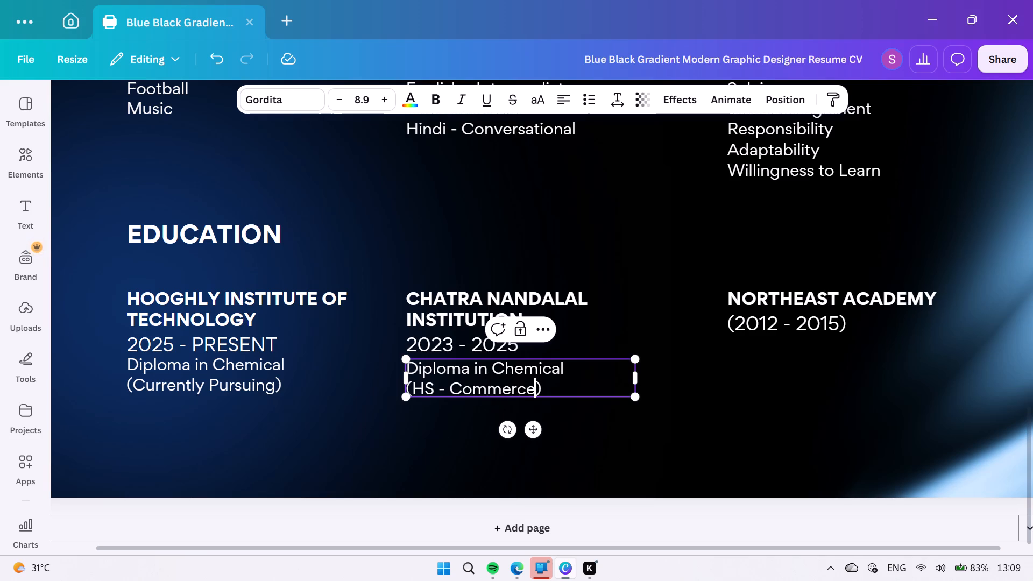
click(450, 386)
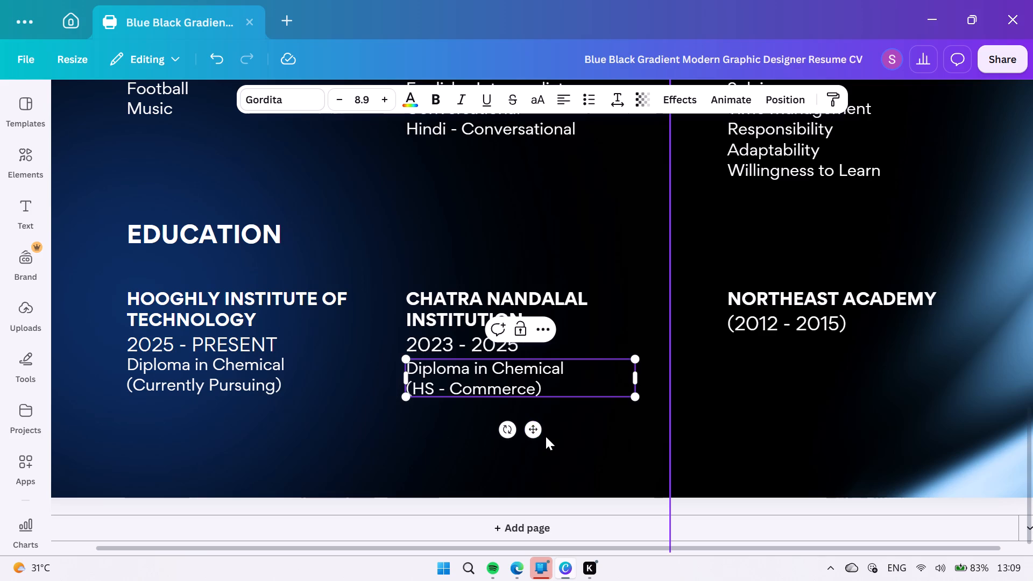
key(BackSpace)
key(BackSpace)
key(BackSpace)
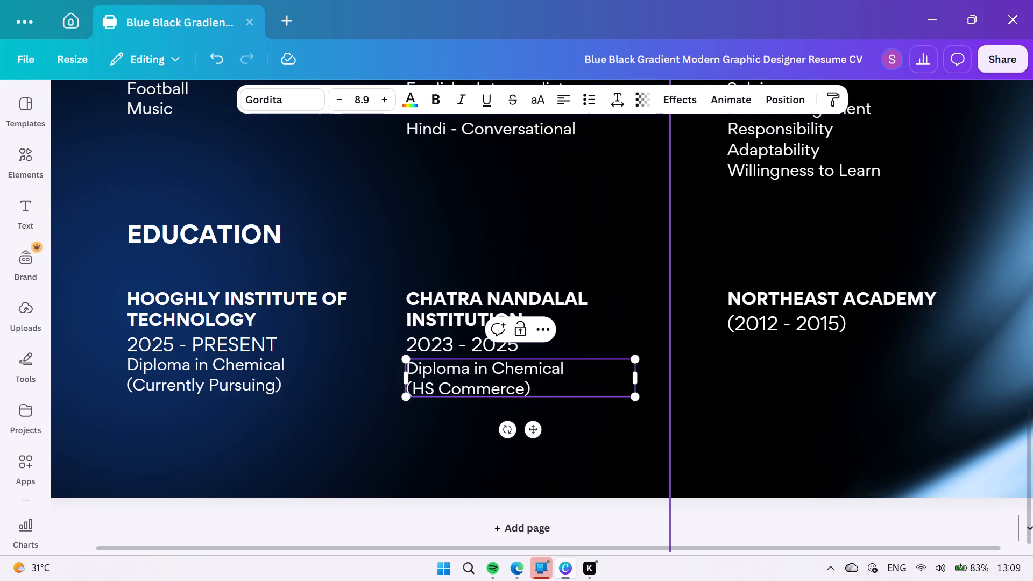
key(BackSpace)
key(BackSpace)
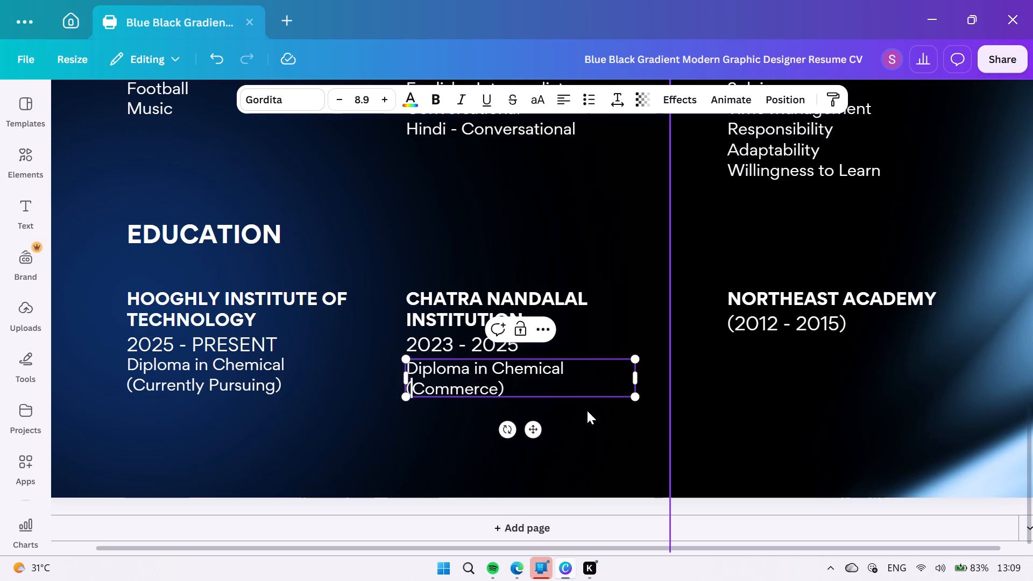
Replace "Diploma in Chemical" above (Commerce) with "Higher Secondary".
click(571, 363)
key(BackSpace)
key(BackSpace)
key(BackSpace)
key(BackSpace)
key(BackSpace)
key(BackSpace)
key(BackSpace)
key(BackSpace)
key(BackSpace)
key(BackSpace)
key(BackSpace)
key(BackSpace)
key(BackSpace)
key(BackSpace)
key(BackSpace)
key(BackSpace)
key(BackSpace)
key(BackSpace)
key(BackSpace)
key(BackSpace)
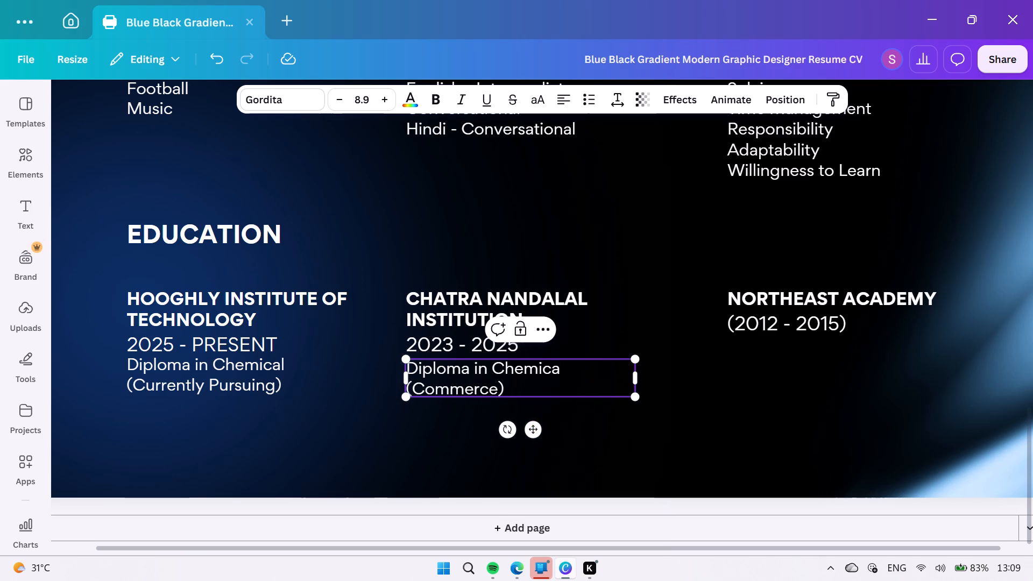
key(BackSpace)
key(BackSpace)
key(BackSpace)
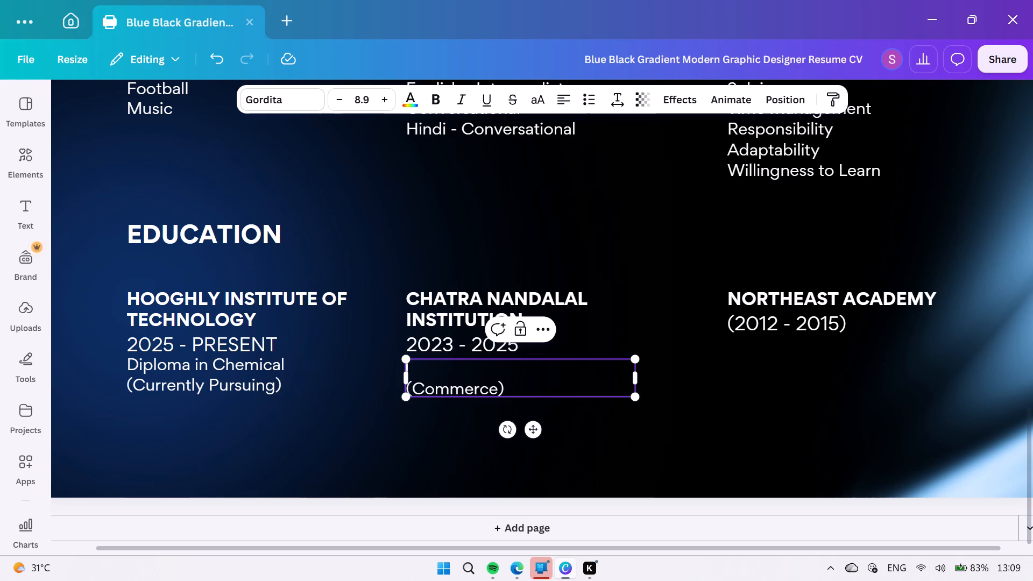
text(Higher)
key(space)
text(Secondary)
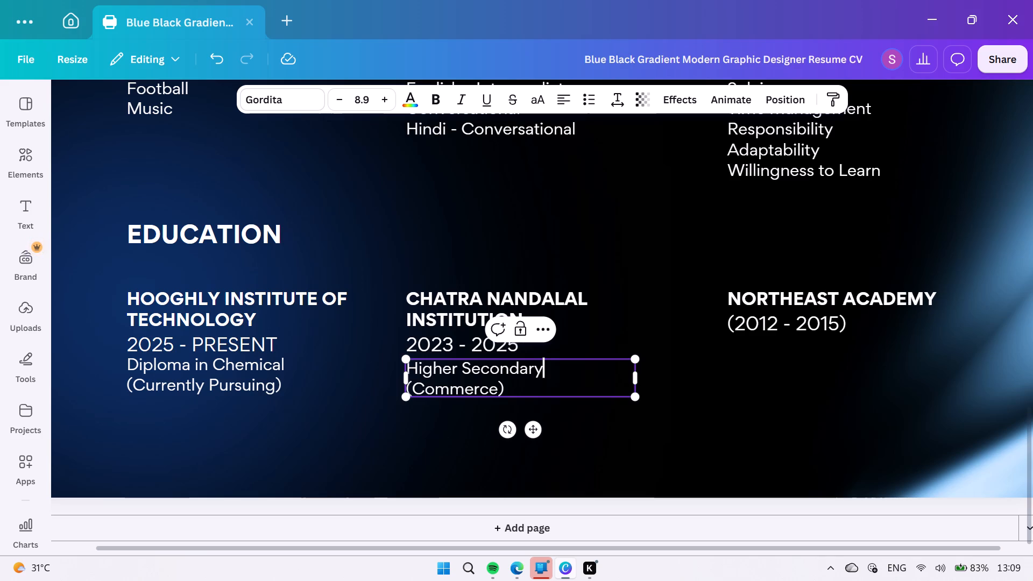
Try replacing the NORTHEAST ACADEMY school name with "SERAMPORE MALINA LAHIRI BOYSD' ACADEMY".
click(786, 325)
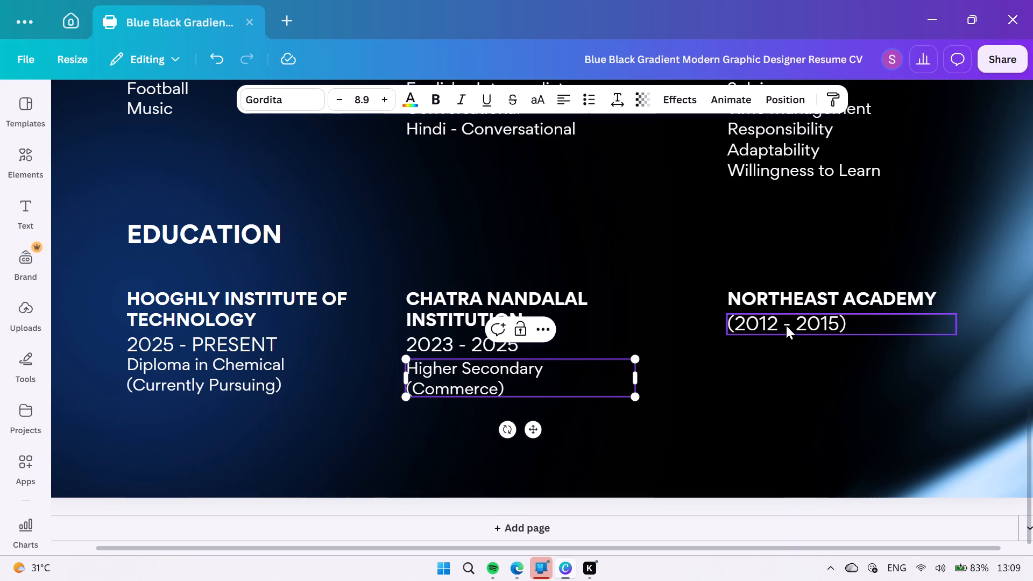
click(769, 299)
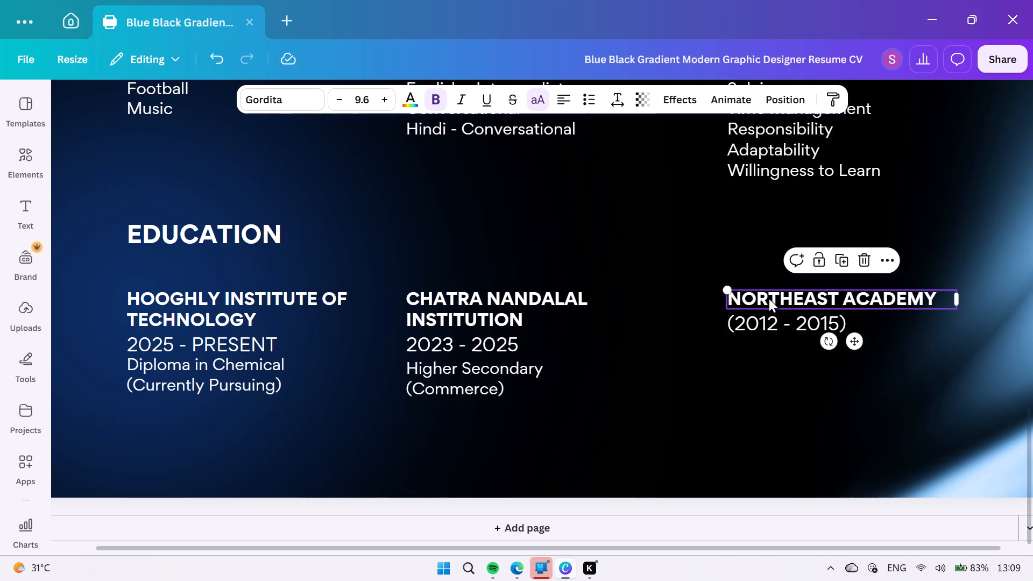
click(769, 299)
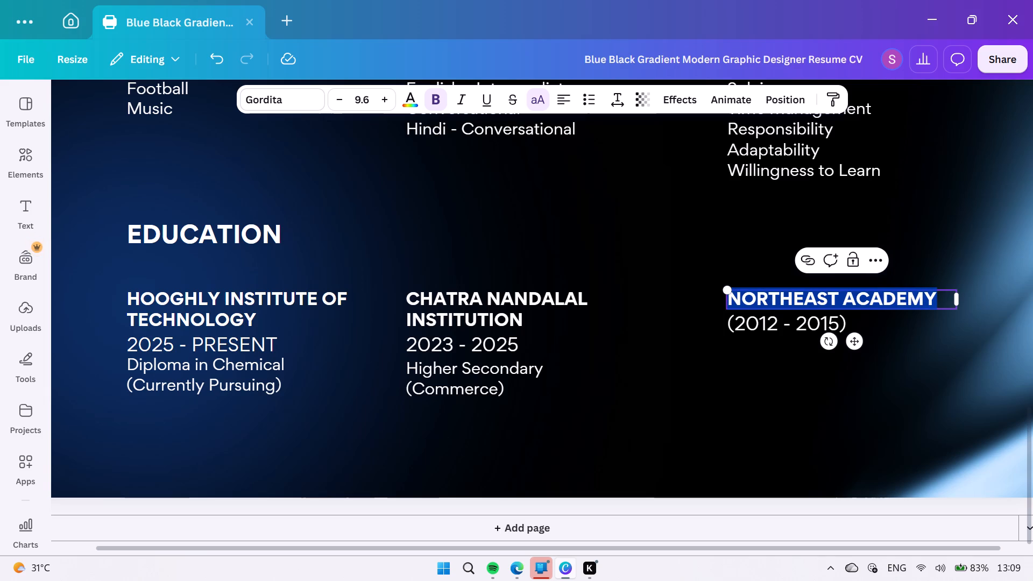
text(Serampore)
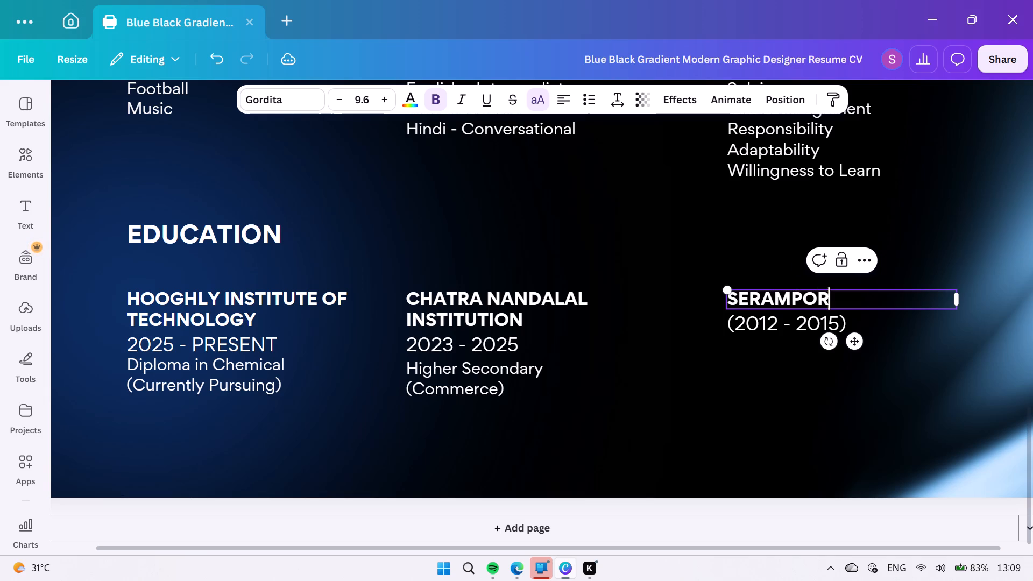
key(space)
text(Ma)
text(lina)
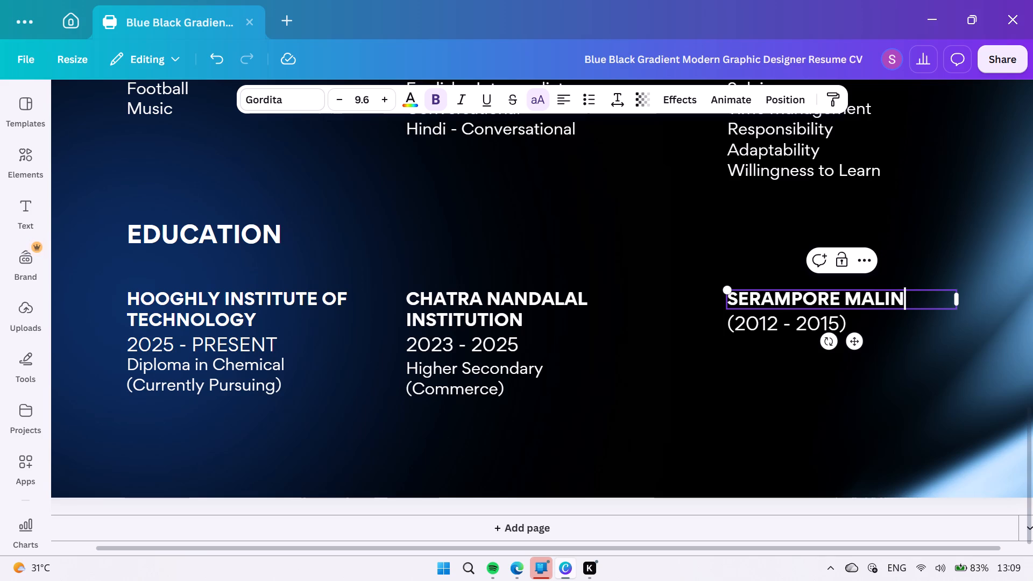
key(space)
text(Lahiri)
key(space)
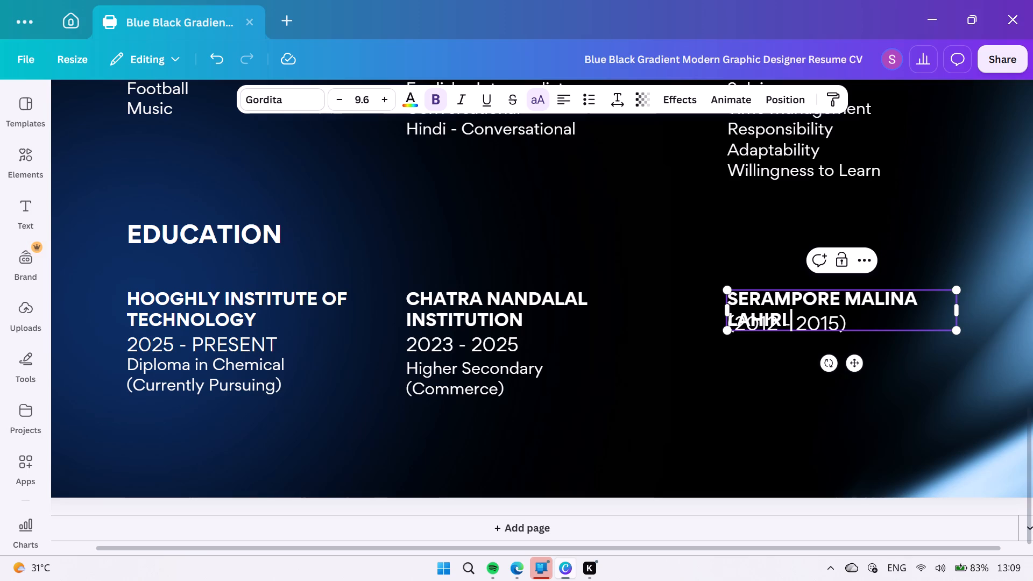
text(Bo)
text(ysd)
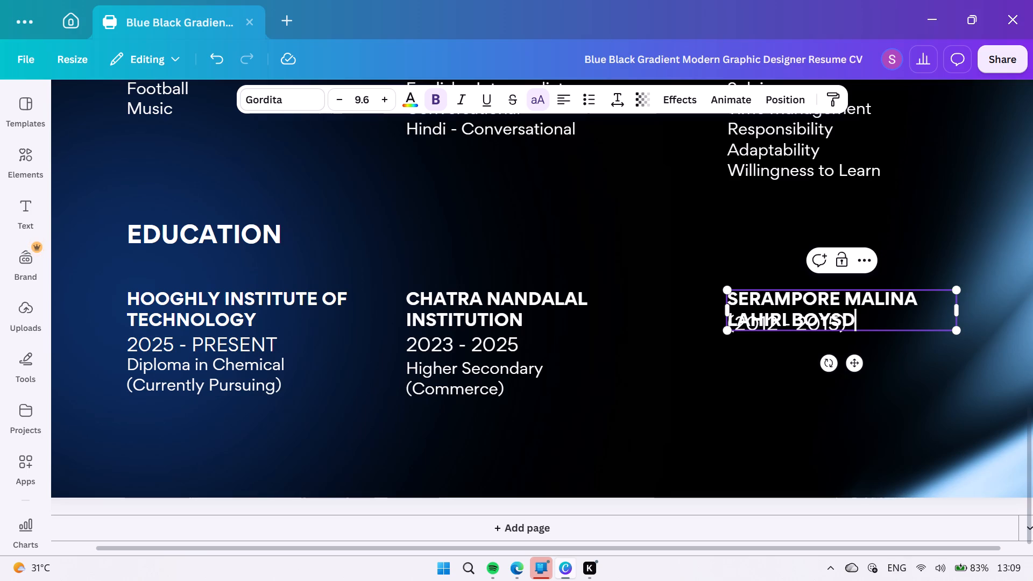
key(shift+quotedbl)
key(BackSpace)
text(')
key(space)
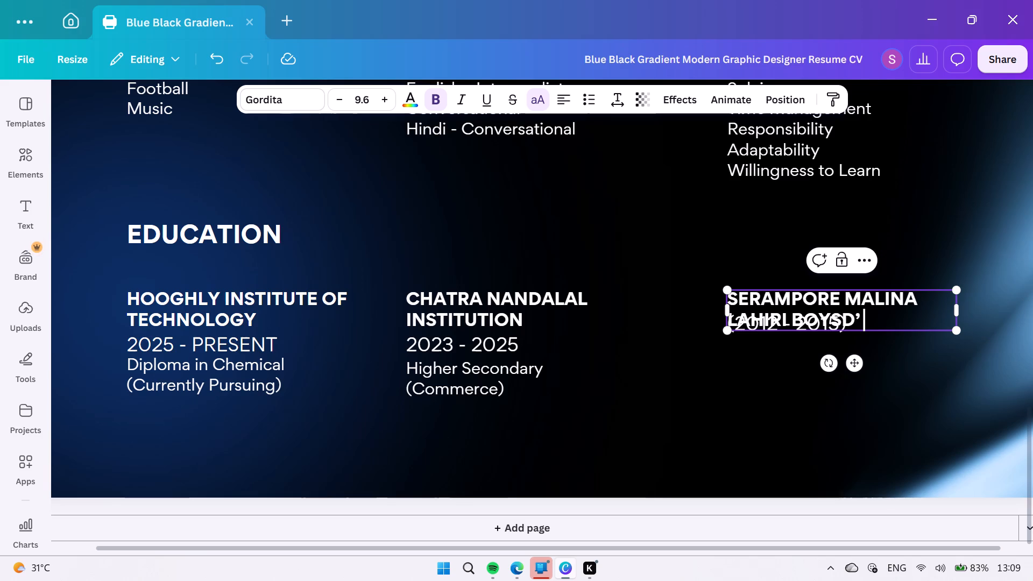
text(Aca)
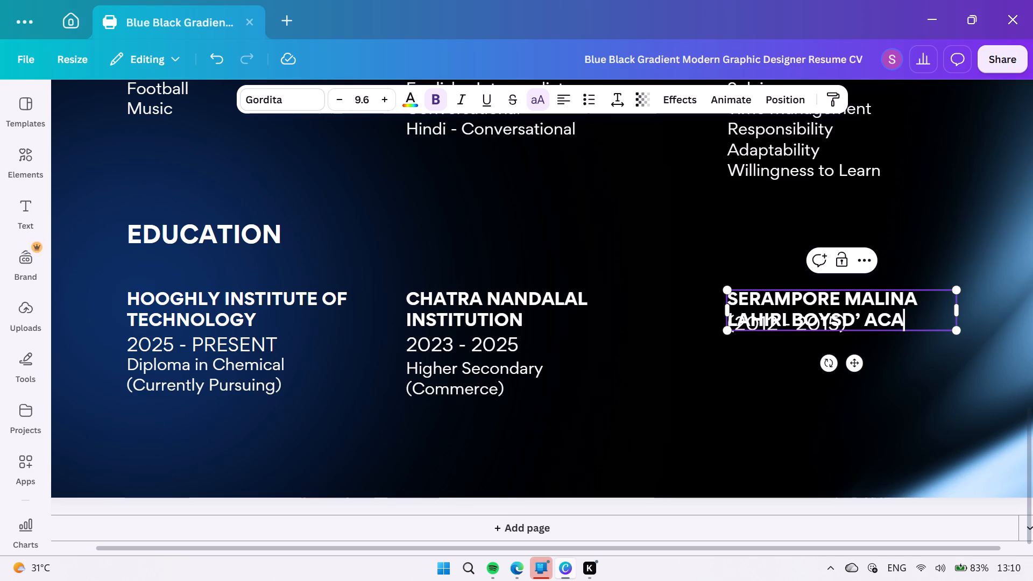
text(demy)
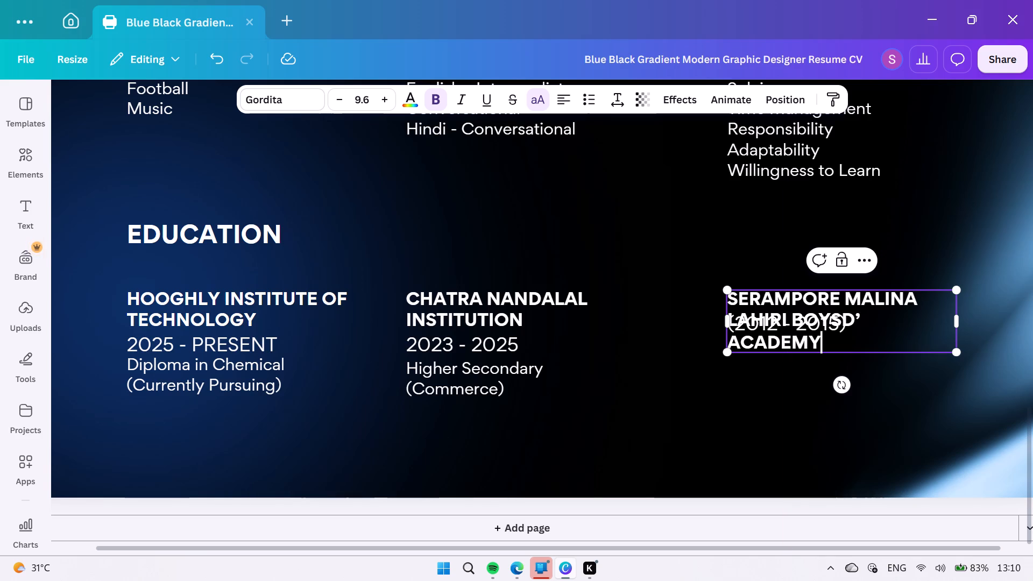
Replace the third school's name in the EDUCATION section with "S.M.L.B.A (H.S.)".
key(BackSpace)
key(BackSpace)
key(BackSpace)
key(BackSpace)
key(BackSpace)
key(BackSpace)
key(BackSpace)
key(BackSpace)
key(BackSpace)
key(BackSpace)
key(BackSpace)
key(BackSpace)
key(BackSpace)
key(BackSpace)
key(BackSpace)
key(BackSpace)
key(BackSpace)
key(BackSpace)
key(BackSpace)
key(BackSpace)
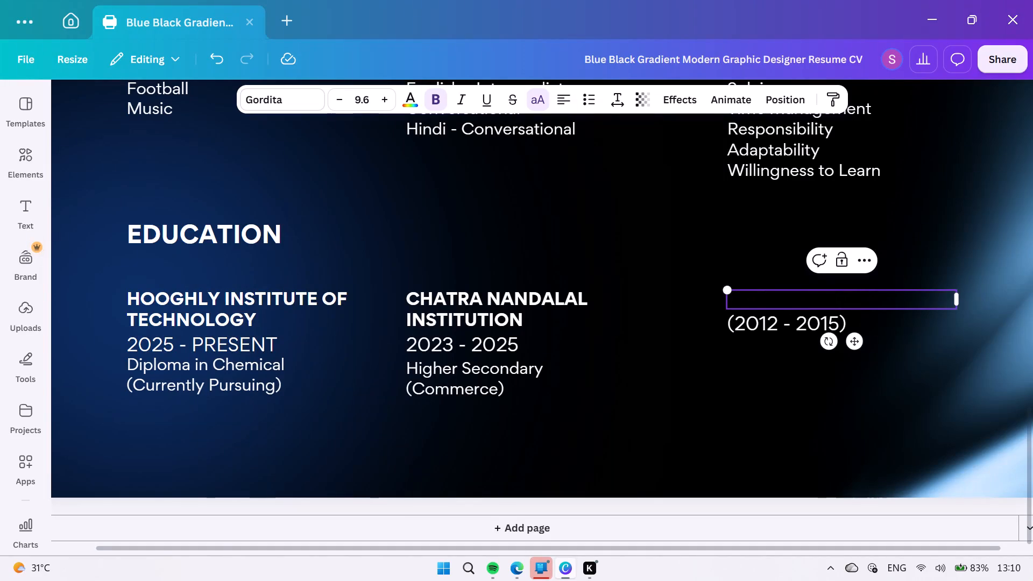
key(s)
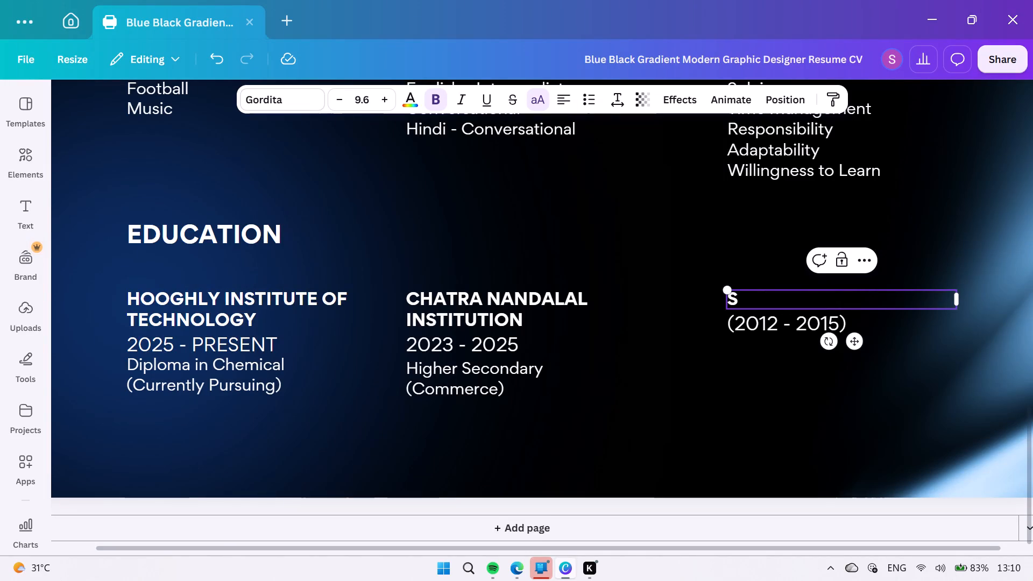
text(.m.l)
text(.b.a)
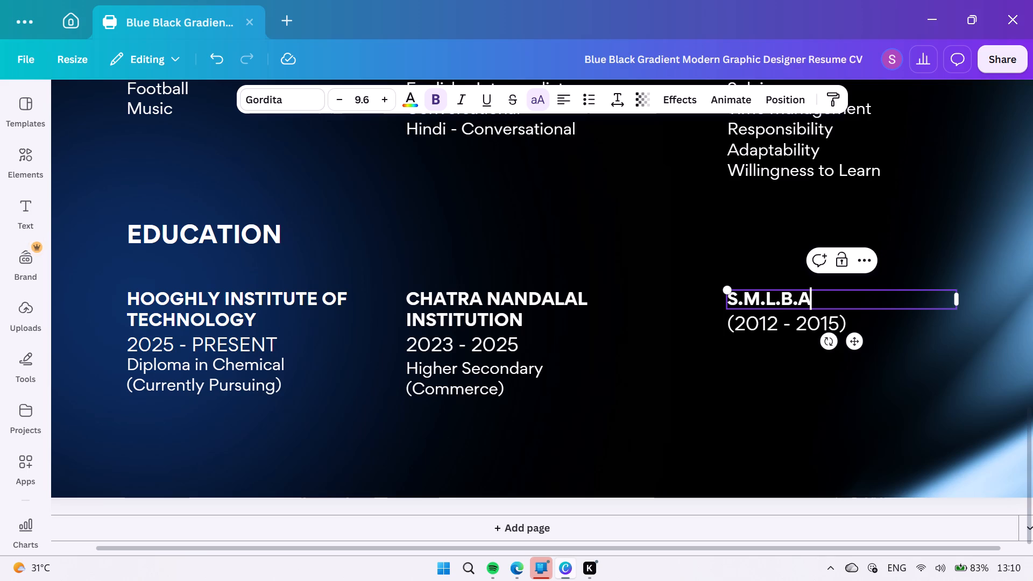
key(space)
key(shift+parenleft)
key(h)
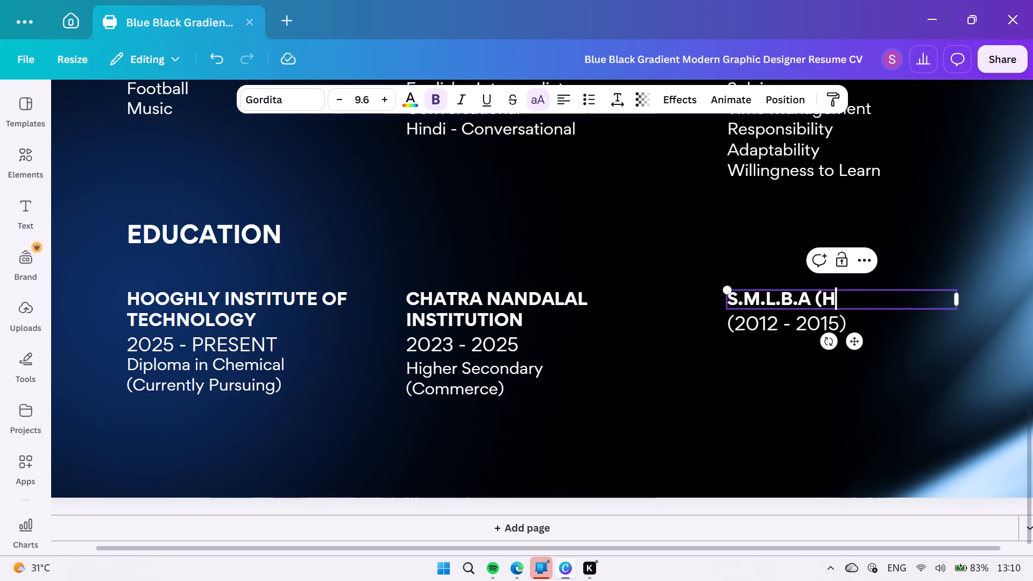
text(.s,)
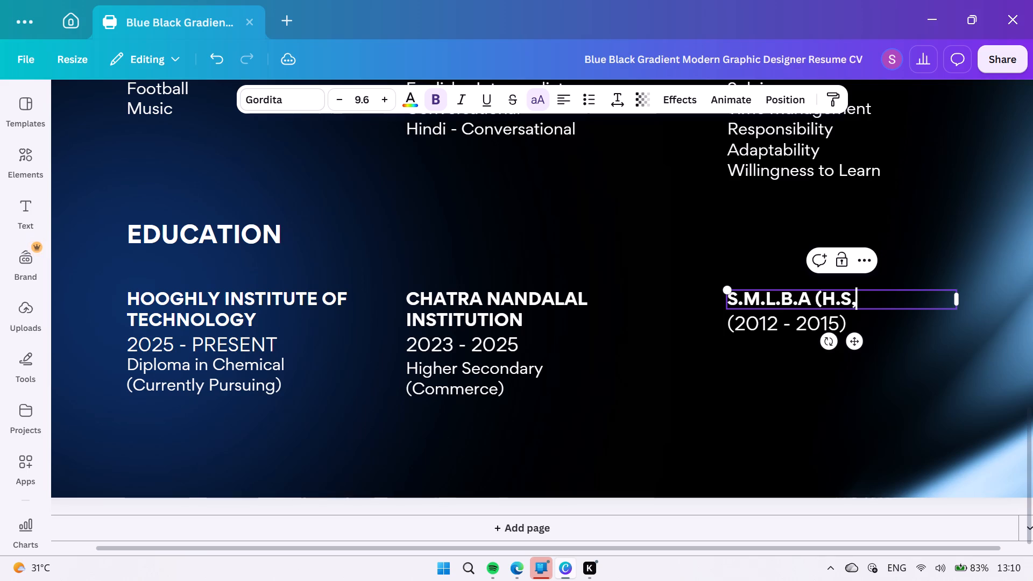
key(BackSpace)
key(period)
key(shift+parenright)
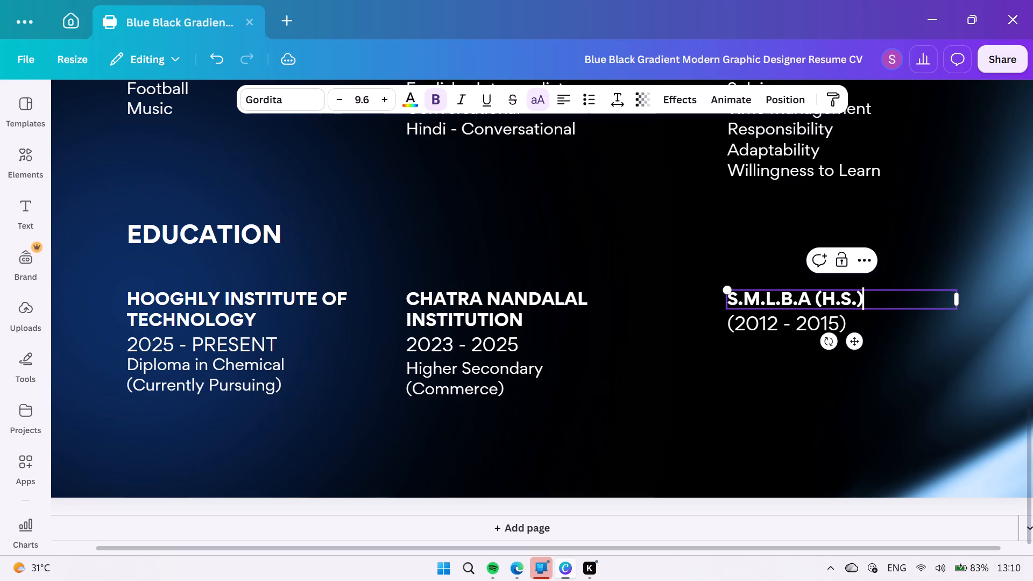
Replace the dates under S.M.L.B.A (H.S.) with "2017 - 2023".
click(836, 321)
click(836, 322)
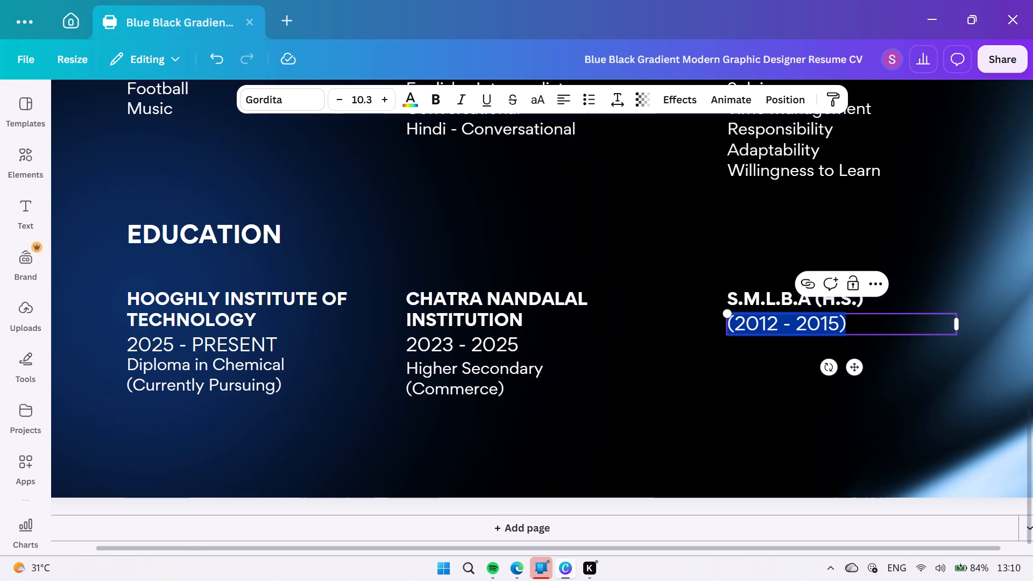
key(2)
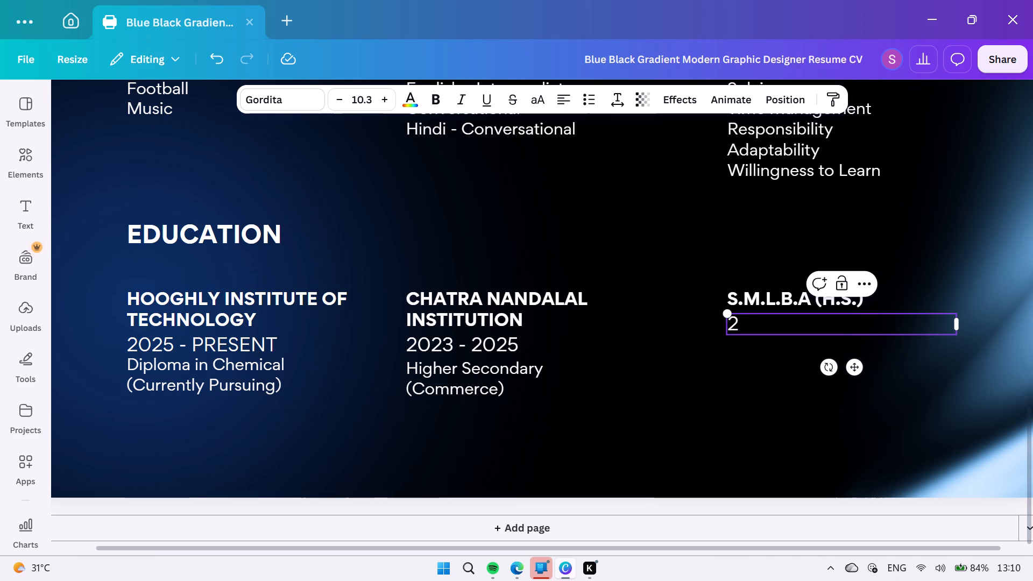
text(01)
text(7 -)
key(space)
key(2)
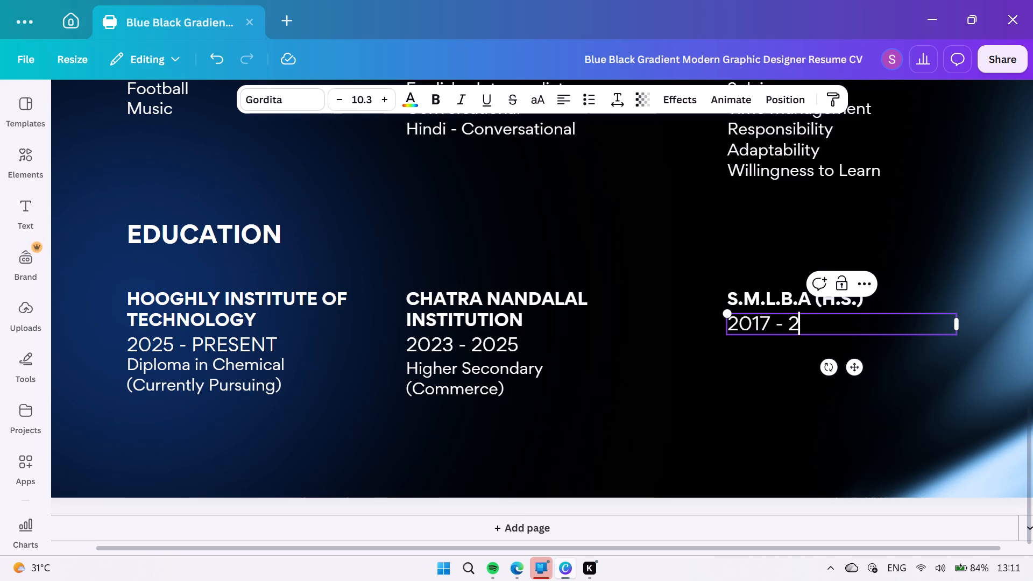
text(023)
Duplicate the Higher Secondary (Commerce) description and place the copy just beneath 2017 - 2023, left-aligned with S.M.L.B.A (H.S.).
click(524, 390)
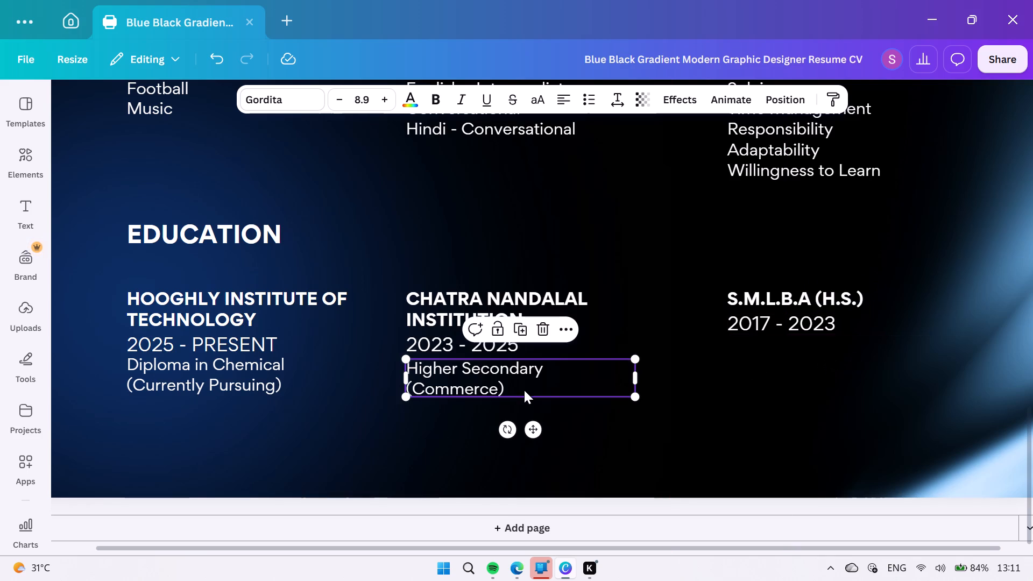
click(520, 331)
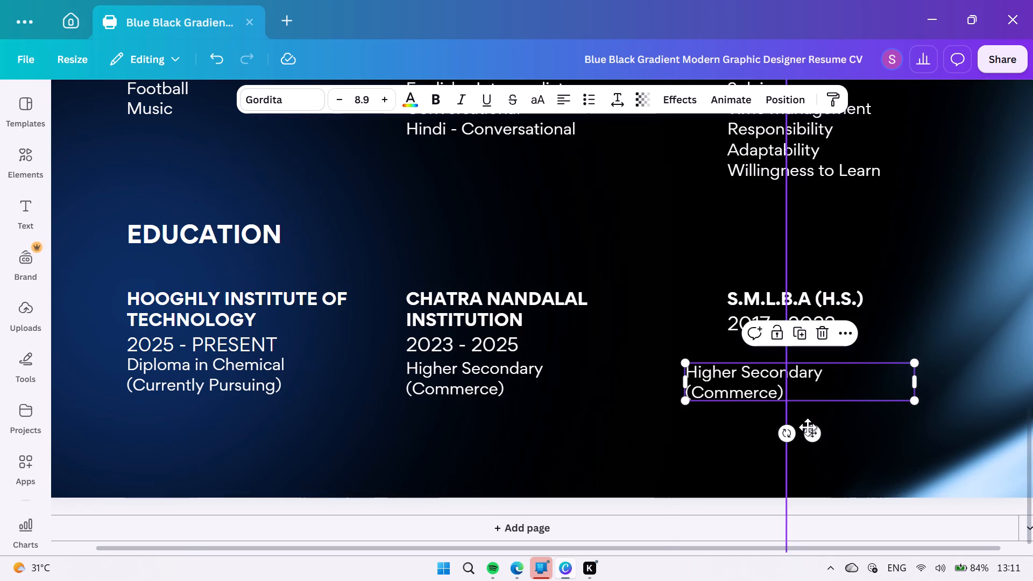
drag(812, 434, 851, 409)
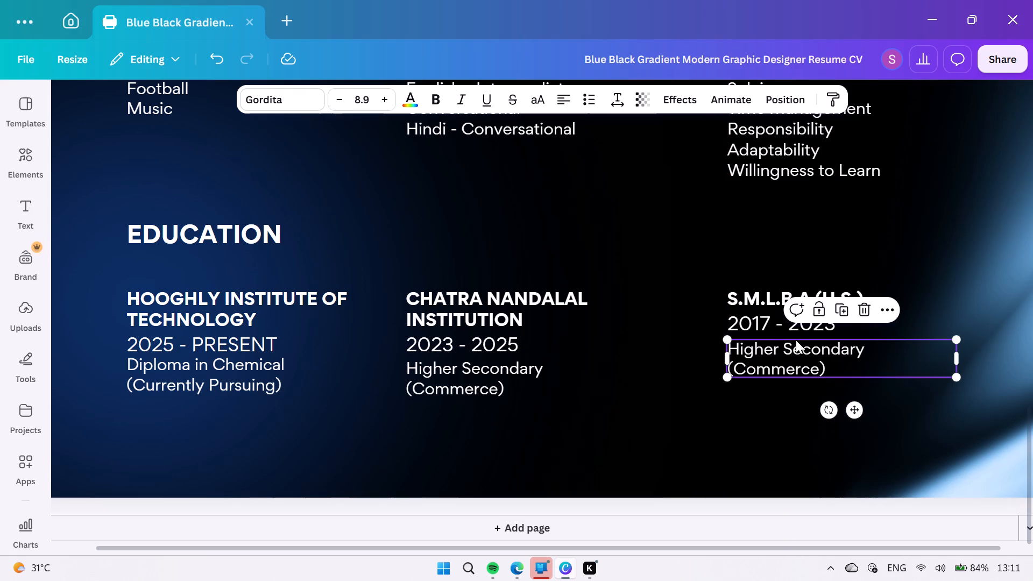
Delete the word "Higher" from the copied description under 2017 - 2023.
click(776, 351)
click(777, 350)
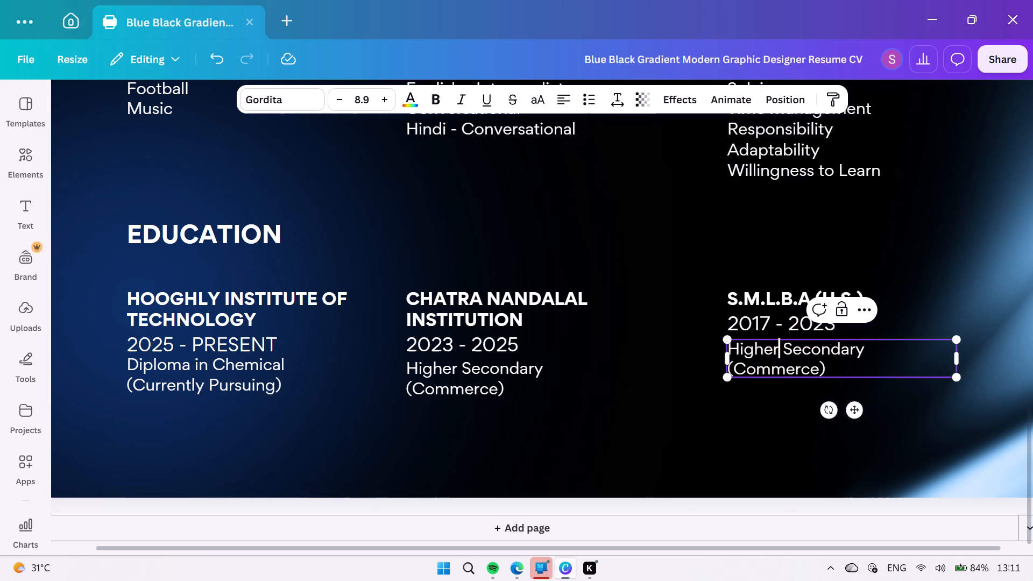
key(BackSpace)
key(BackSpace)
key(BackSpace)
key(BackSpace)
key(BackSpace)
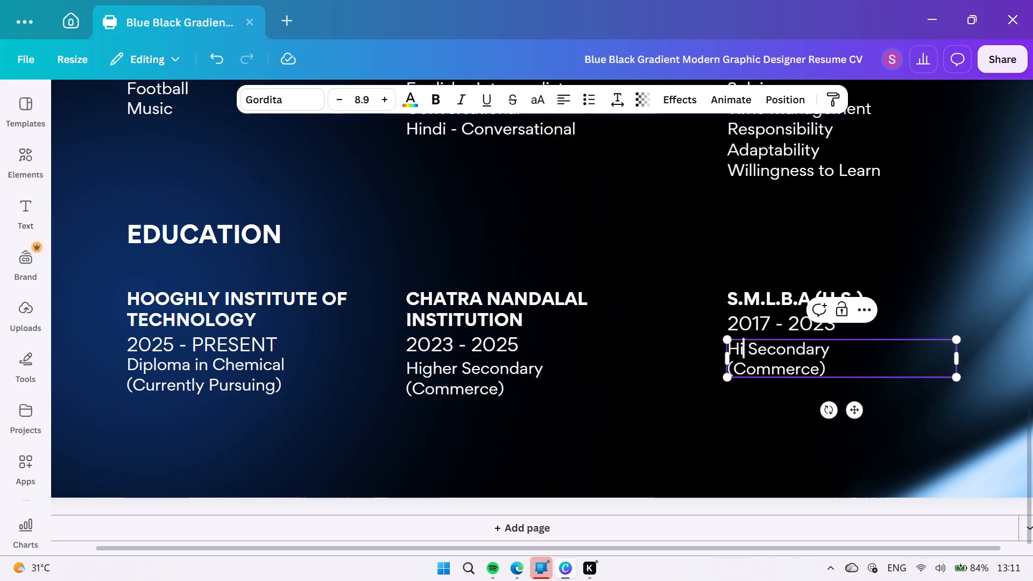
key(Right)
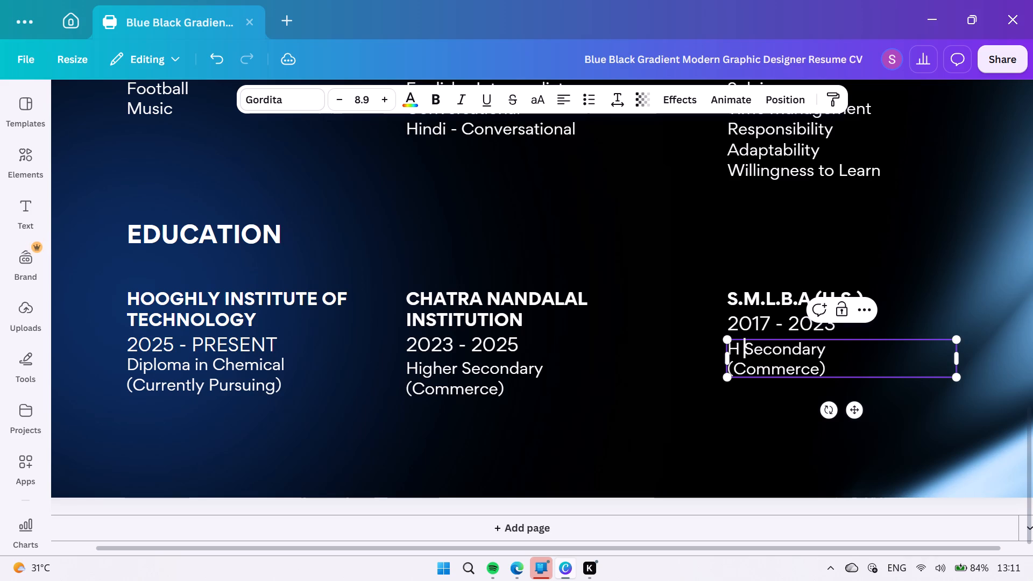
key(BackSpace)
key(BackSpace)
key(BackSpace)
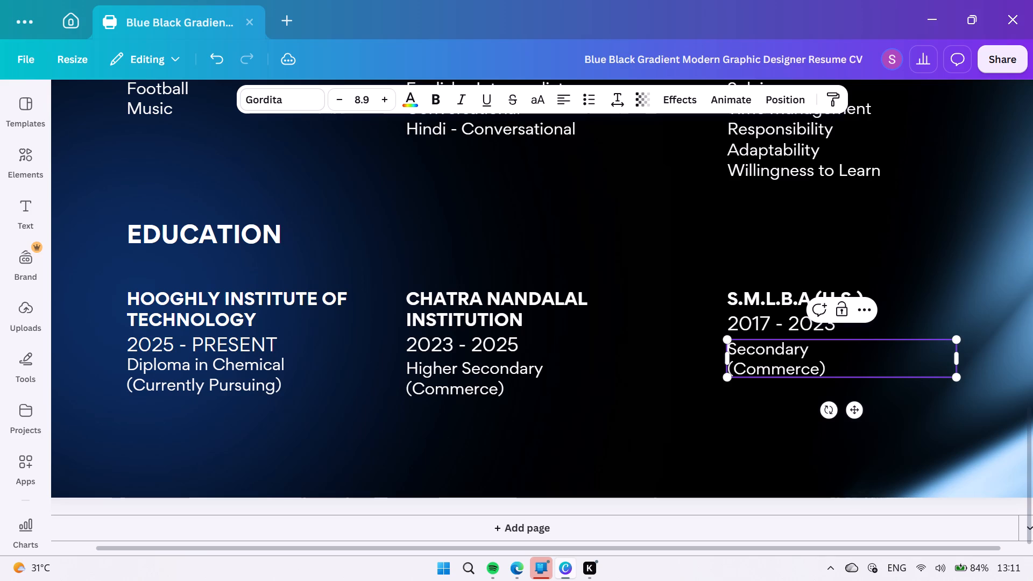
Remove the "(Commerce)" line from the copied description and add "/Madhyamik" directly after "Secondary".
click(835, 366)
key(BackSpace)
key(BackSpace)
key(BackSpace)
key(BackSpace)
key(BackSpace)
key(BackSpace)
key(BackSpace)
key(BackSpace)
key(BackSpace)
key(BackSpace)
key(BackSpace)
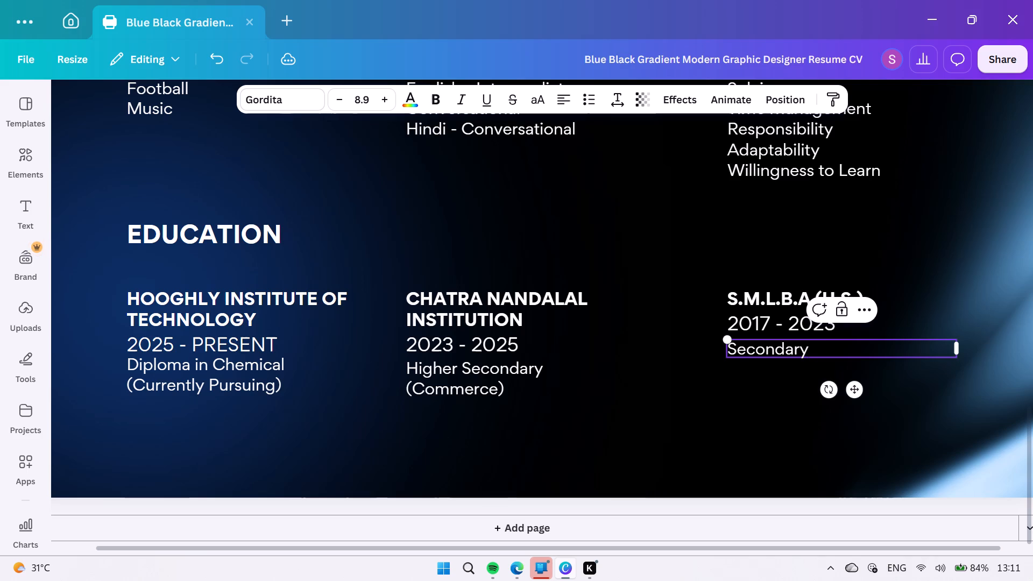
key(slash)
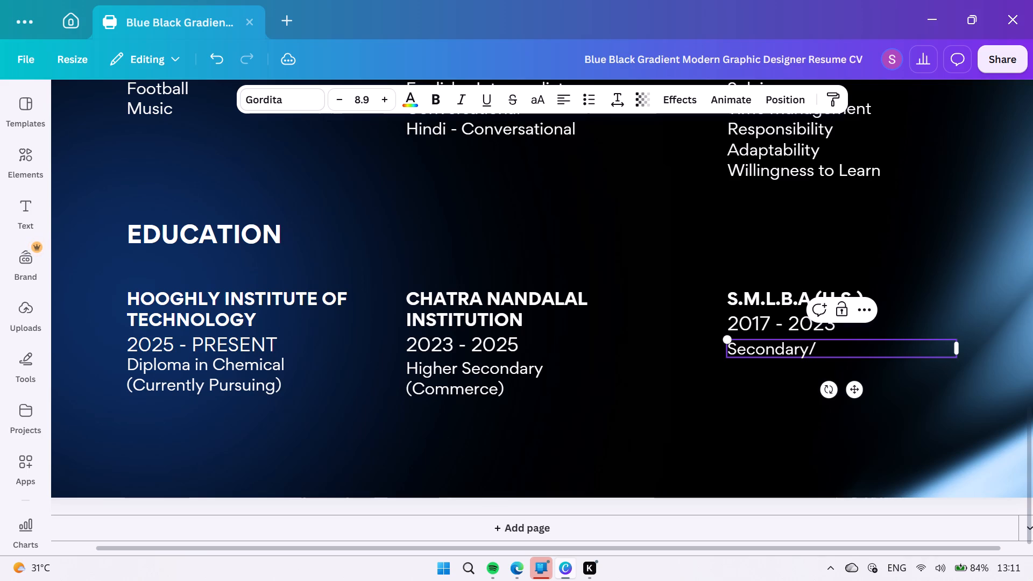
text(Madhya)
text(mik)
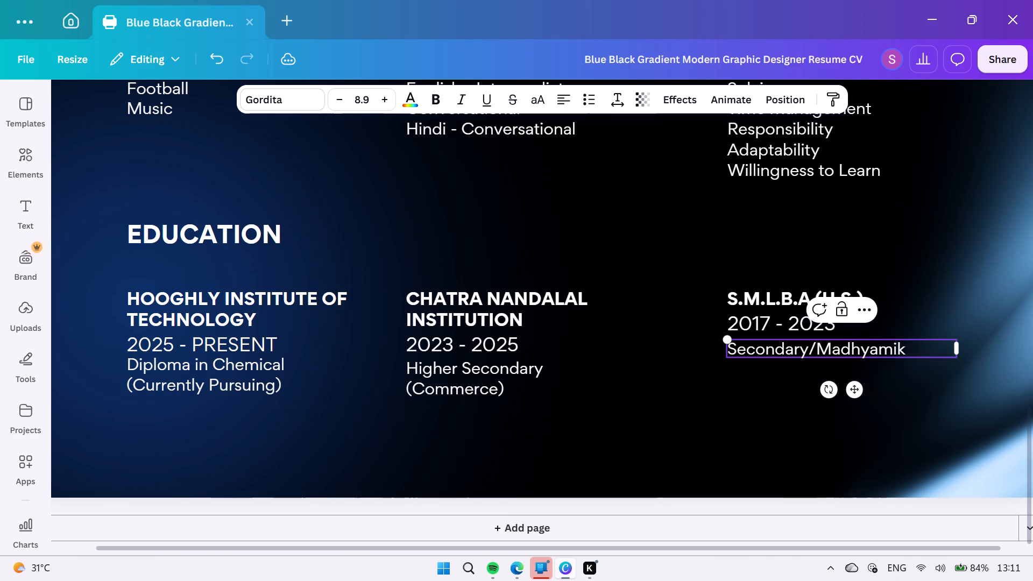
click(893, 402)
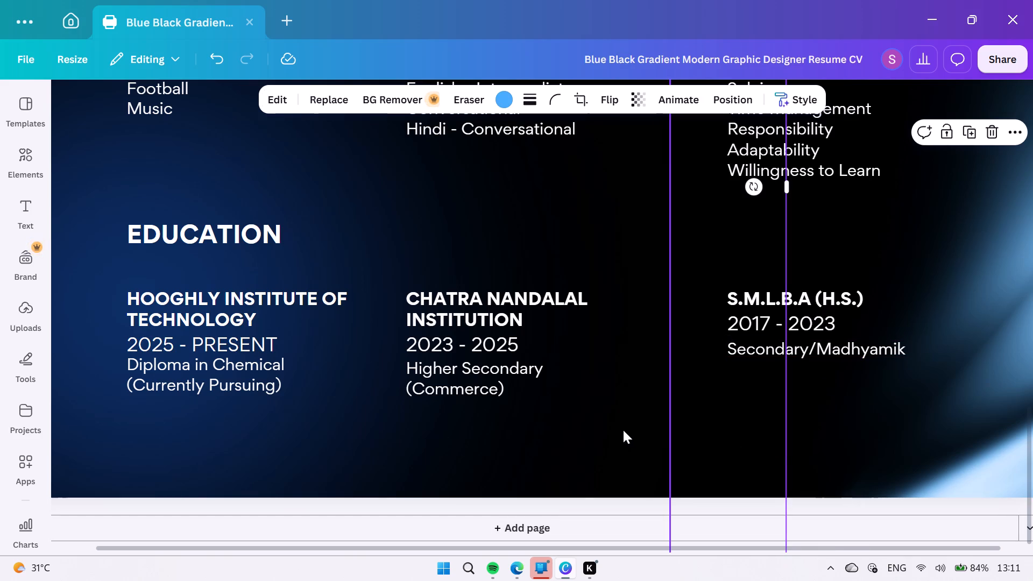
click(344, 502)
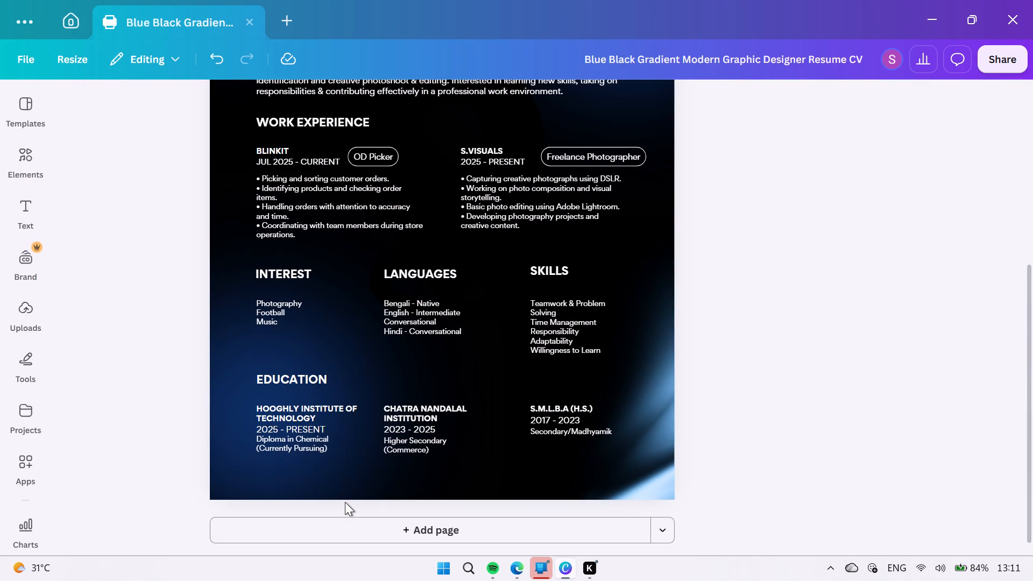
Narrow the Secondary/Madhyamik text box so its width closely fits its single line of text.
click(604, 431)
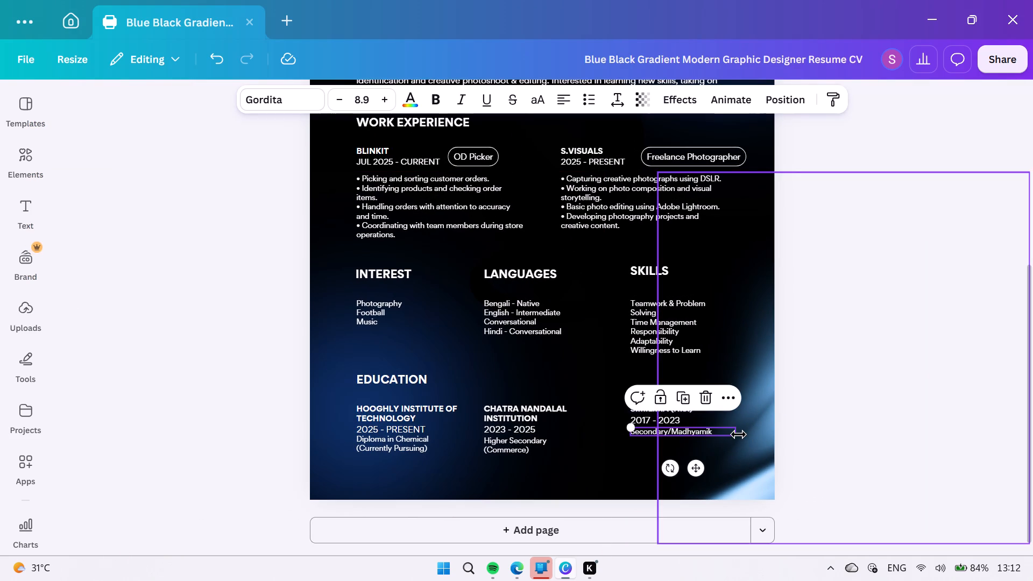
drag(735, 435, 728, 434)
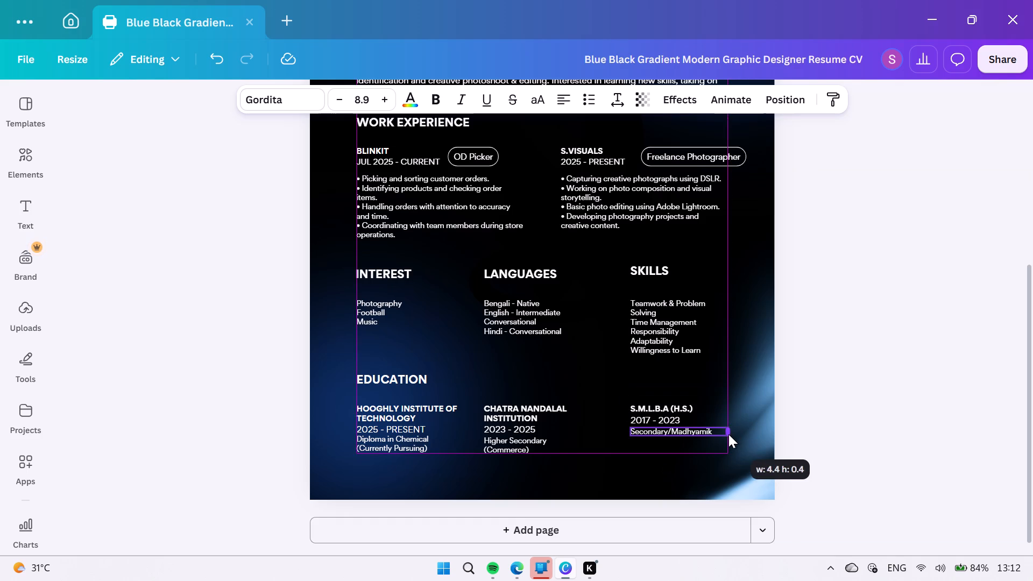
drag(728, 434, 717, 436)
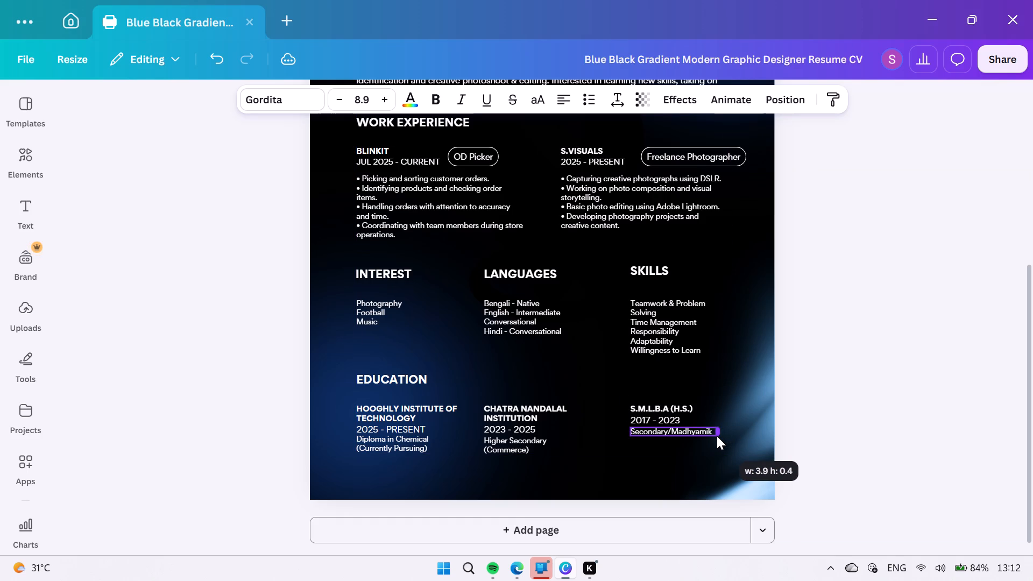
drag(717, 436, 720, 436)
click(853, 441)
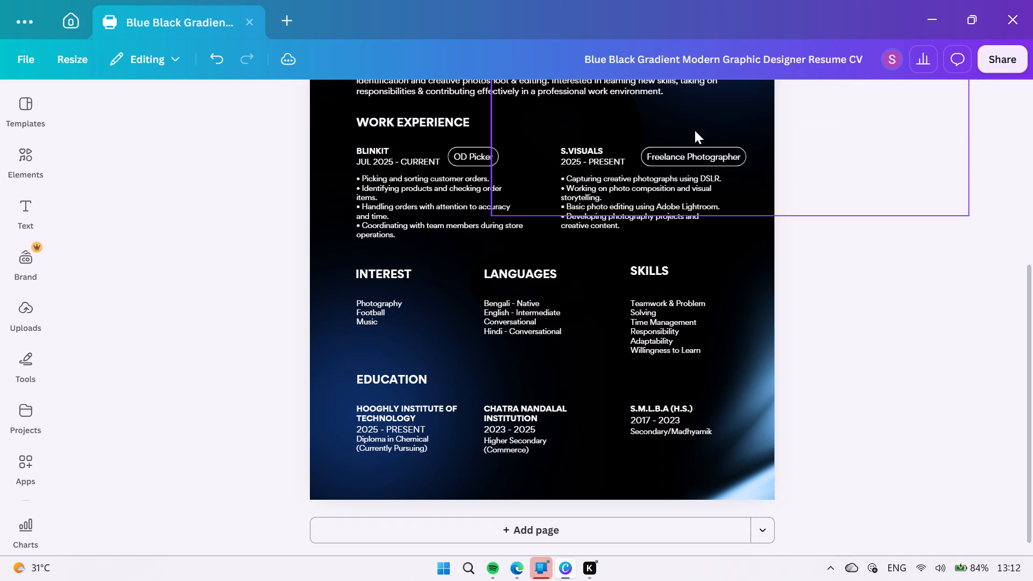
Move the rounded outline away from the Freelance Photographer label to the empty space just above the LANGUAGES heading.
click(702, 152)
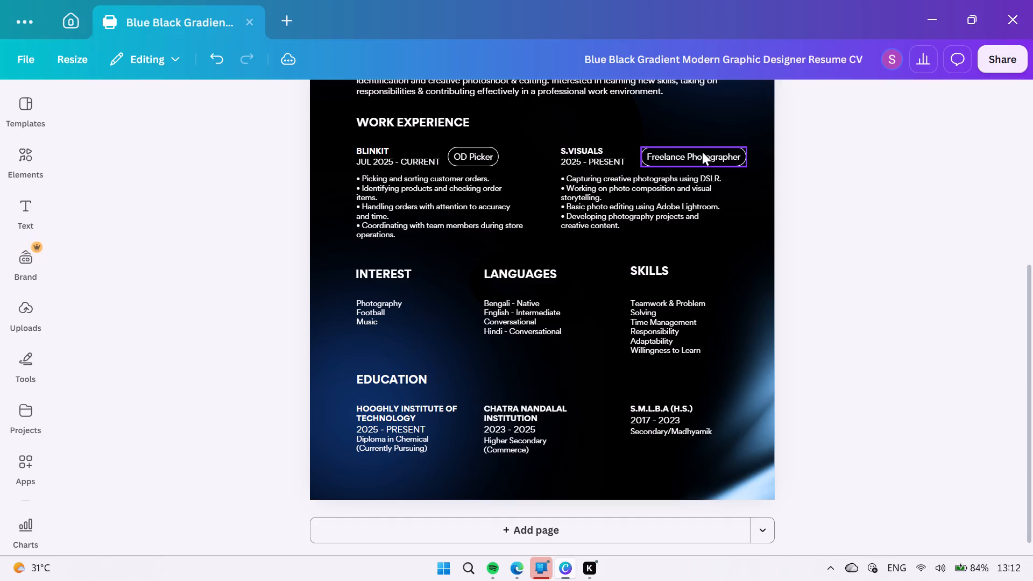
click(982, 132)
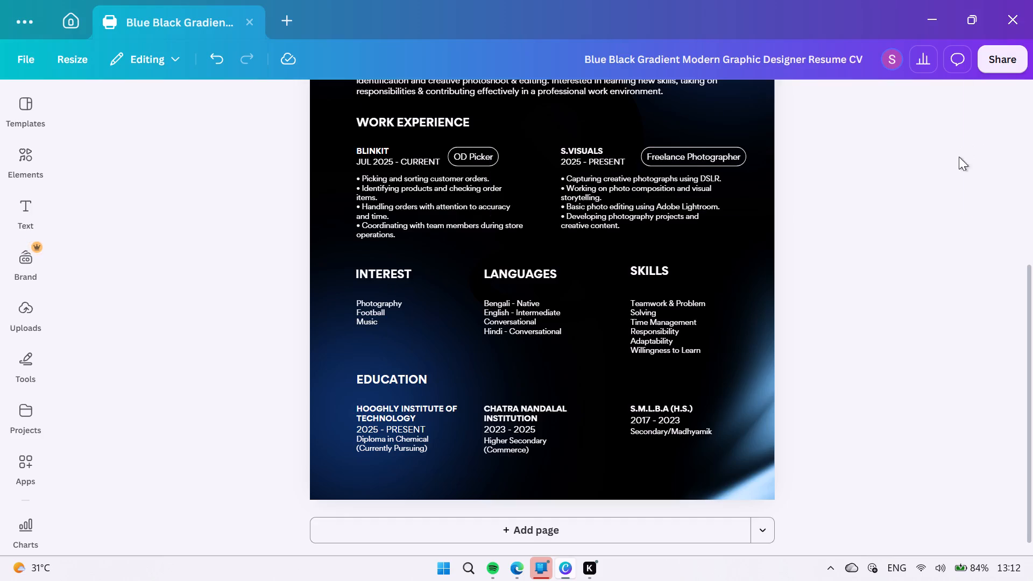
scroll(929, 181, up, 2)
scroll(923, 197, down, 1)
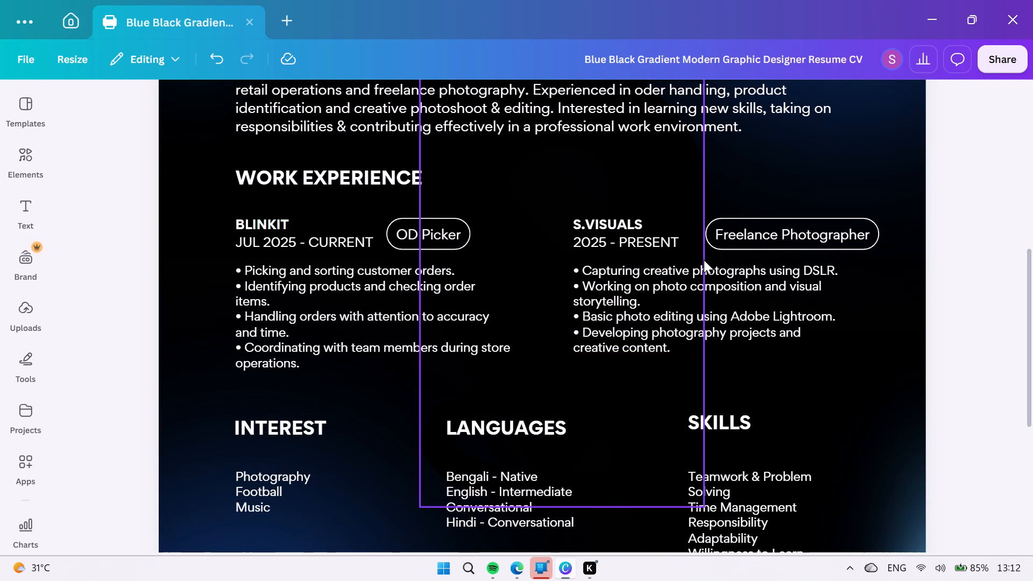
click(781, 238)
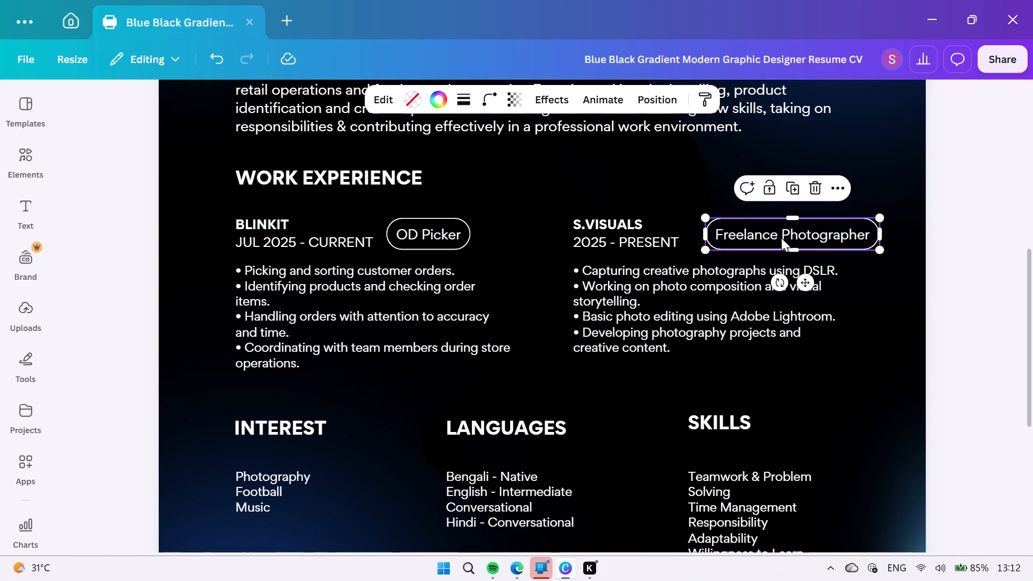
click(781, 238)
click(792, 237)
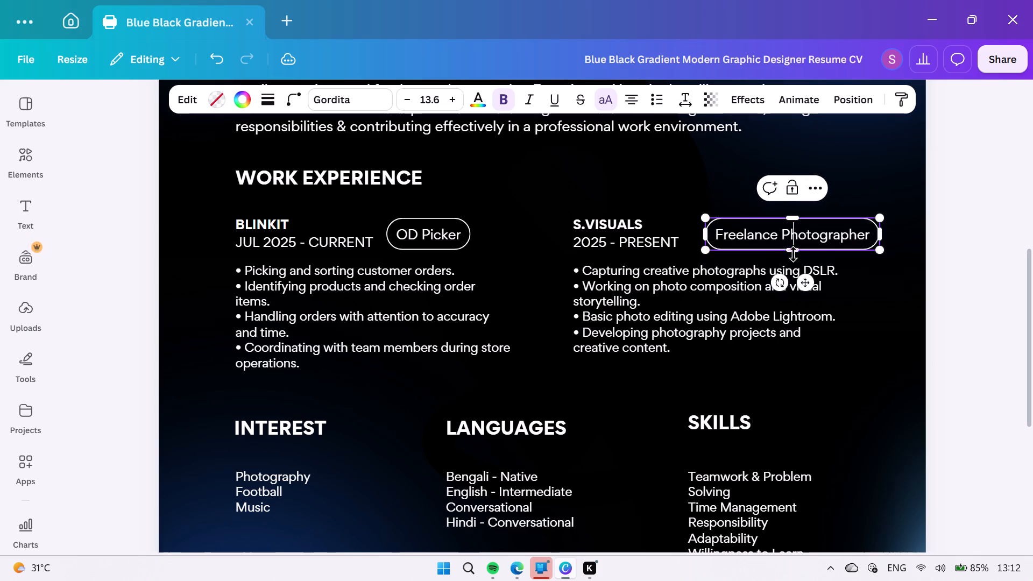
drag(804, 286, 542, 444)
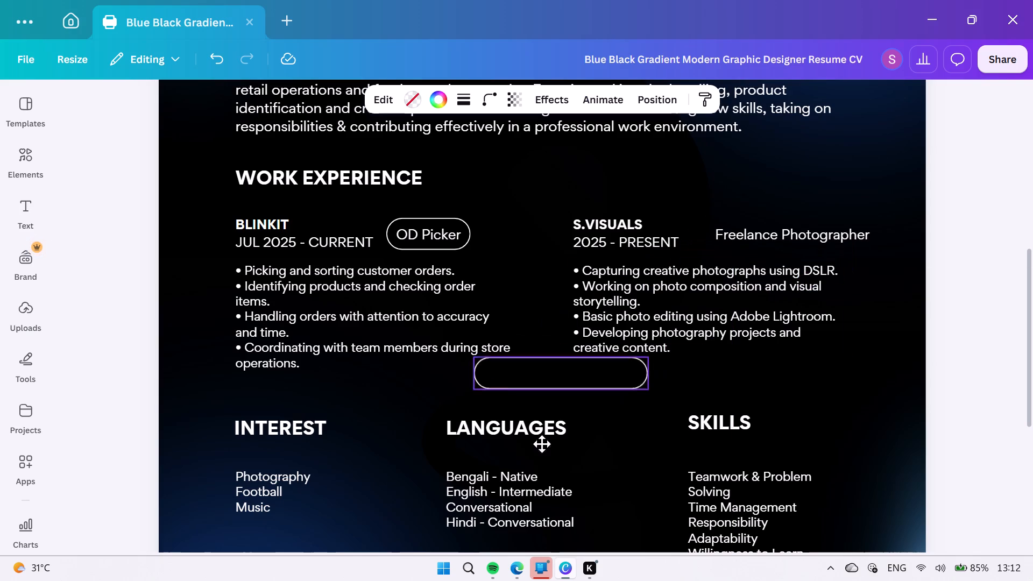
drag(542, 444, 526, 451)
Move the Freelance Photographer text slightly upward, keeping it beside S.VISUALS at nearly the same horizontal position.
click(818, 231)
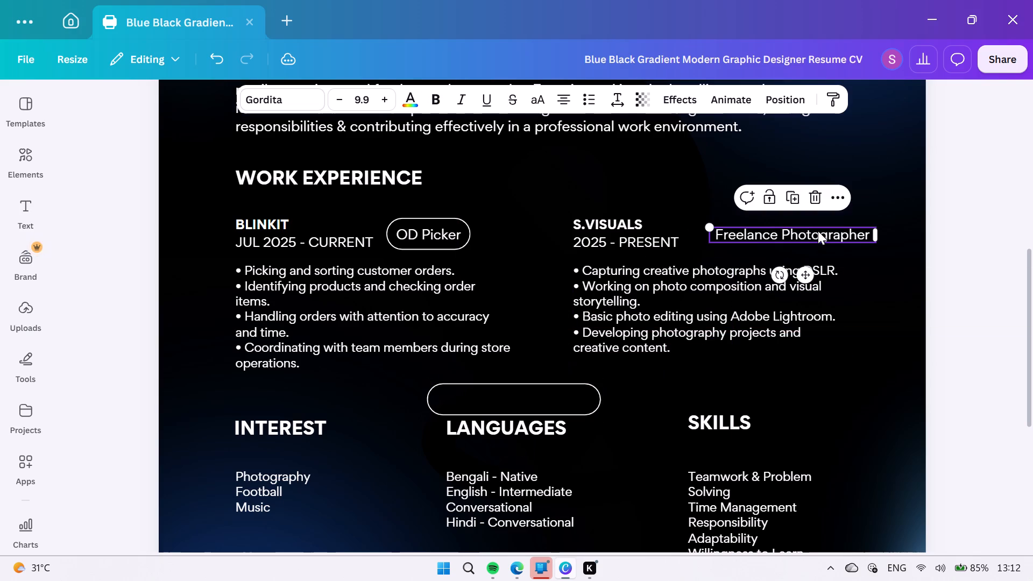
drag(803, 277, 789, 279)
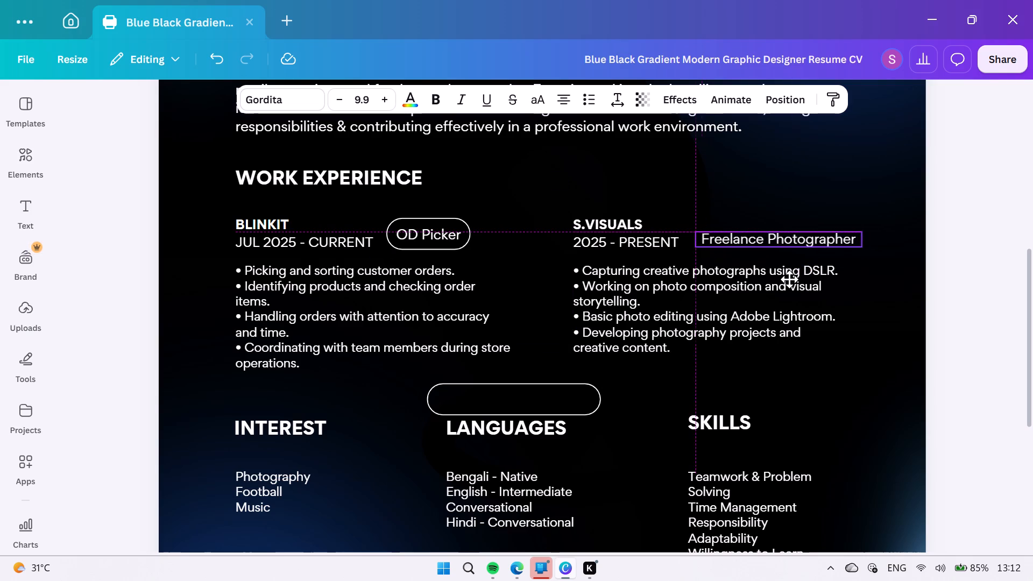
drag(789, 279, 782, 273)
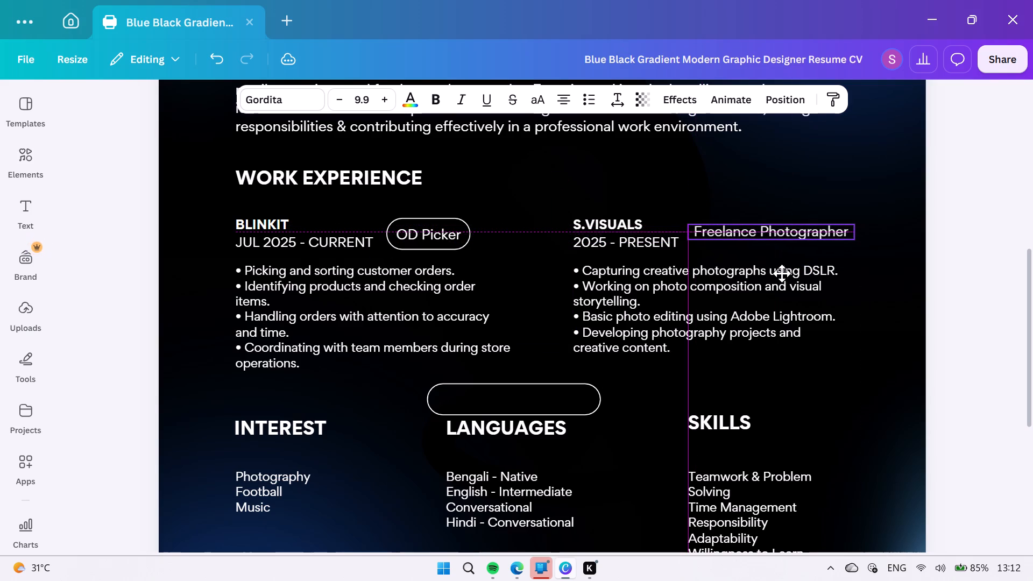
drag(782, 273, 802, 270)
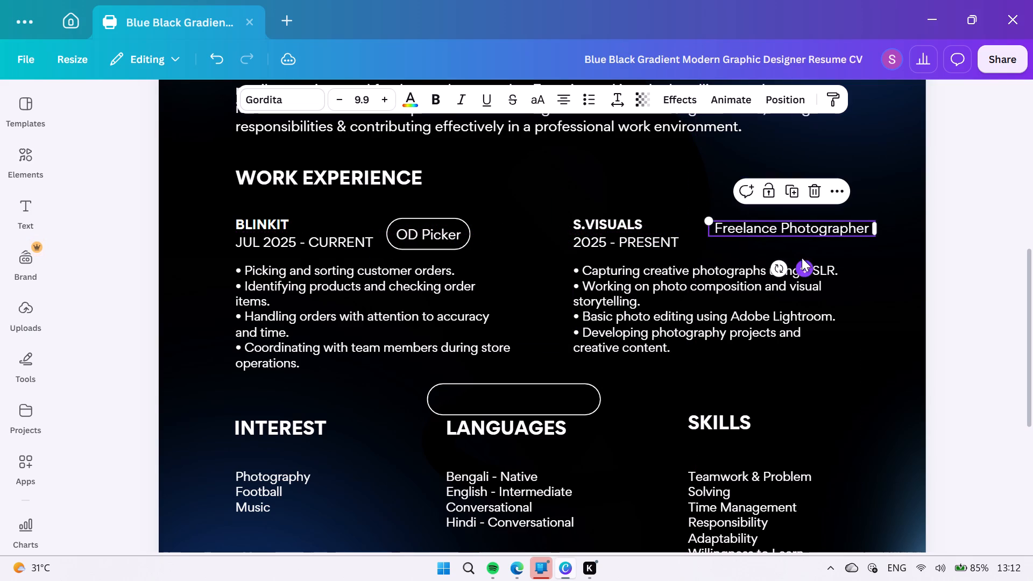
Open the Freelance Photographer text for editing with the cursor directly before "Photographer".
click(781, 225)
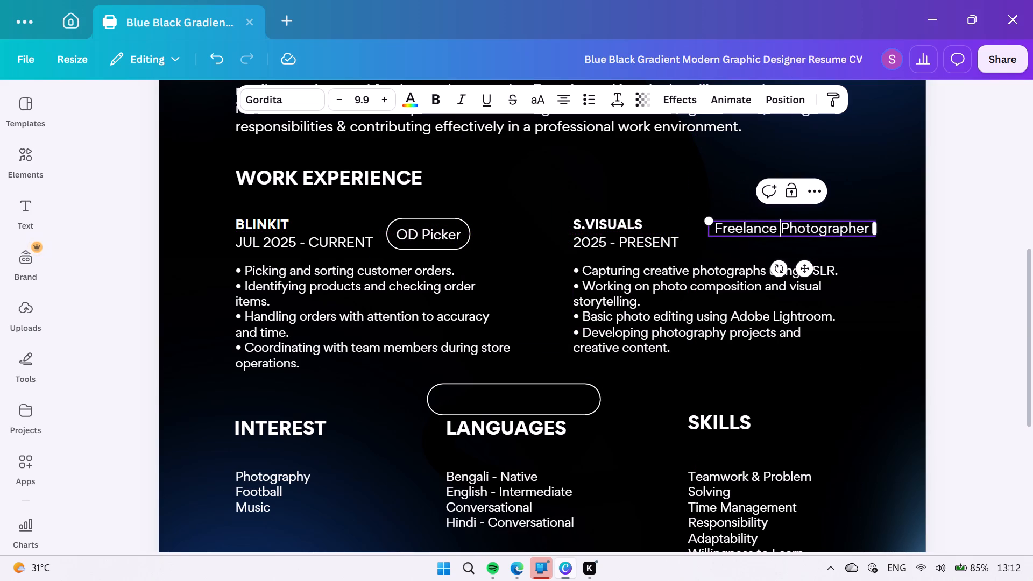
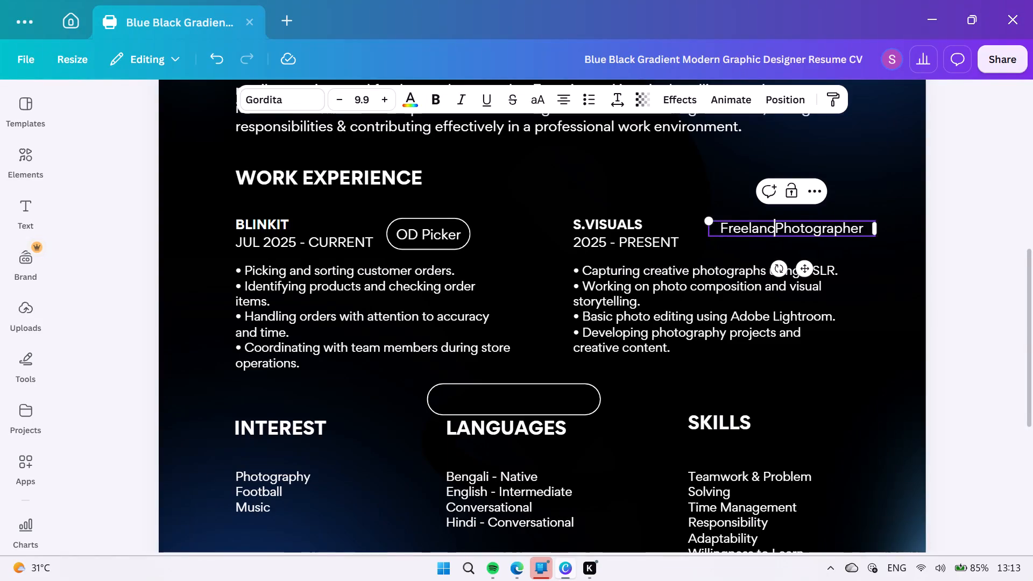
Shorten the Freelance Photographer label to "Photographer" and narrow its text box to fit the single word.
key(BackSpace)
key(BackSpace)
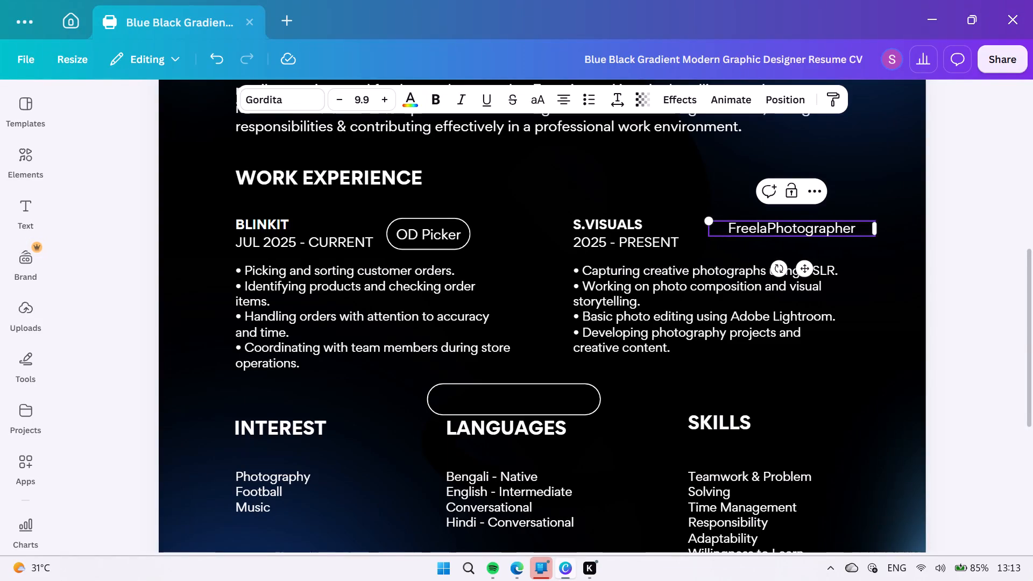
key(BackSpace)
key(BackSpace)
key(BackSpace)
key(BackSpace)
key(BackSpace)
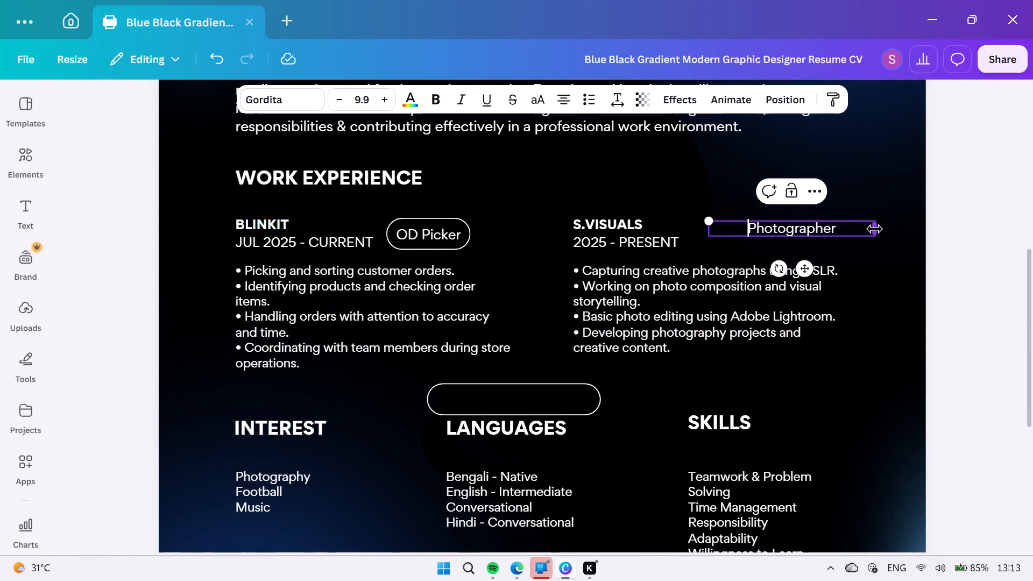
drag(874, 229, 812, 248)
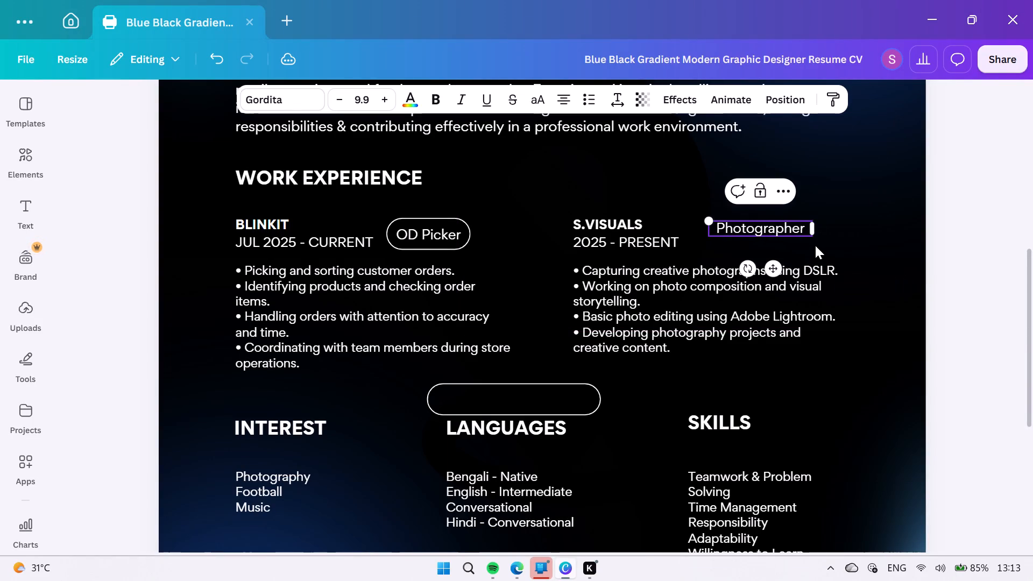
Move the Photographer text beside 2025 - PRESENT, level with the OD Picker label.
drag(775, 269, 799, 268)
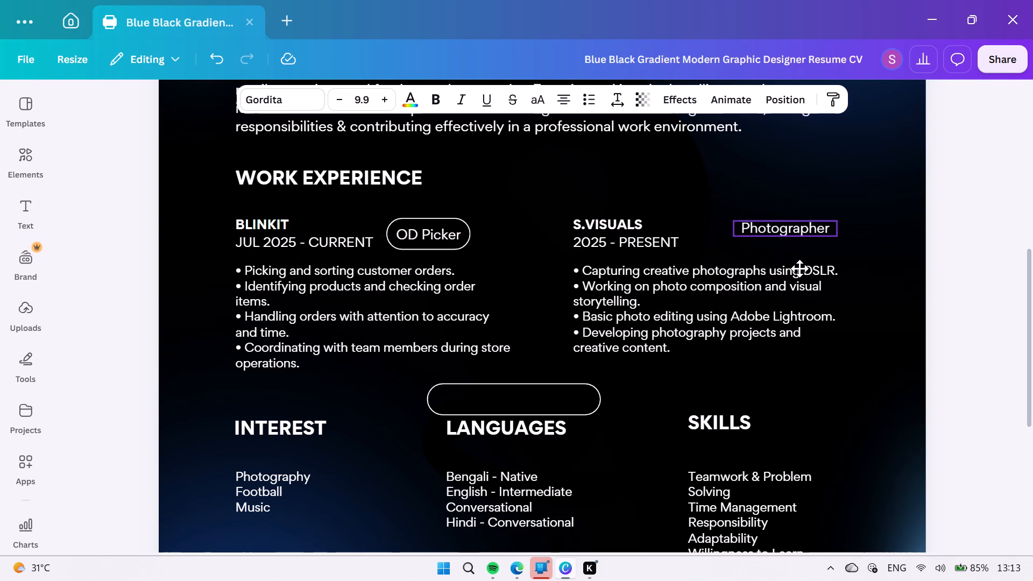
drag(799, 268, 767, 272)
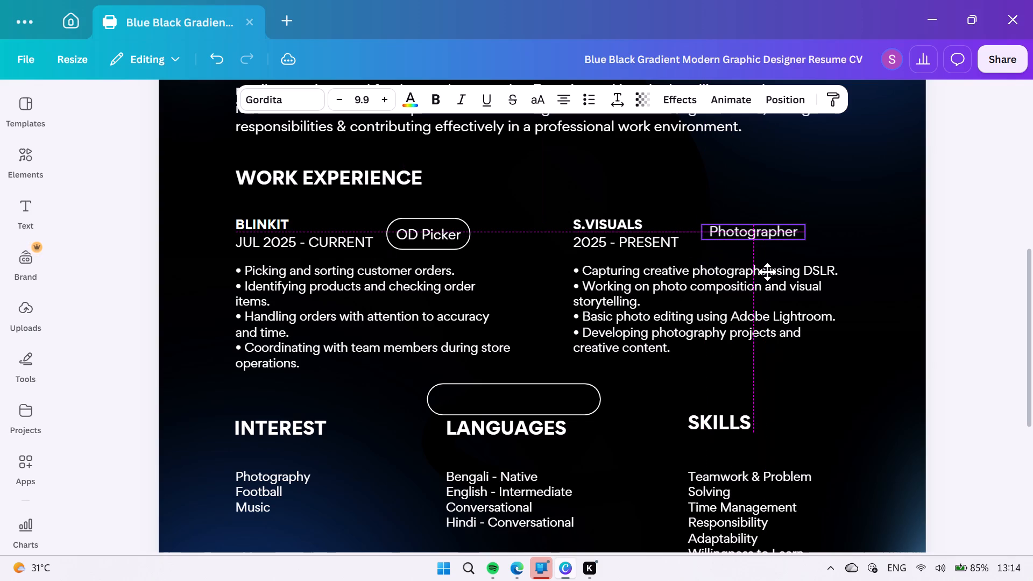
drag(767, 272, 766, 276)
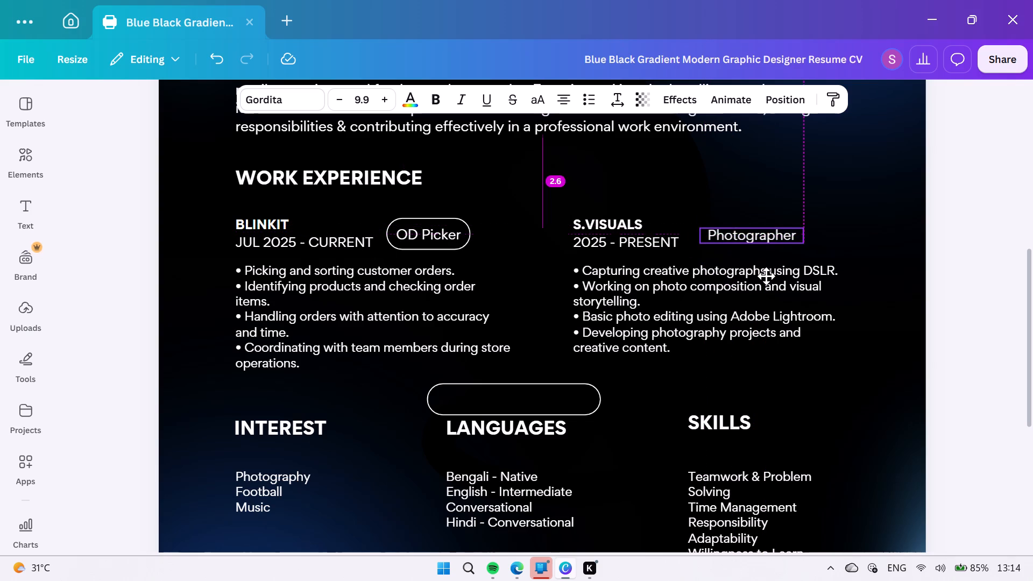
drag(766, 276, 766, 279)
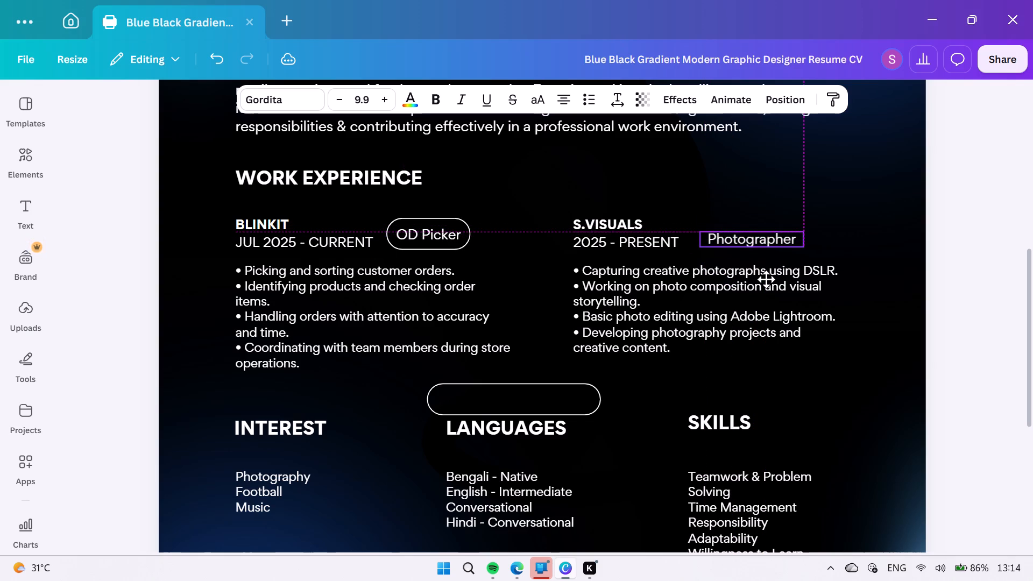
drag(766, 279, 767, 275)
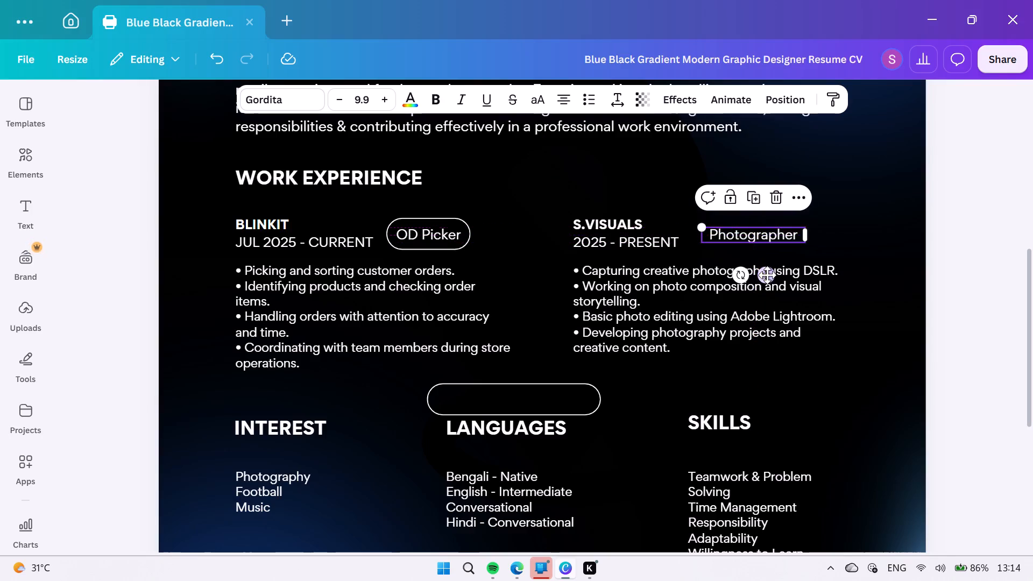
Move the empty rounded outline from above LANGUAGES up around the Photographer text, level with the OD Picker outline.
scroll(777, 260, up, 4)
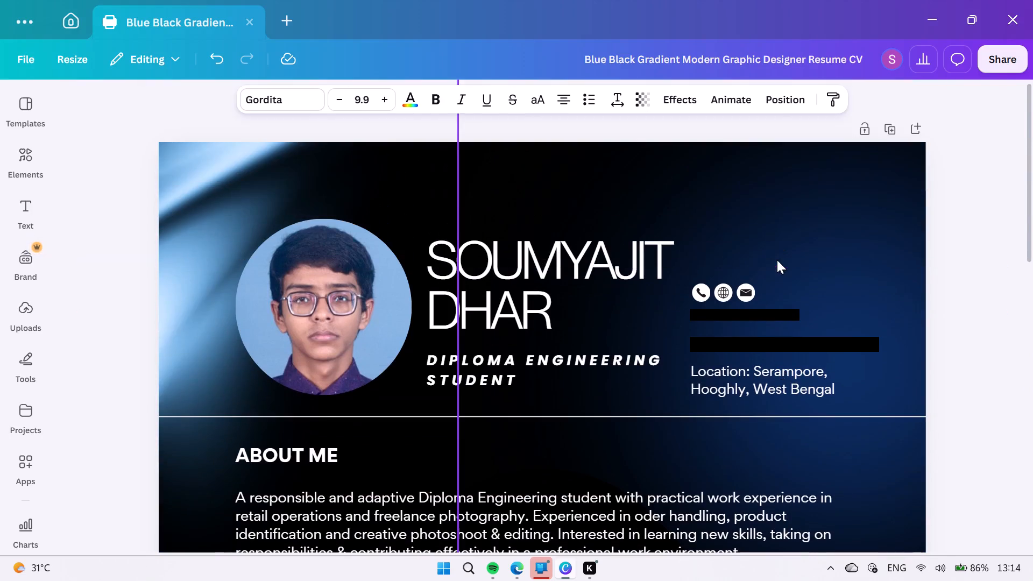
scroll(777, 260, down, 5)
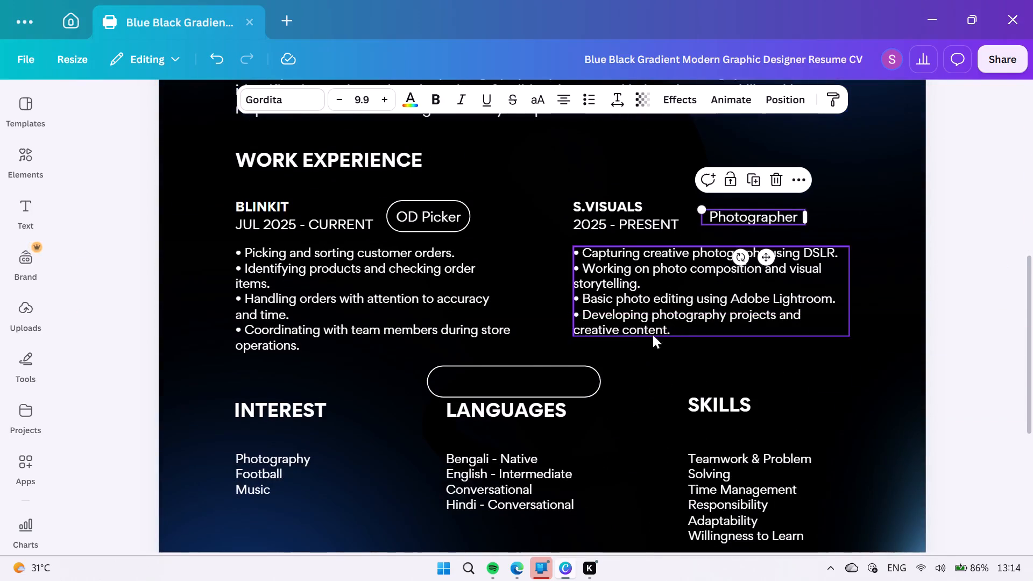
click(593, 379)
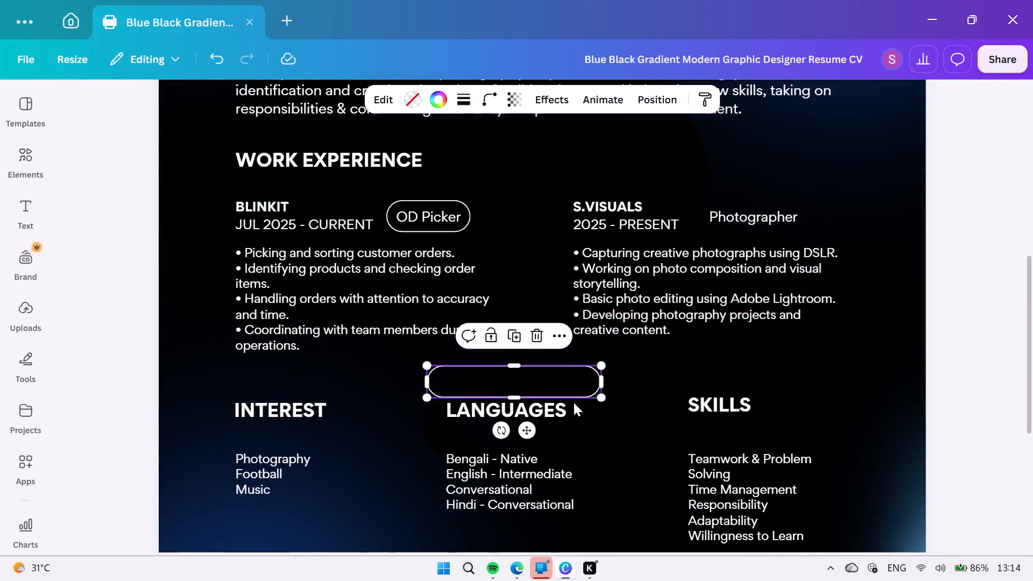
drag(526, 428, 719, 284)
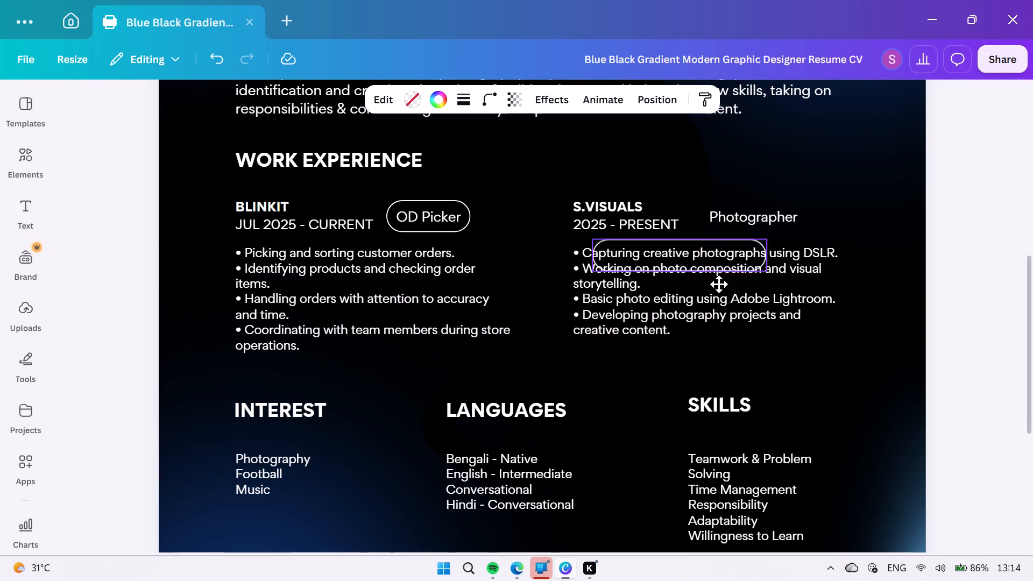
drag(719, 284, 770, 260)
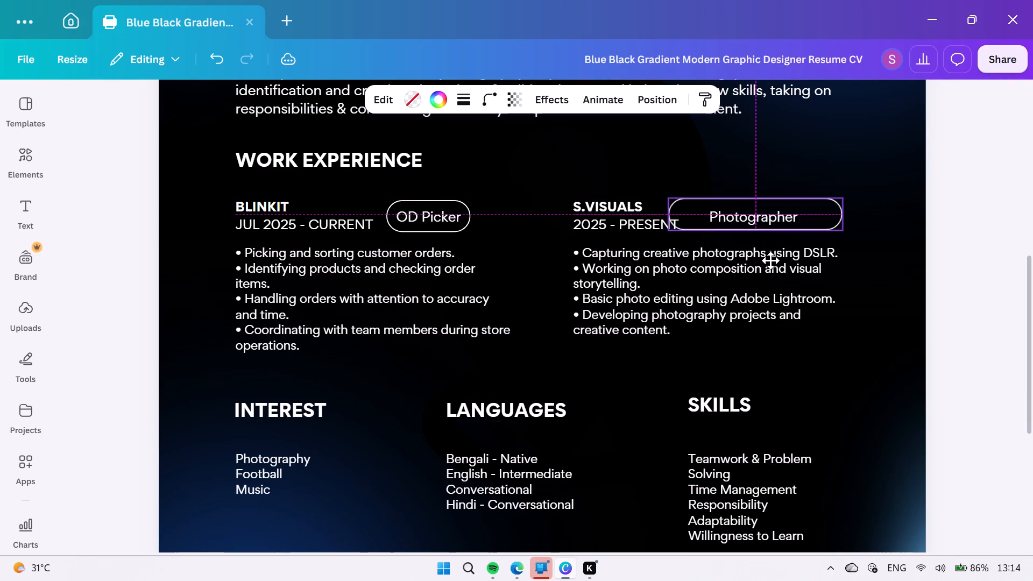
drag(770, 260, 772, 263)
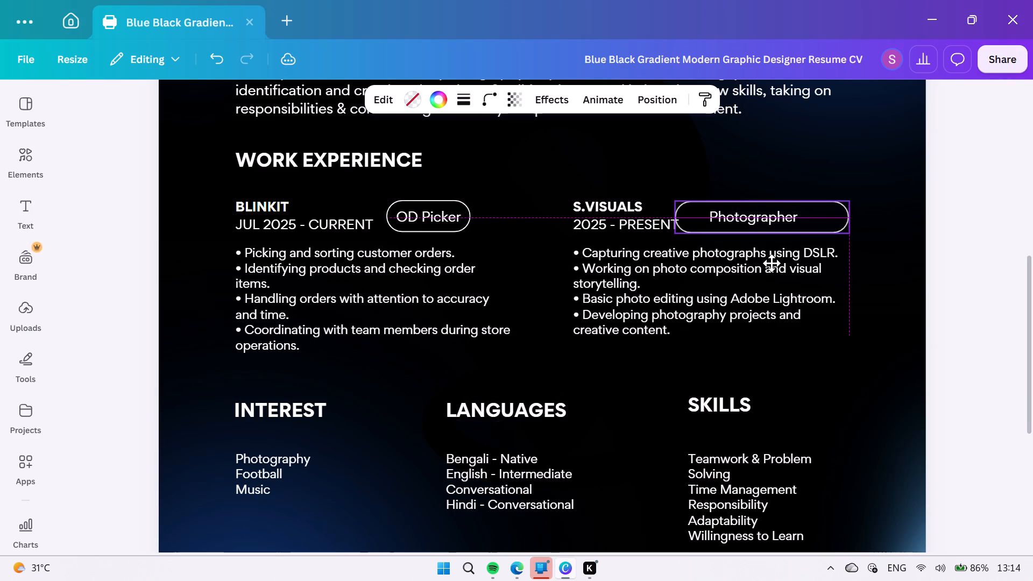
drag(772, 263, 772, 262)
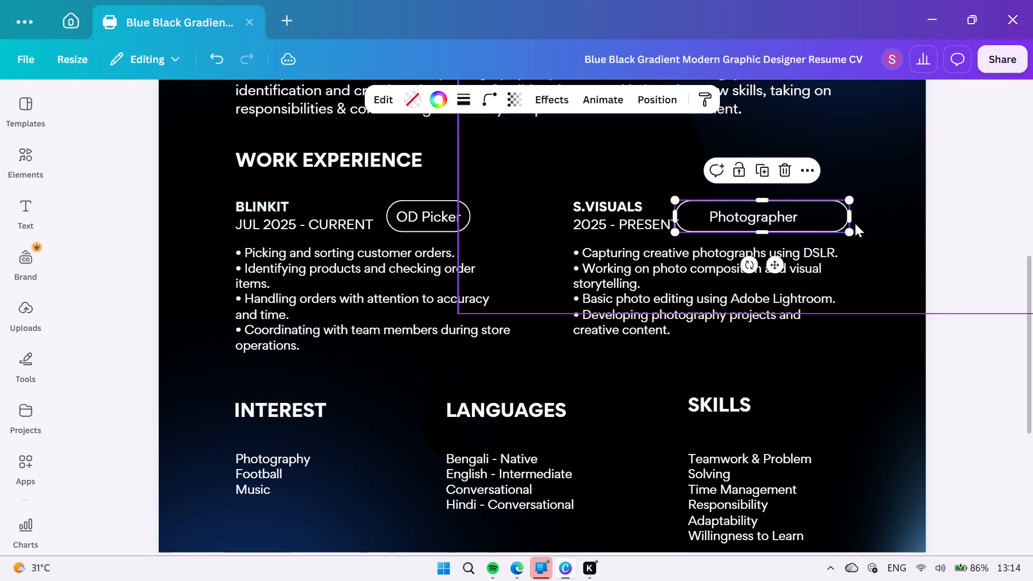
Narrow the outline around Photographer and place it just after 2025 - PRESENT, its left edge aligned with the SKILLS heading.
drag(848, 218, 797, 229)
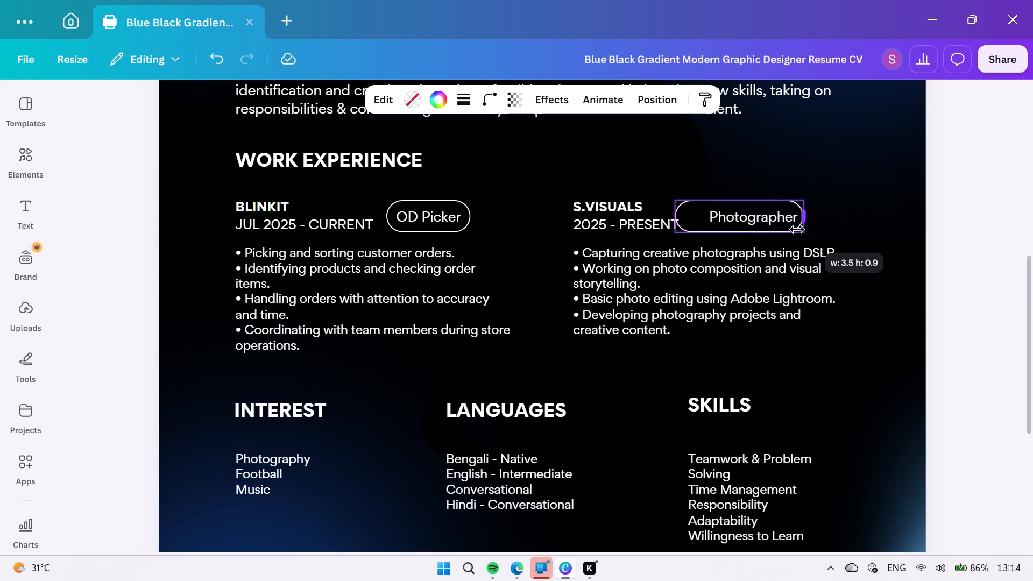
drag(797, 229, 793, 232)
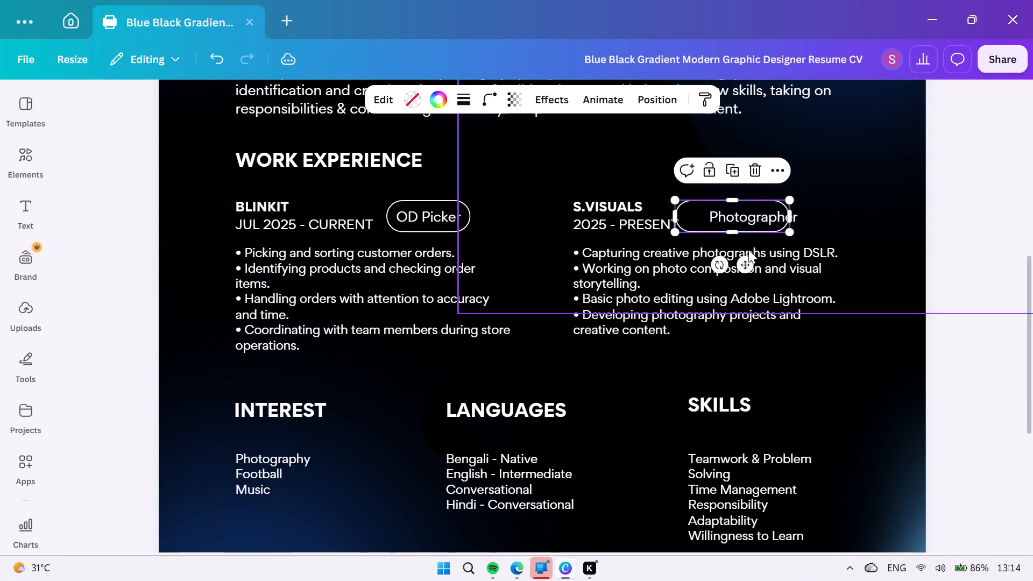
drag(747, 258, 762, 257)
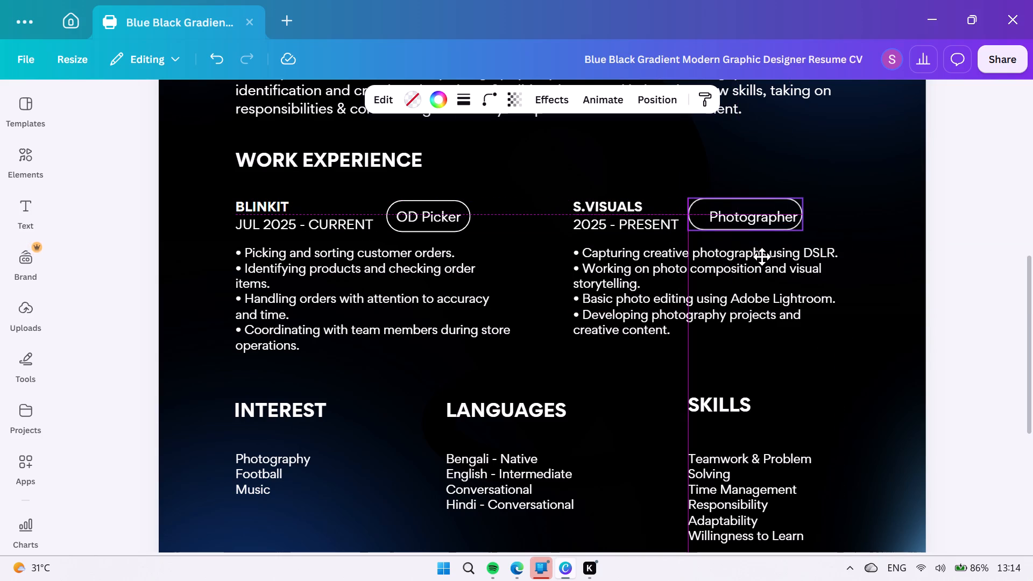
drag(762, 257, 770, 257)
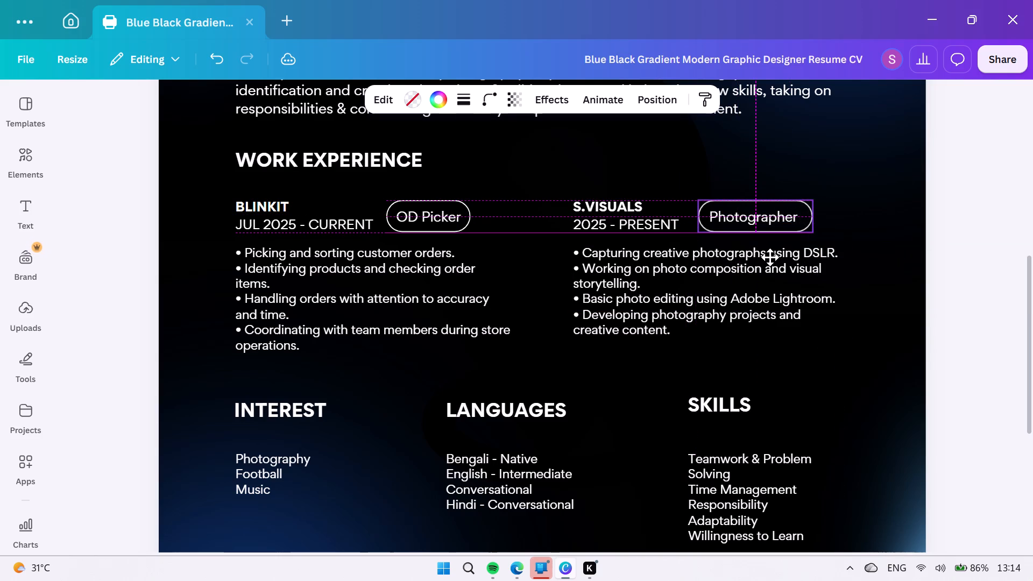
drag(770, 257, 768, 257)
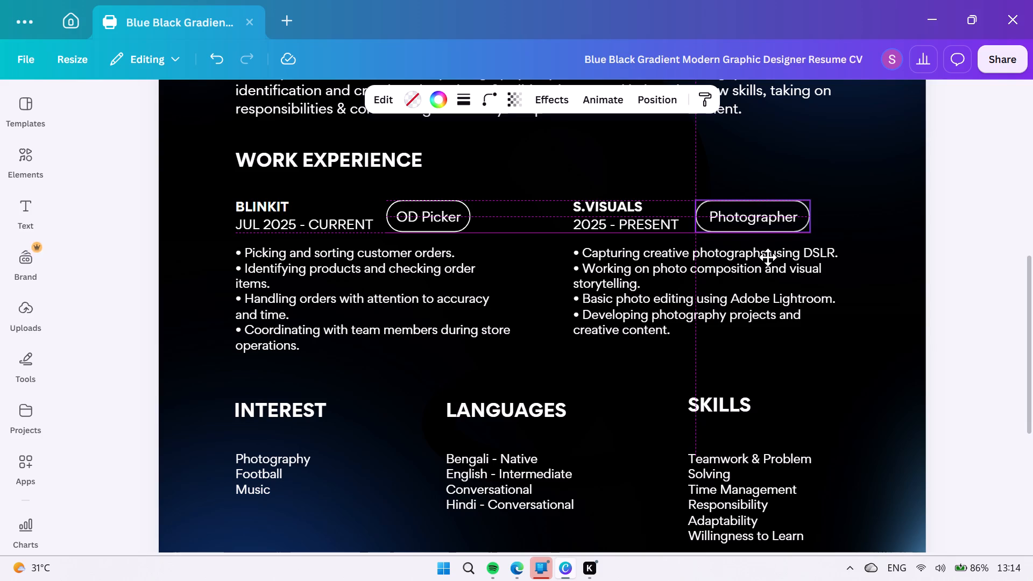
drag(768, 257, 759, 258)
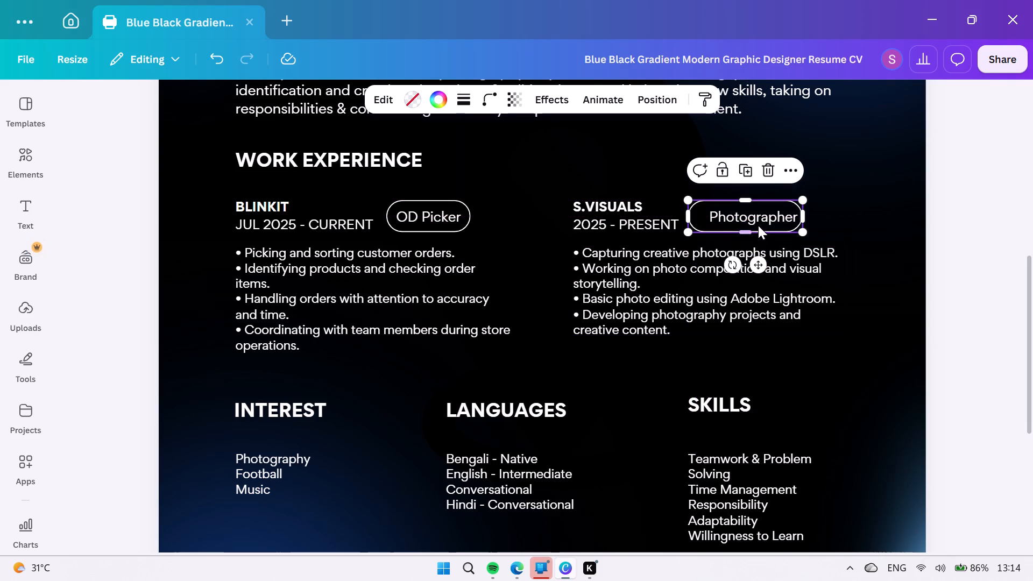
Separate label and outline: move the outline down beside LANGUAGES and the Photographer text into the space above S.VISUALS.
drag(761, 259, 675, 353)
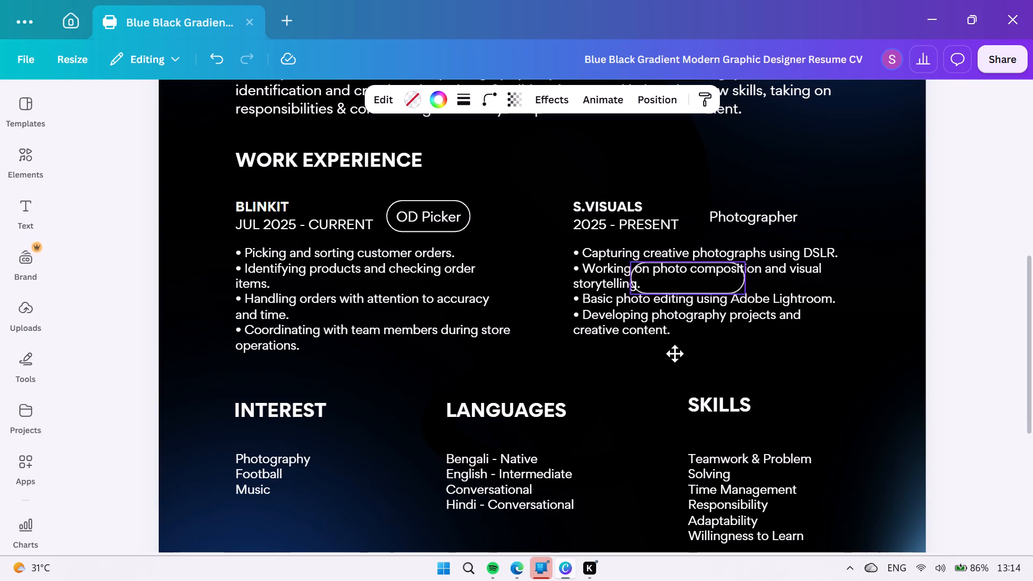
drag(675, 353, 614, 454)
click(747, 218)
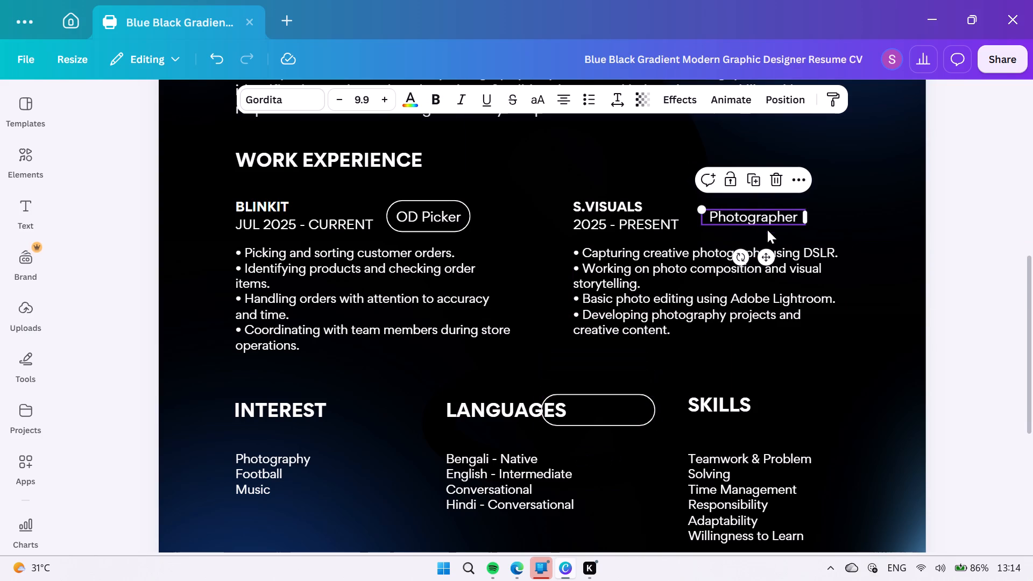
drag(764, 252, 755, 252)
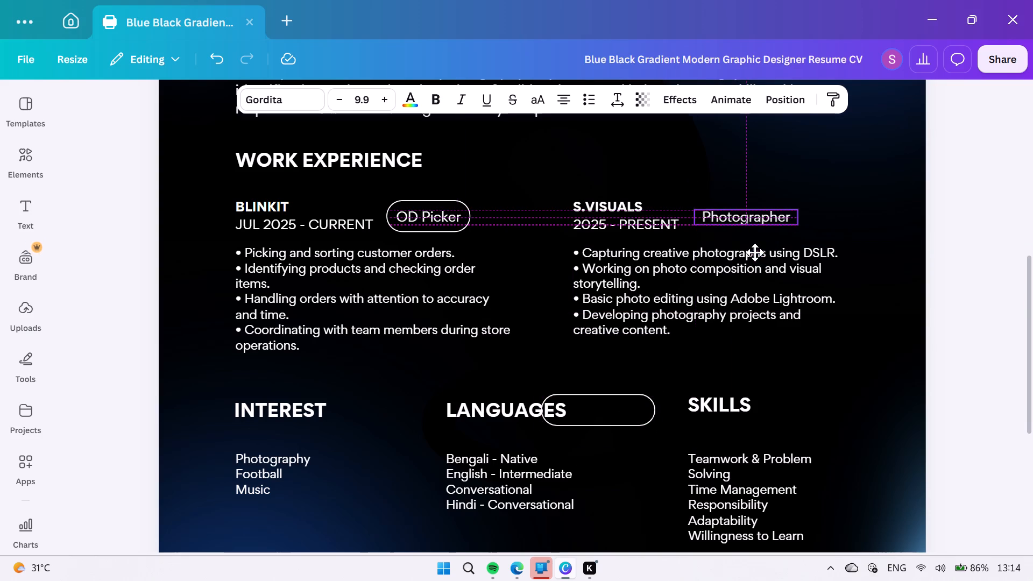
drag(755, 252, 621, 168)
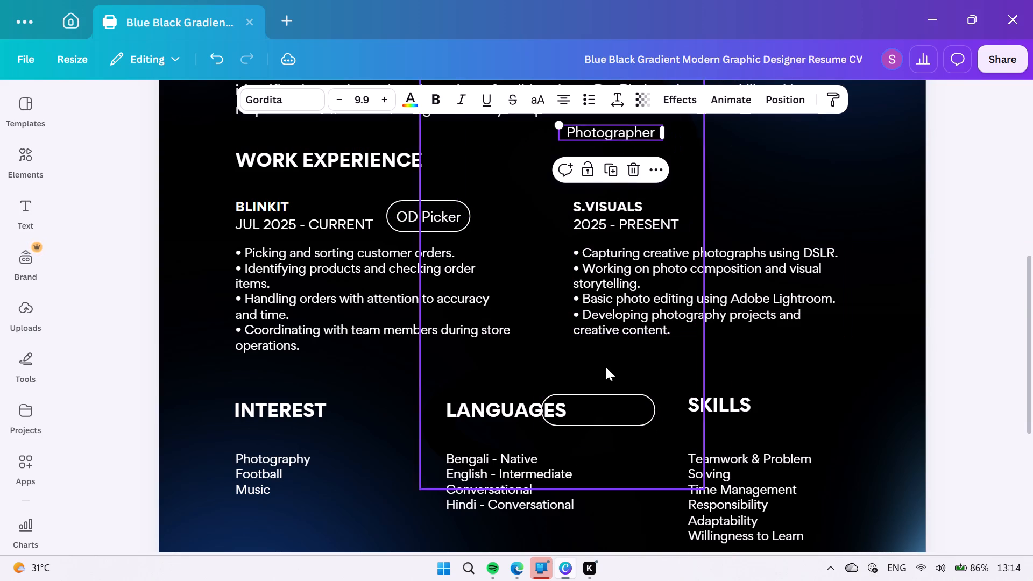
Move the empty outline back beside 2025 - PRESENT, level with the OD Picker outline and left-aligned with the SKILLS heading.
click(617, 415)
drag(609, 461, 640, 407)
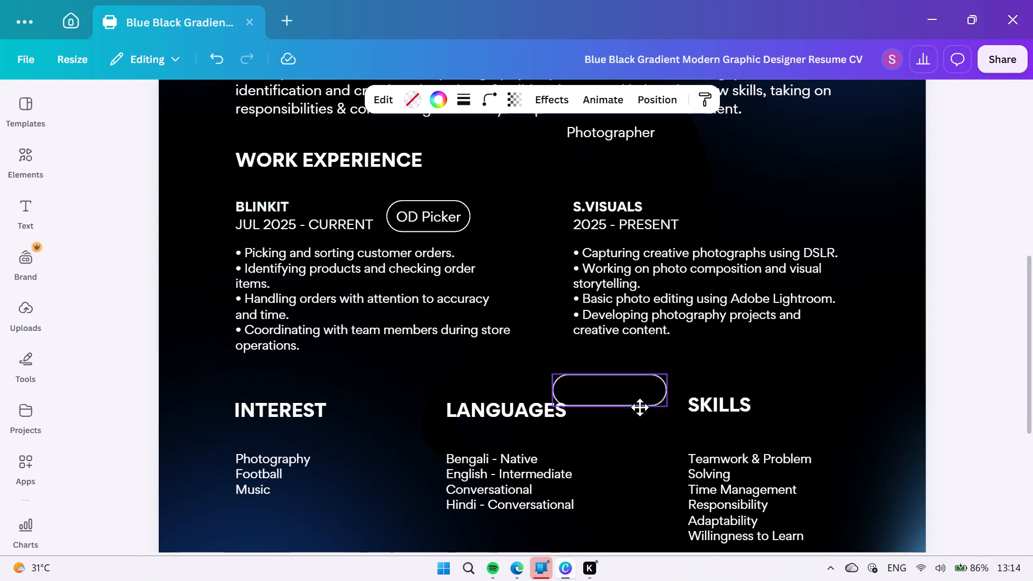
drag(640, 407, 761, 264)
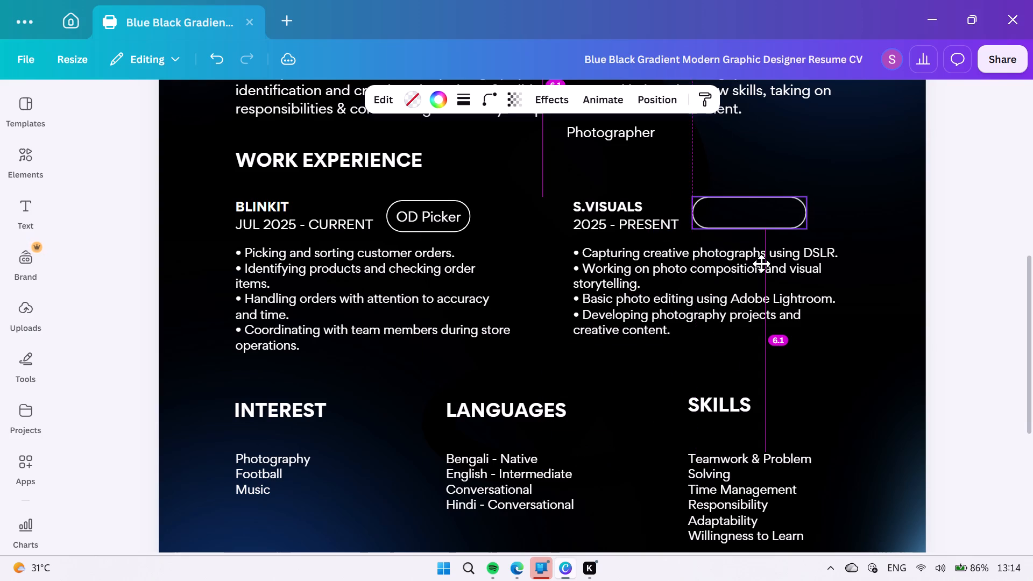
drag(761, 264, 756, 264)
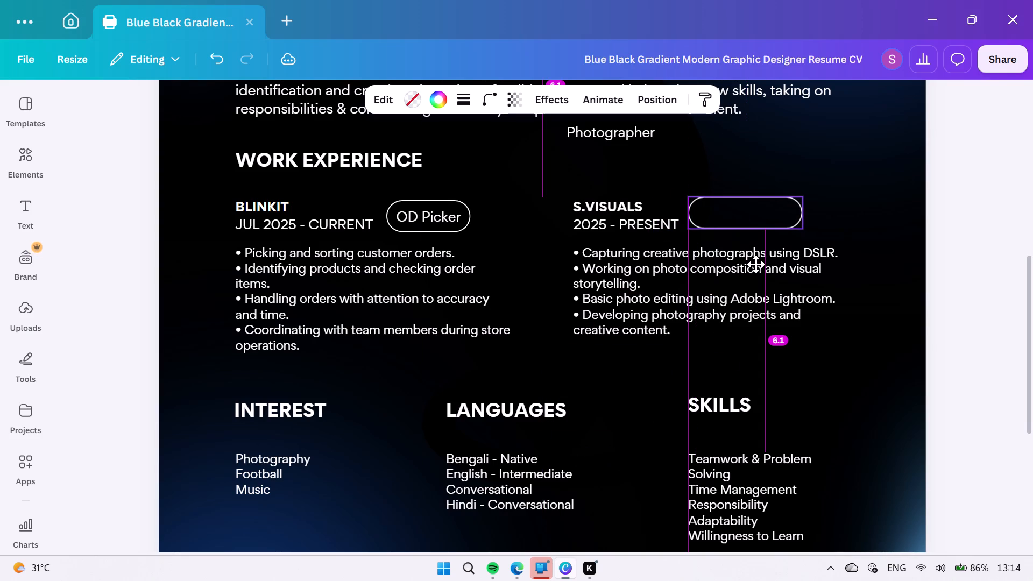
drag(756, 264, 755, 267)
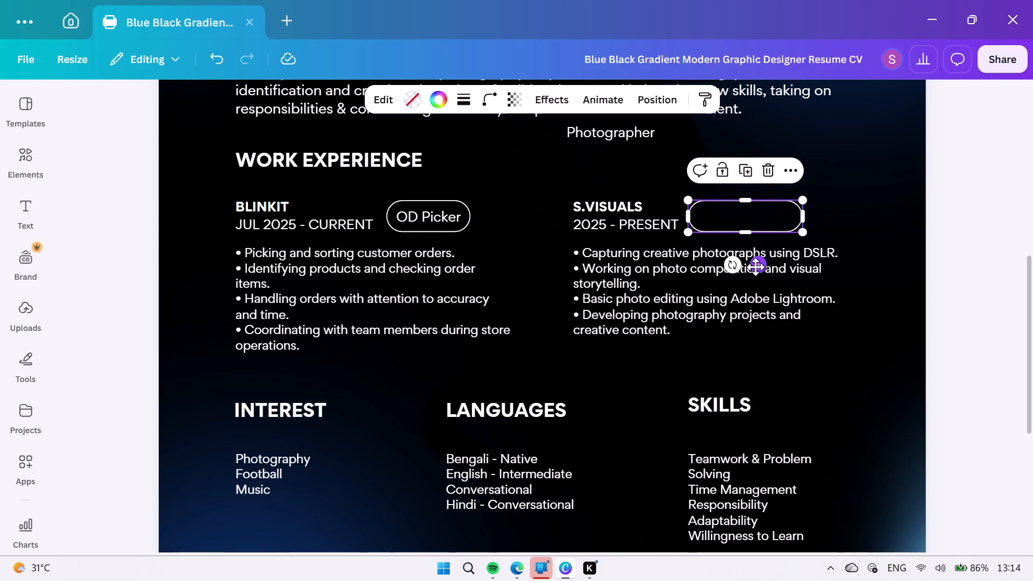
Move the Photographer text from above S.VISUALS into the empty outline, centring it and aligning it with the OD Picker text.
scroll(729, 259, up, 1)
click(634, 224)
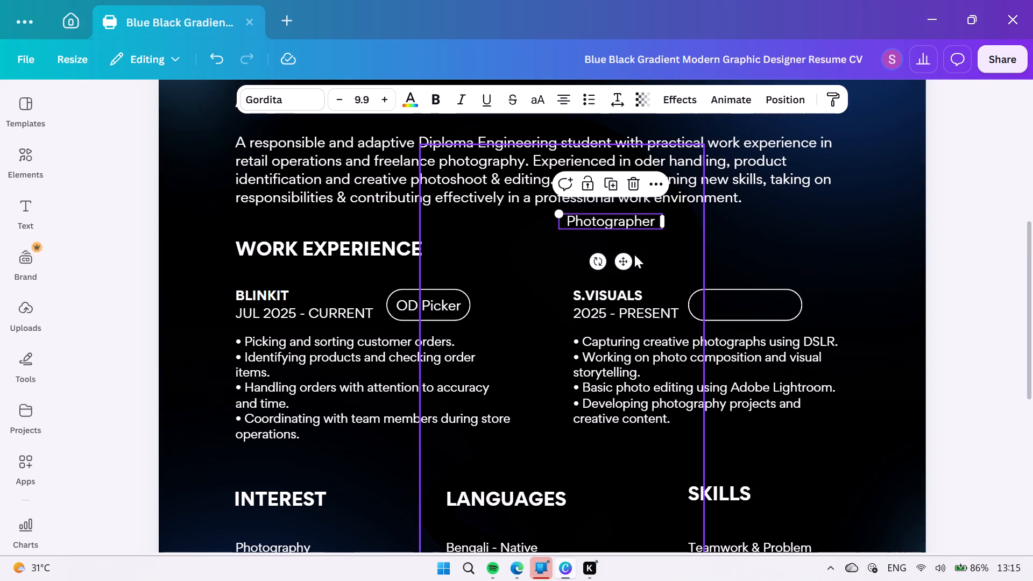
drag(625, 261, 750, 343)
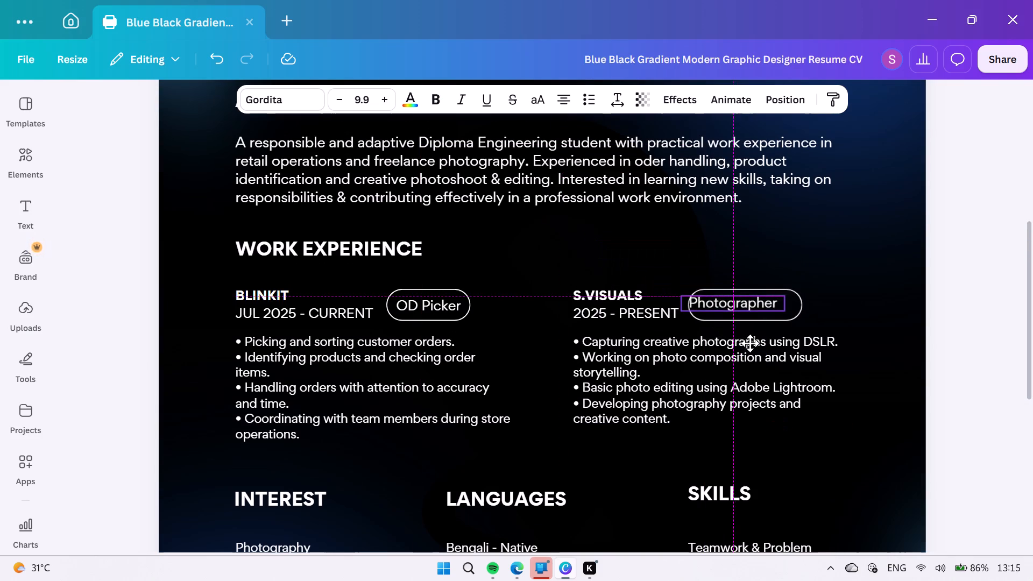
drag(750, 343, 761, 345)
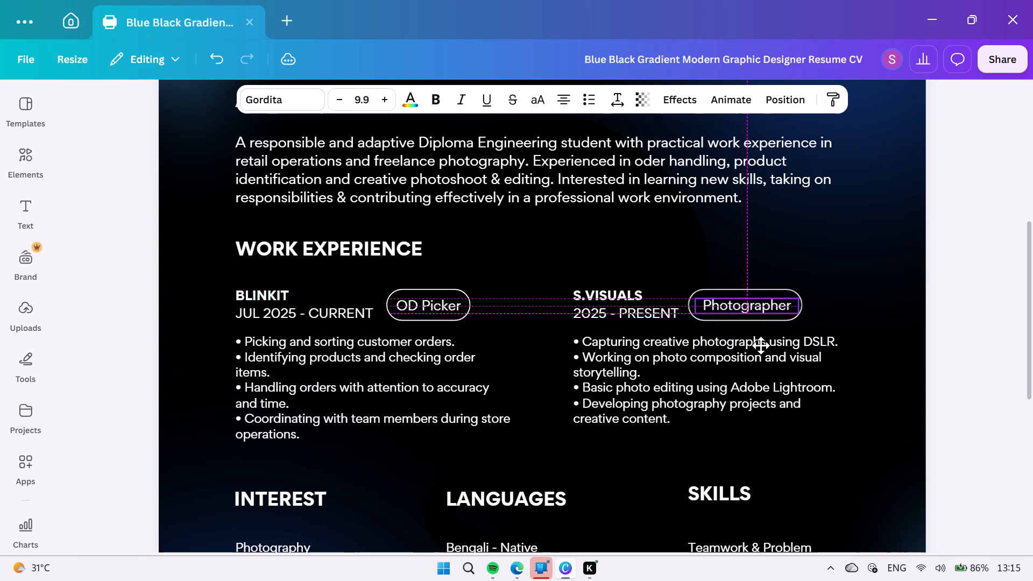
drag(761, 345, 759, 346)
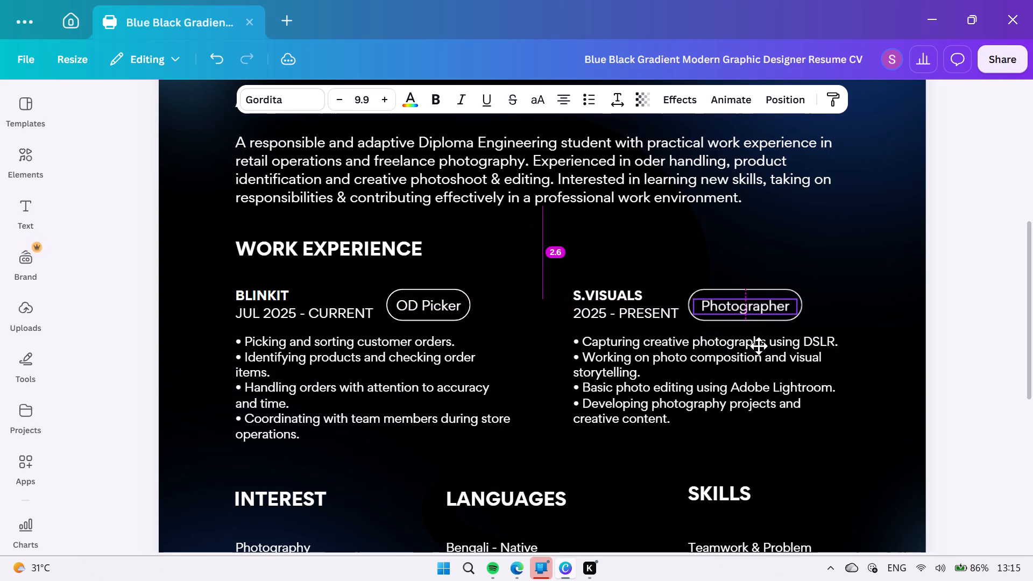
drag(759, 346, 760, 346)
drag(760, 346, 761, 345)
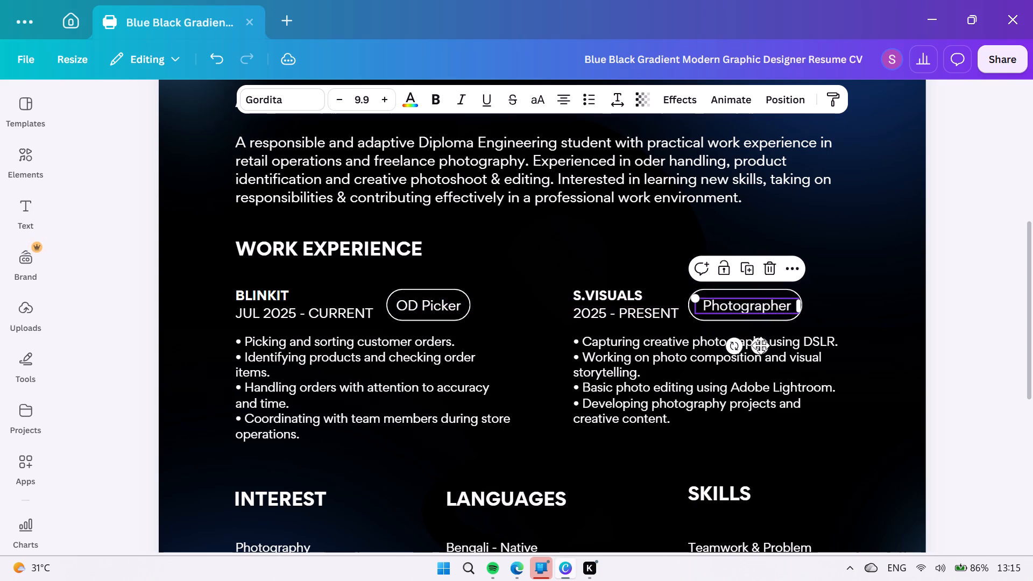
Duplicate the HOOGHLY INSTITUTE OF TECHNOLOGY heading, place the copy below the EDUCATION entries and replace its text with SIGNATURE.
click(911, 309)
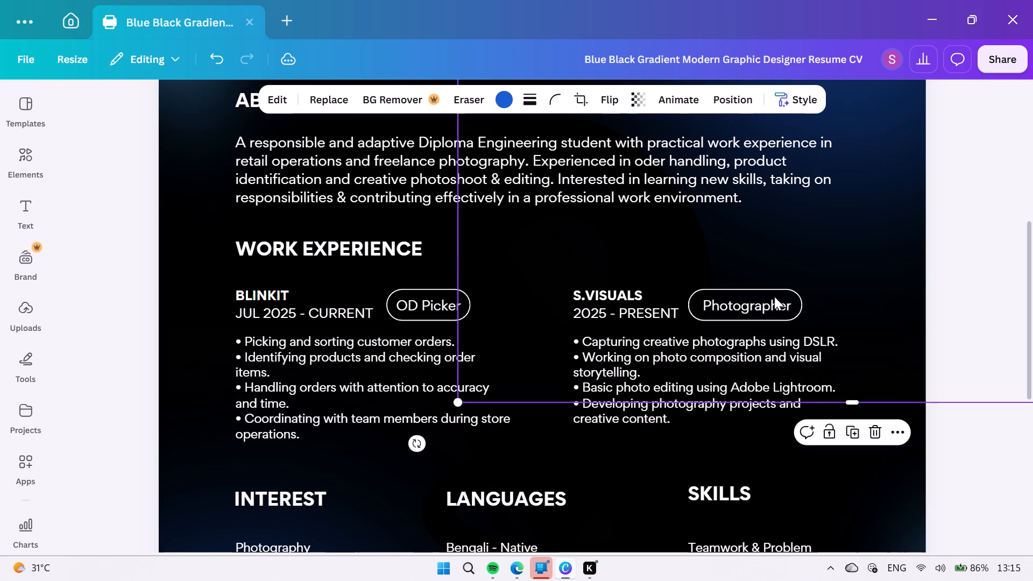
scroll(705, 296, down, 4)
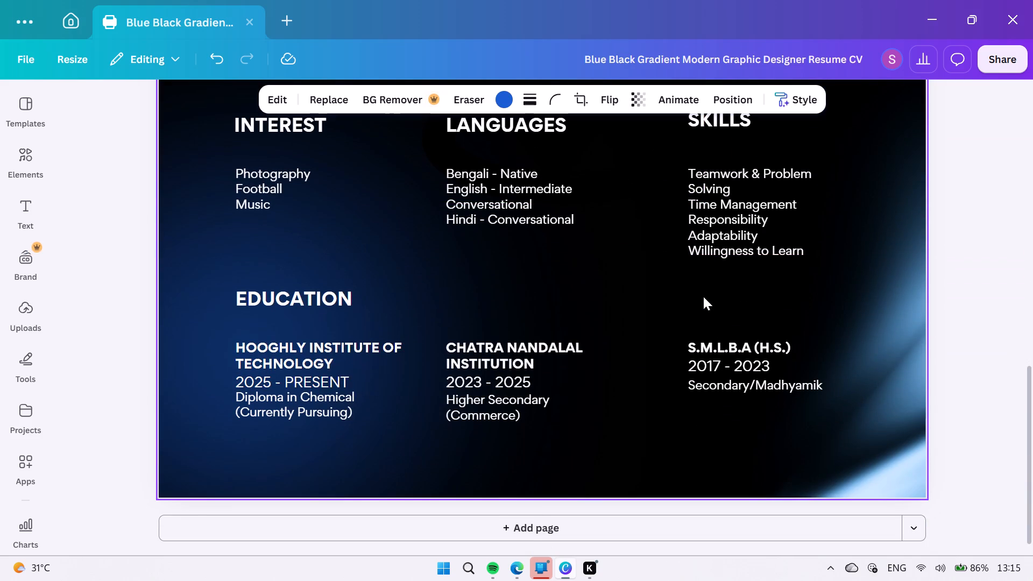
scroll(702, 296, down, 2)
click(302, 365)
click(325, 309)
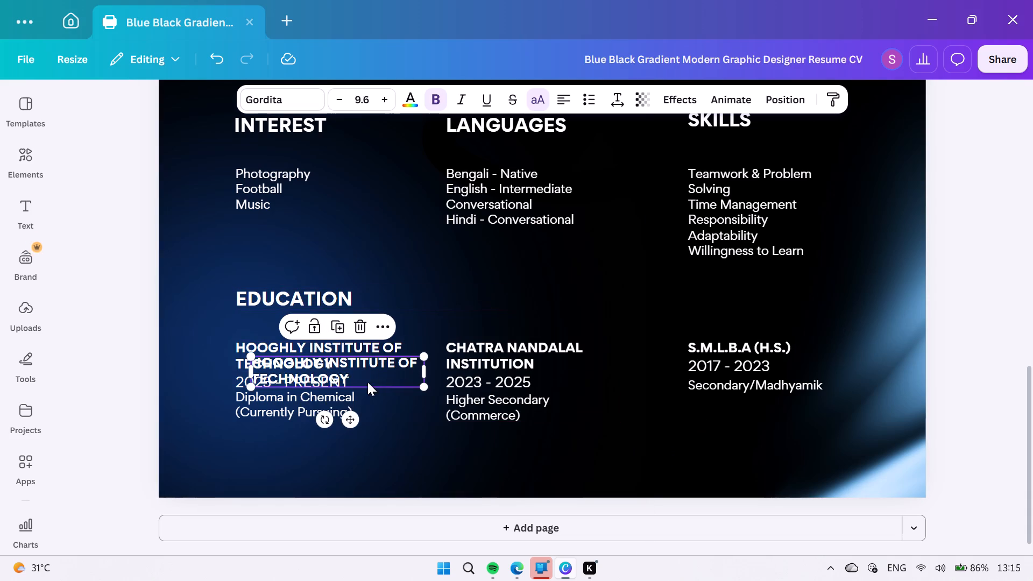
drag(351, 417, 707, 500)
double_click(695, 457)
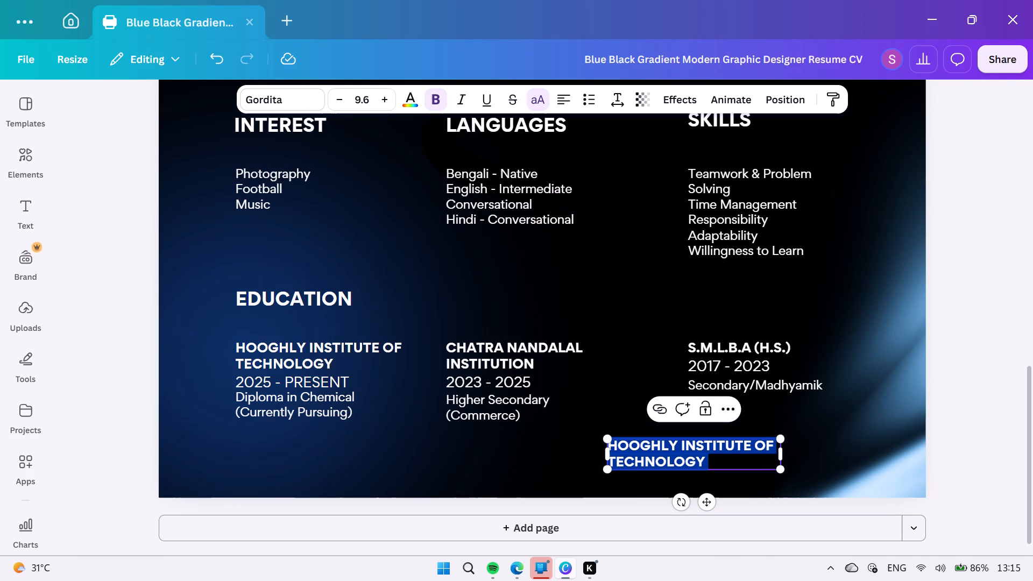
key(BackSpace)
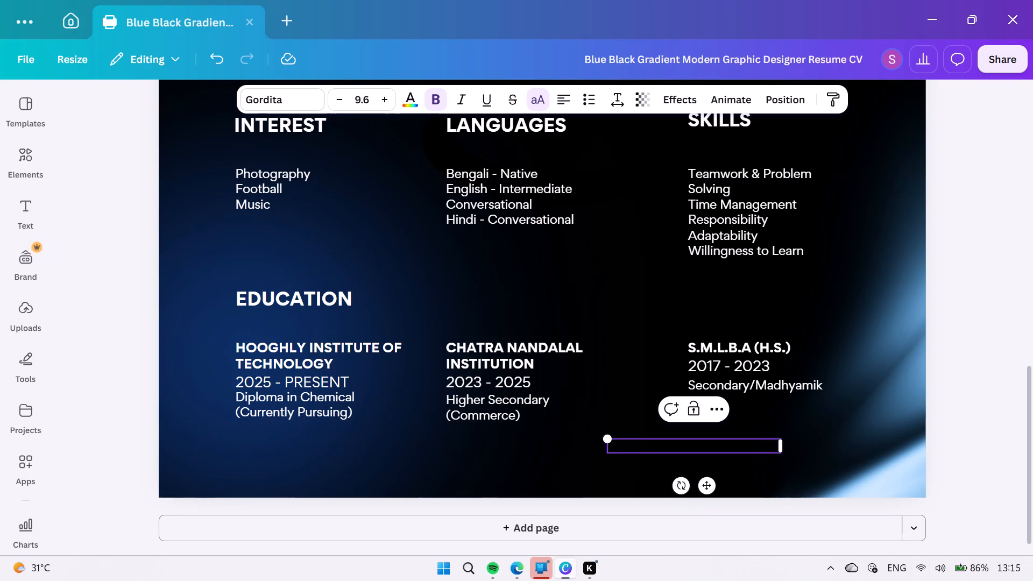
text(signat)
text(ure)
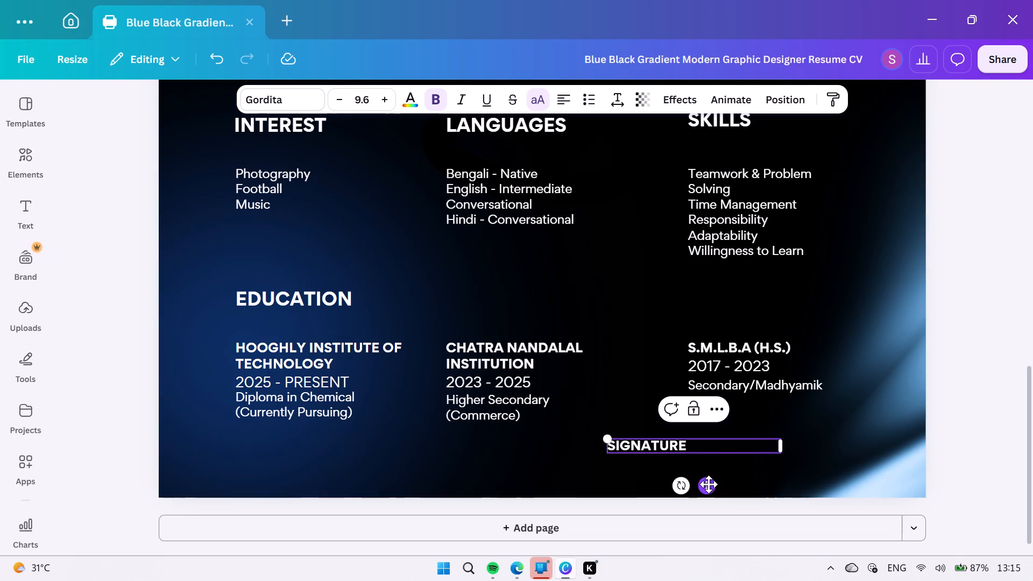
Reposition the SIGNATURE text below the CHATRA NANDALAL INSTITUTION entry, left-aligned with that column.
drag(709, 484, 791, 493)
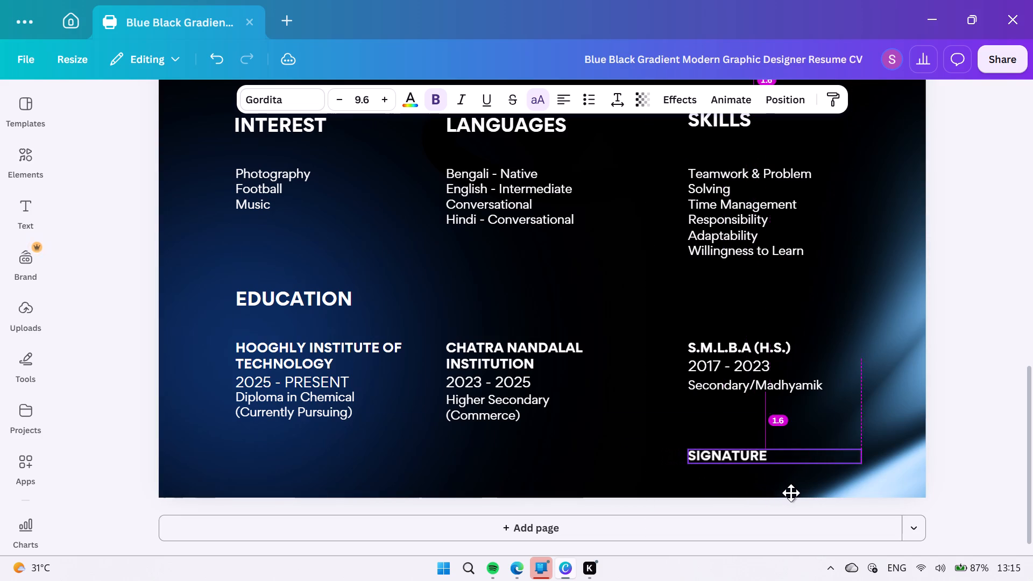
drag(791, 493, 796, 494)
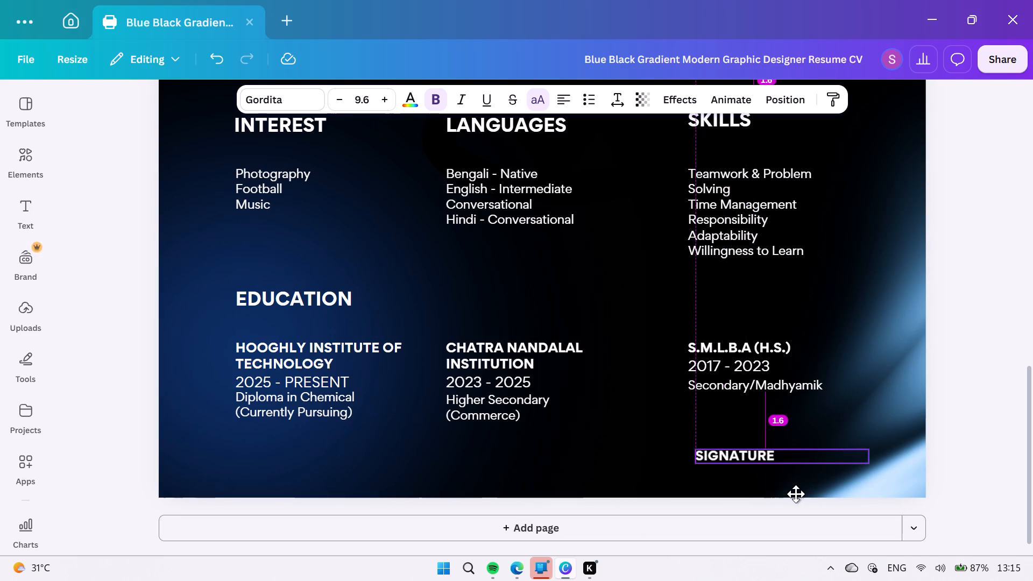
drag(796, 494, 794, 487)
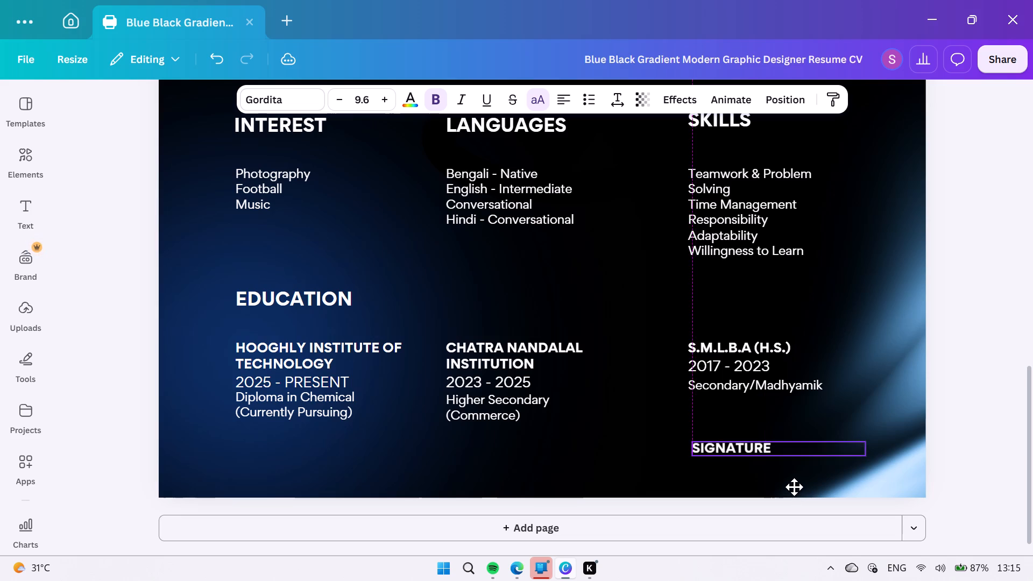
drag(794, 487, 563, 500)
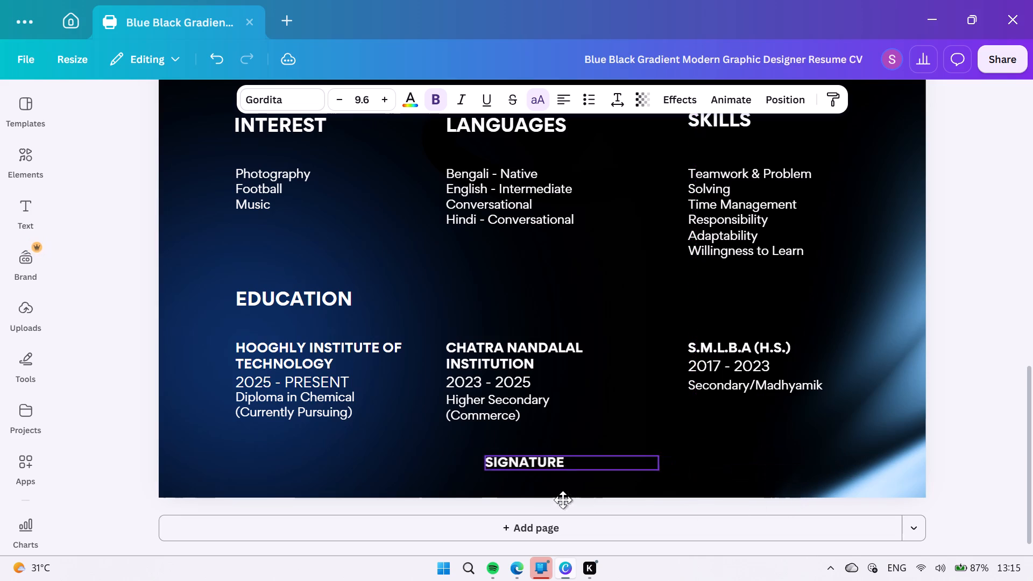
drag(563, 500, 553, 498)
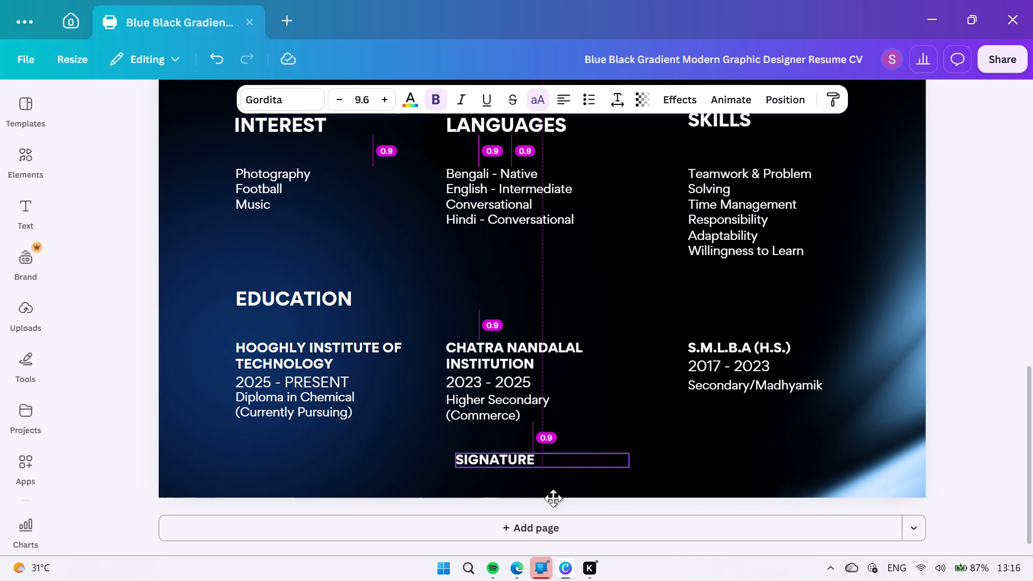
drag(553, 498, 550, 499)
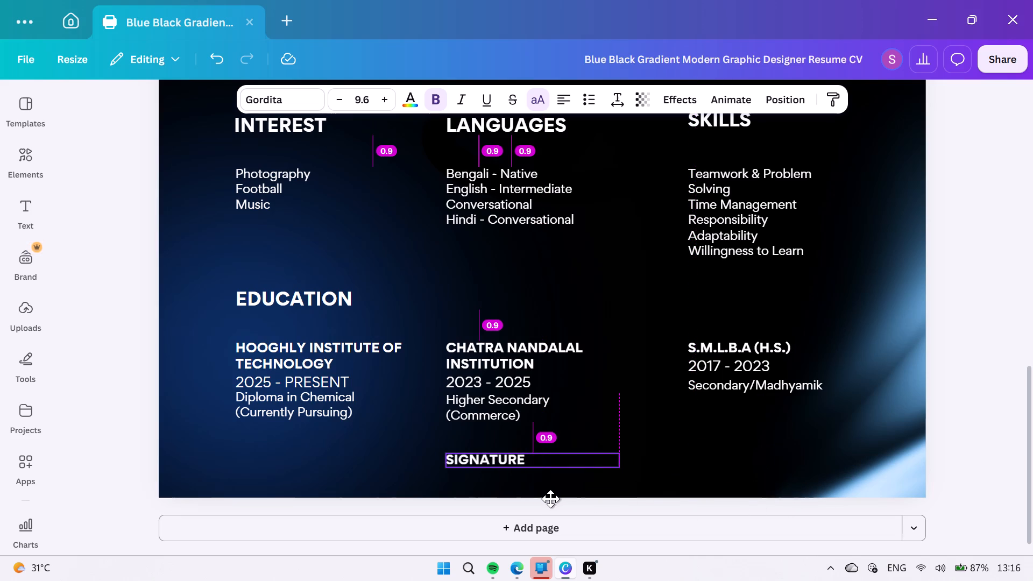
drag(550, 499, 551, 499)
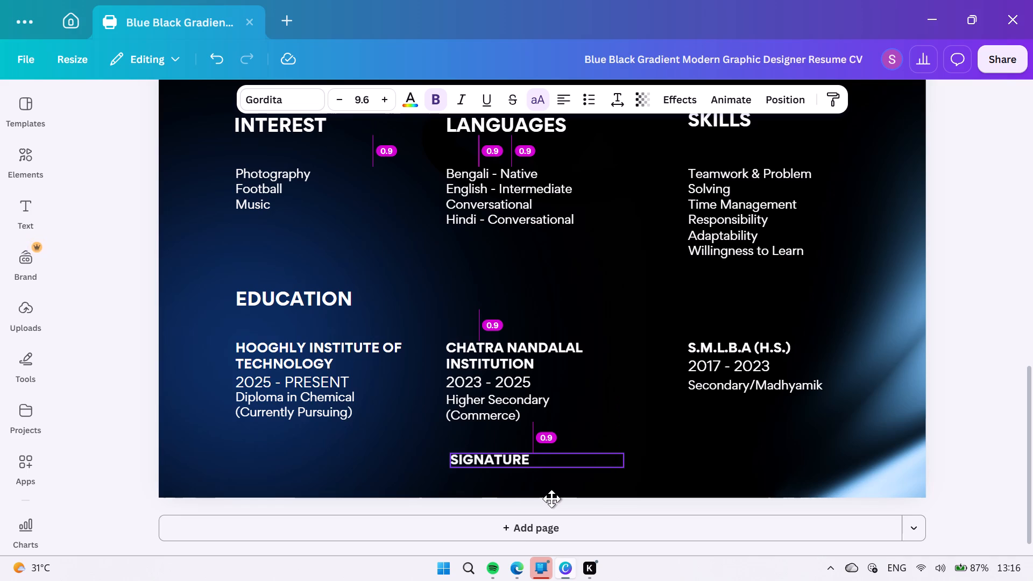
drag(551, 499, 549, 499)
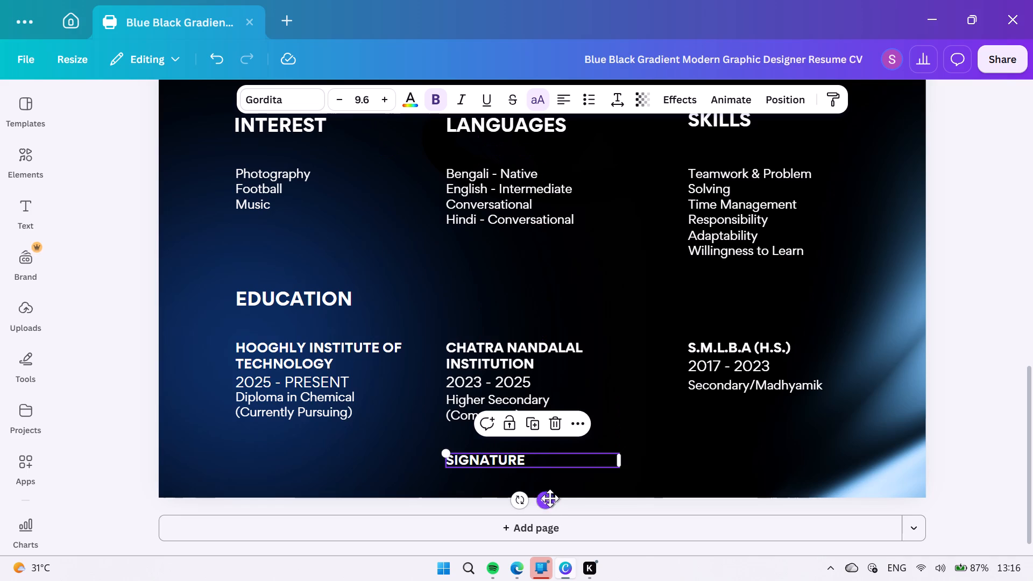
Narrow the SIGNATURE text box closer to its word and shift it slightly right beneath the CHATRA NANDALAL INSTITUTION entry.
drag(620, 457, 603, 463)
drag(603, 463, 554, 464)
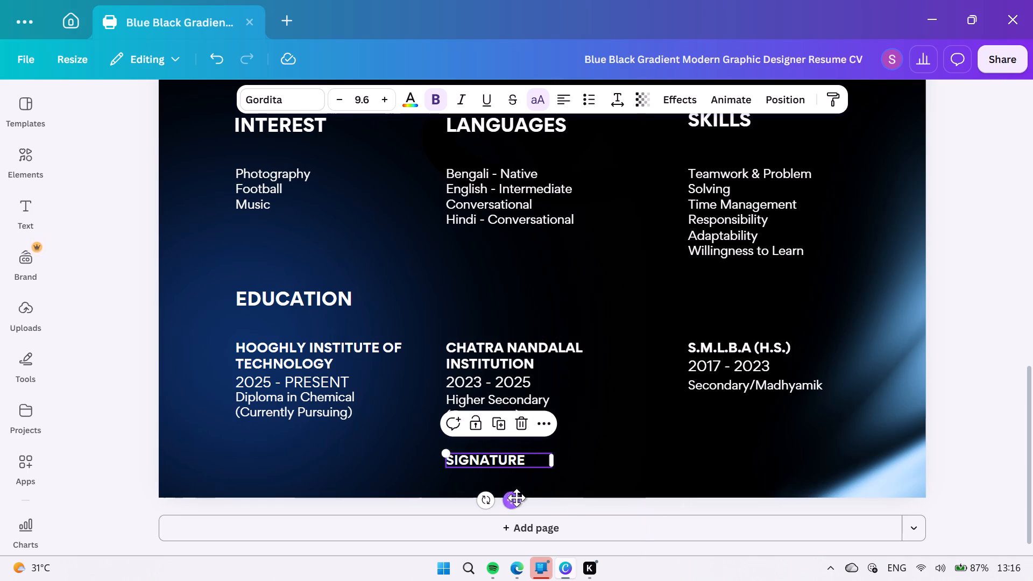
drag(515, 498, 529, 498)
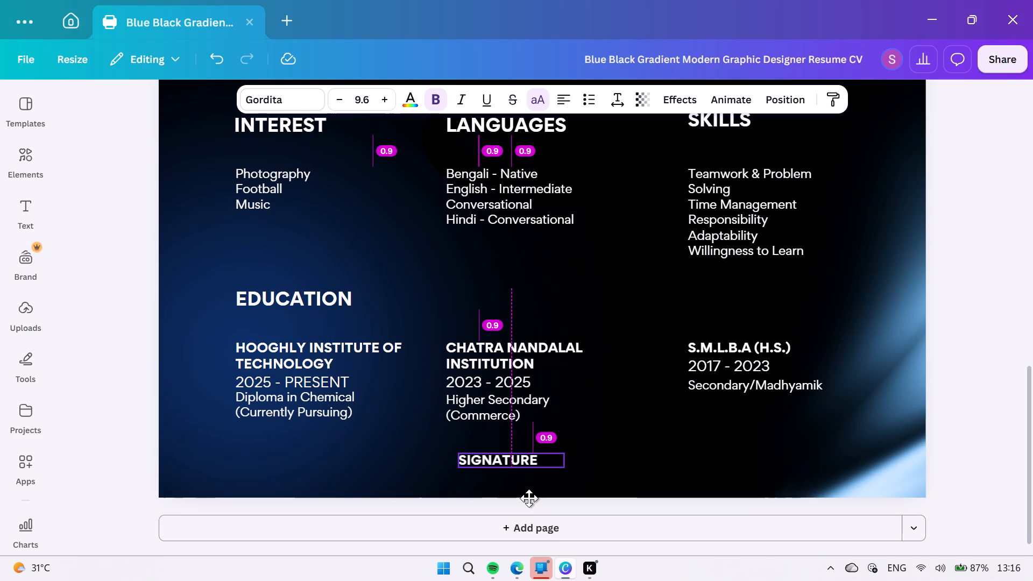
drag(529, 498, 521, 498)
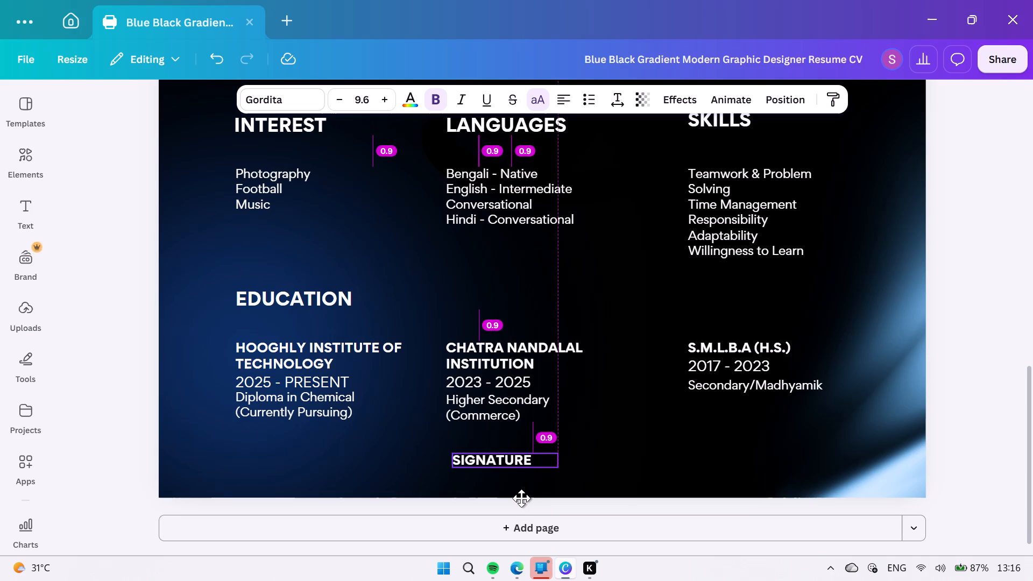
drag(521, 498, 498, 497)
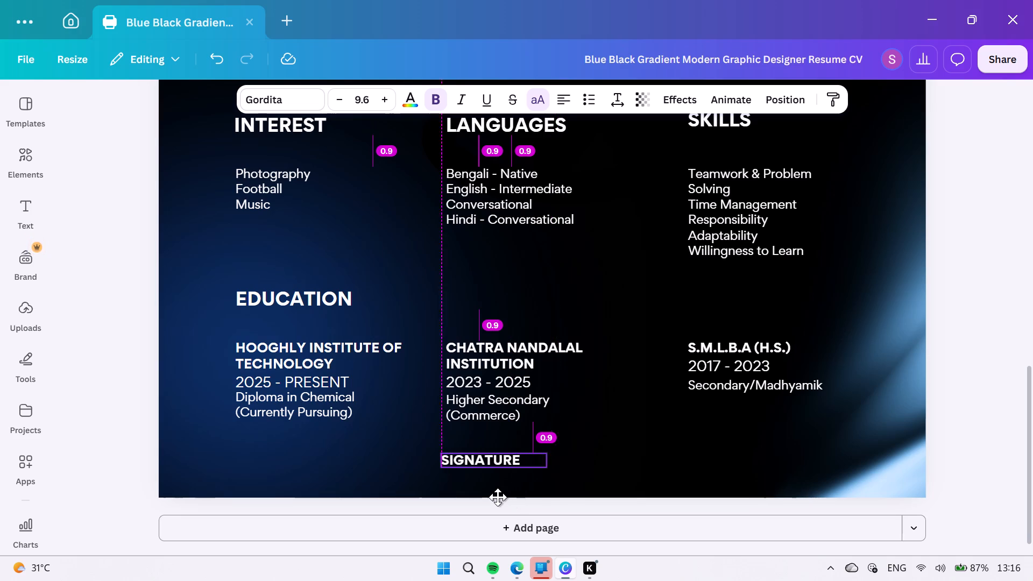
drag(498, 497, 515, 498)
drag(515, 498, 523, 497)
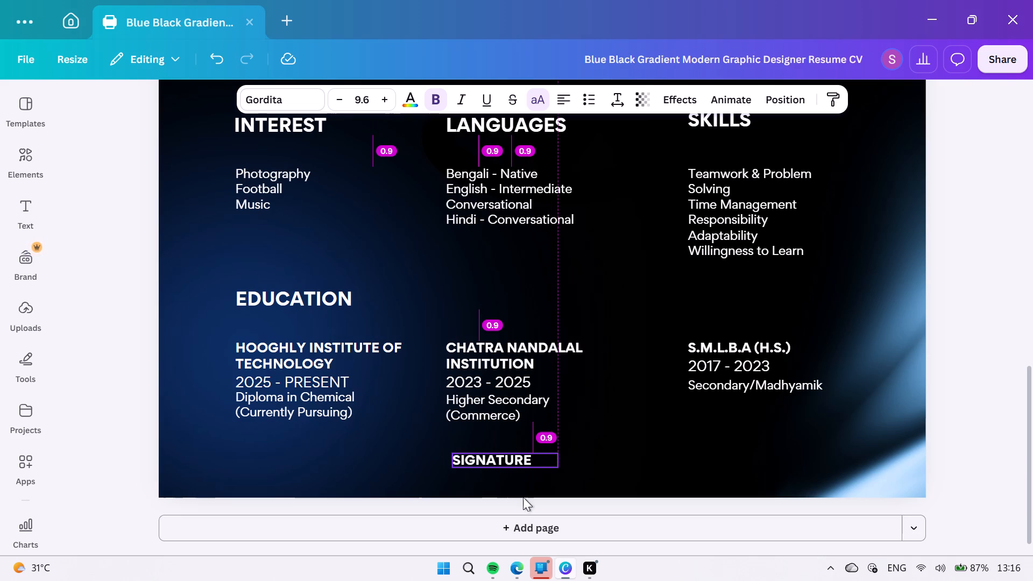
drag(523, 497, 526, 496)
Duplicate the SIGNATURE text and place the copy below the S.M.L.B.A (H.S.) entry, left-aligned with it and level with the original.
click(513, 428)
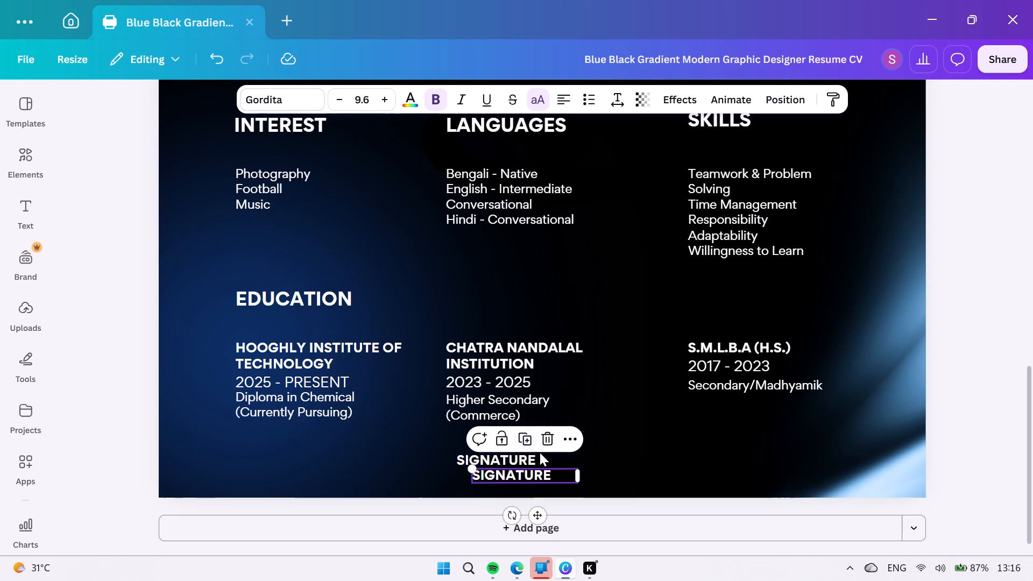
click(534, 511)
click(535, 511)
drag(557, 477, 688, 467)
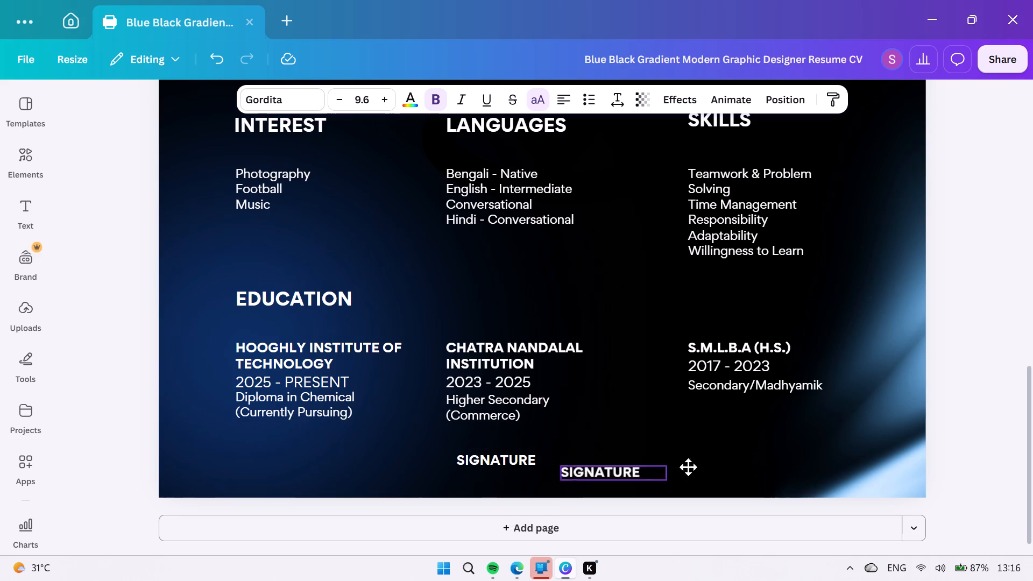
drag(688, 467, 780, 457)
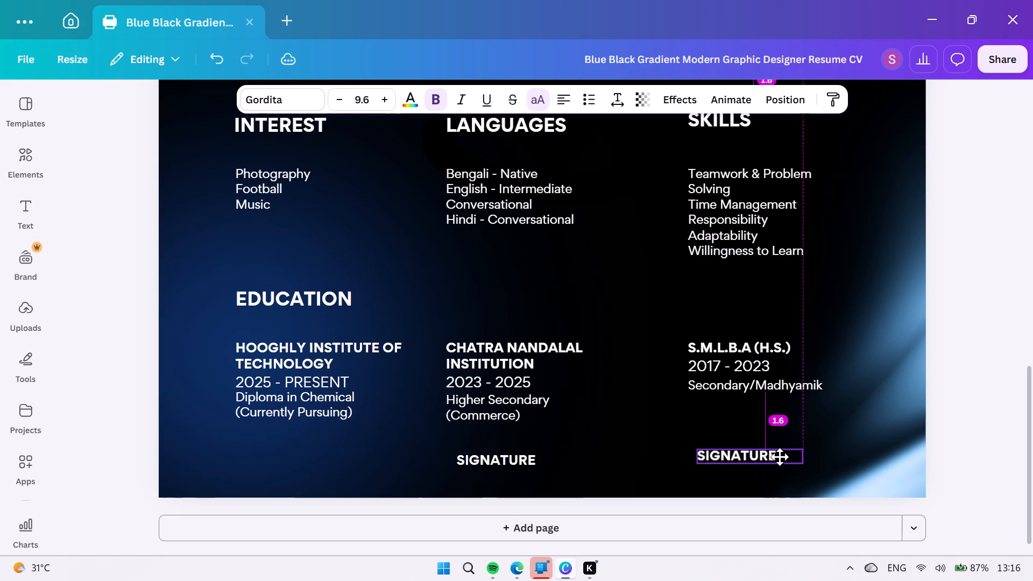
drag(780, 457, 779, 457)
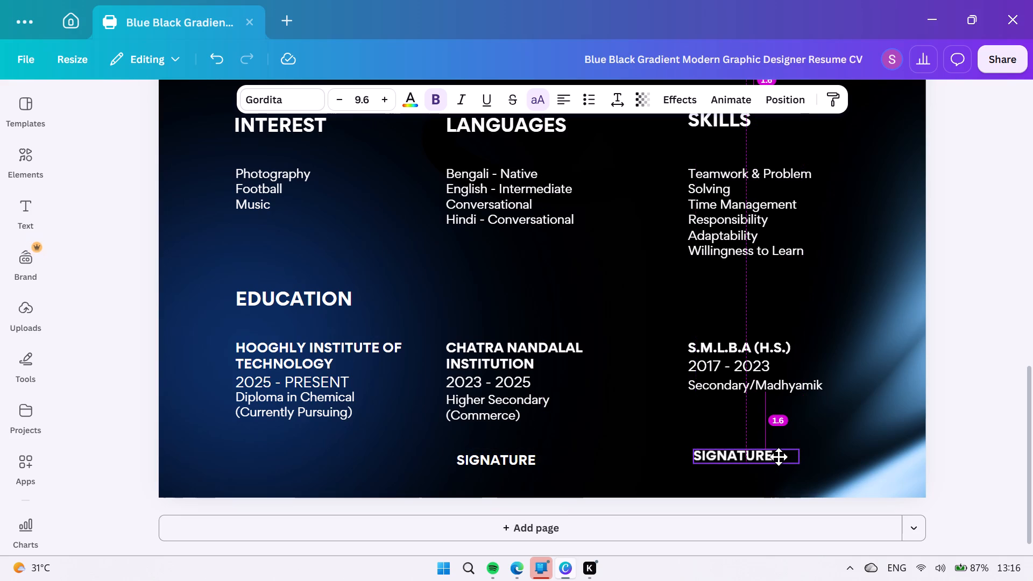
drag(779, 457, 771, 457)
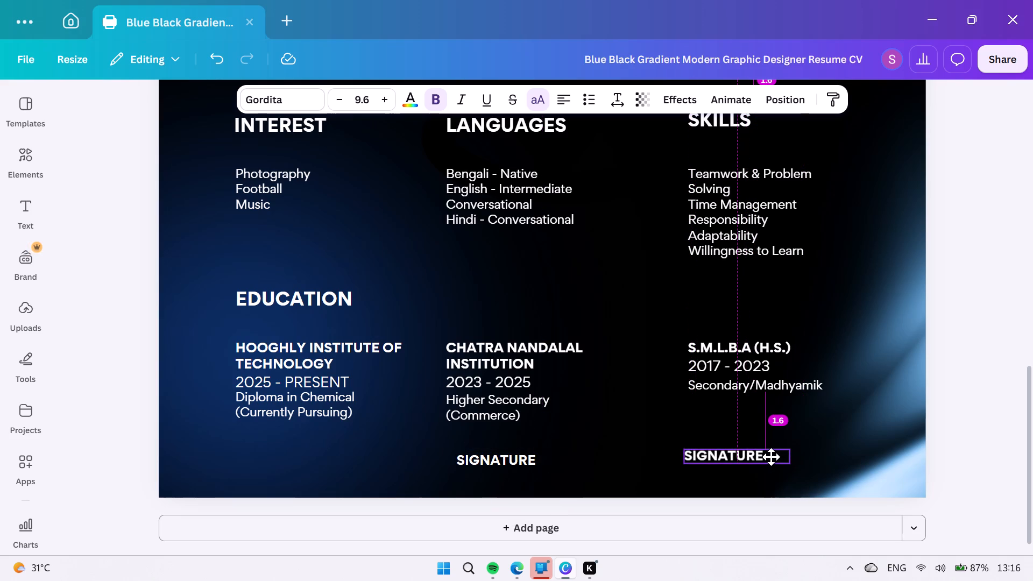
drag(771, 457, 776, 462)
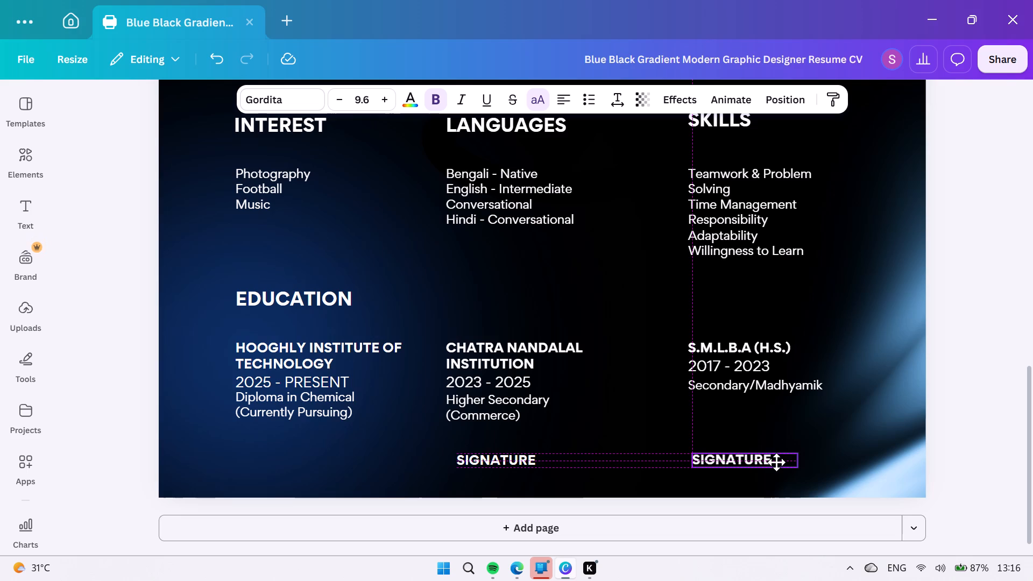
drag(776, 462, 774, 463)
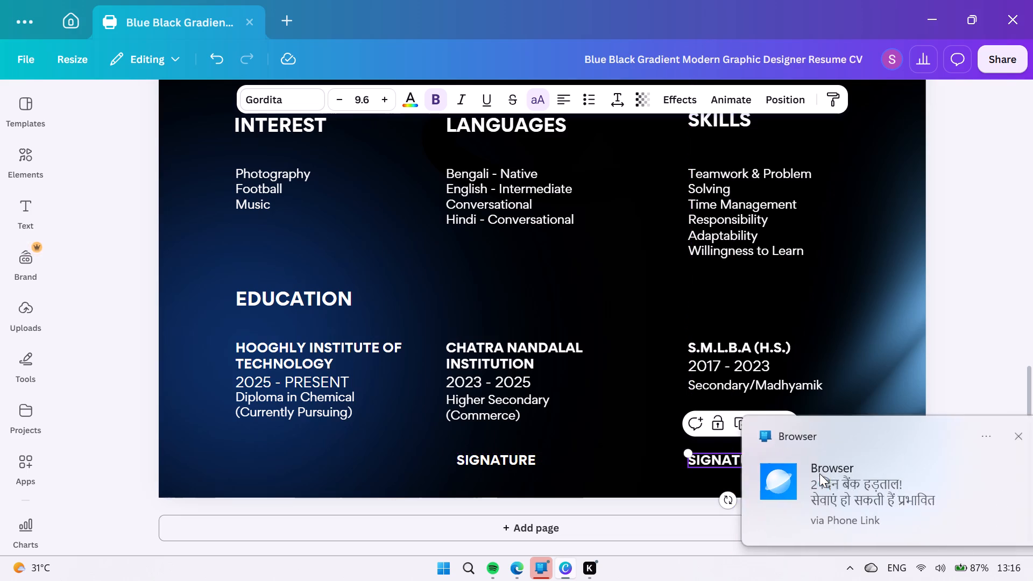
Delete the original SIGNATURE text below the CHATRA NANDALAL INSTITUTION entry.
click(632, 466)
click(510, 467)
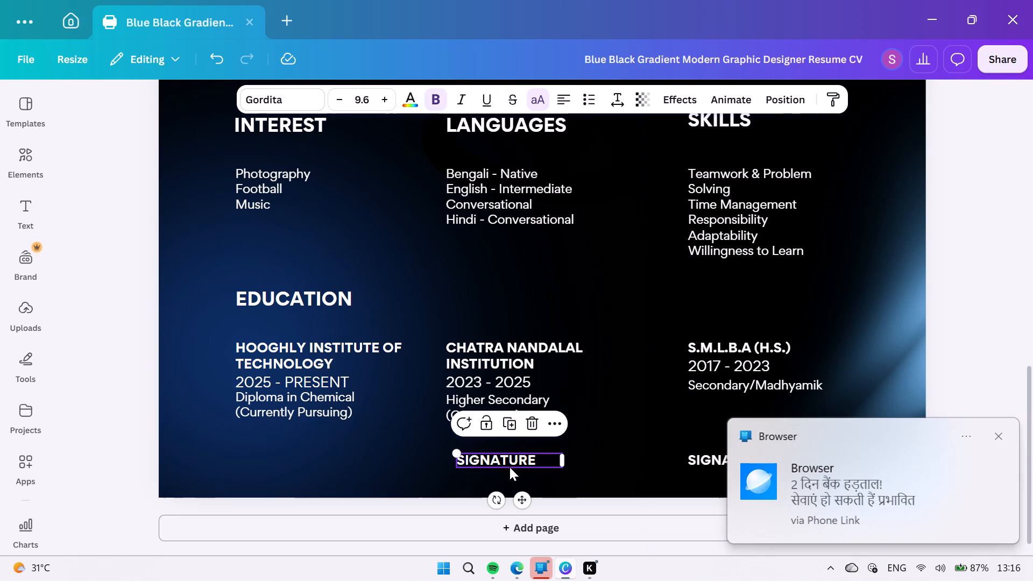
click(525, 420)
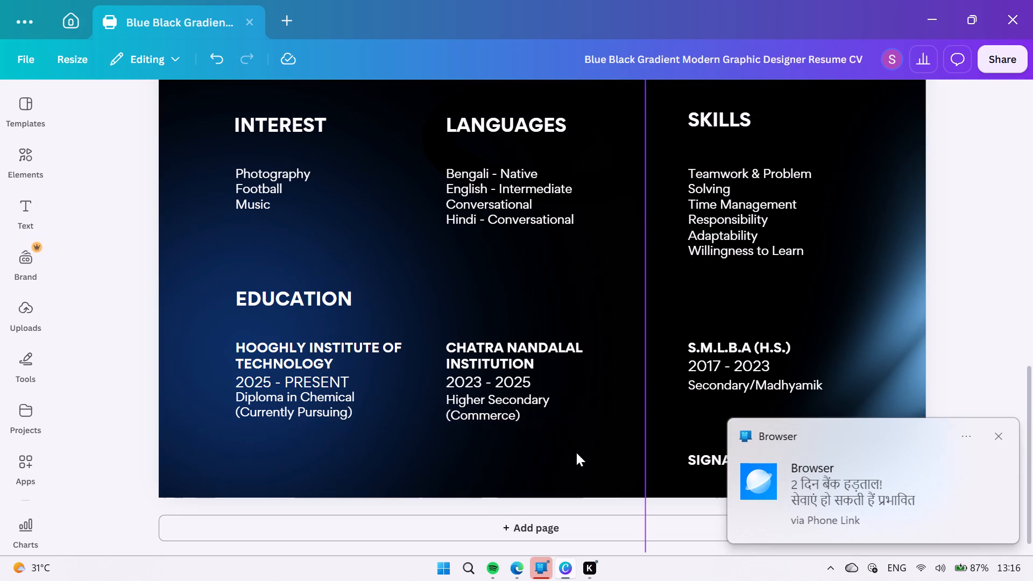
Clear the selection, dismiss the browser notification covering the SIGNATURE text and return to the top of the resume.
click(576, 453)
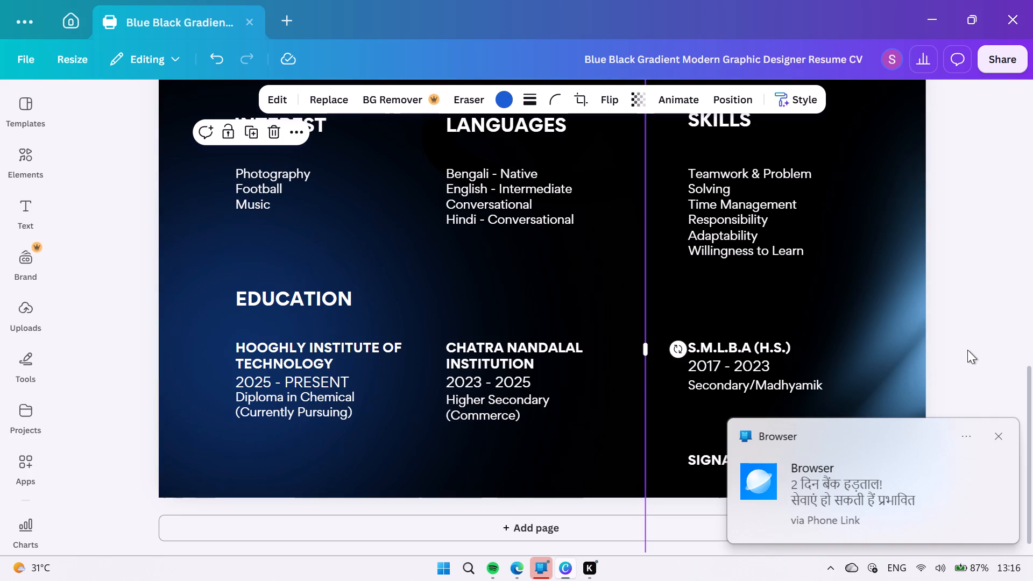
click(967, 350)
click(967, 350)
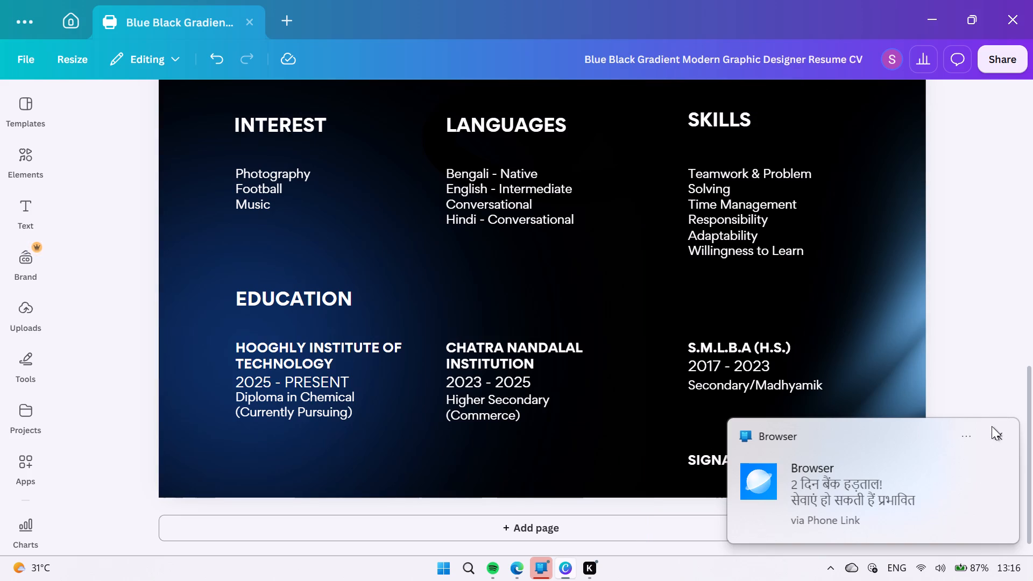
click(994, 436)
scroll(780, 383, up, 5)
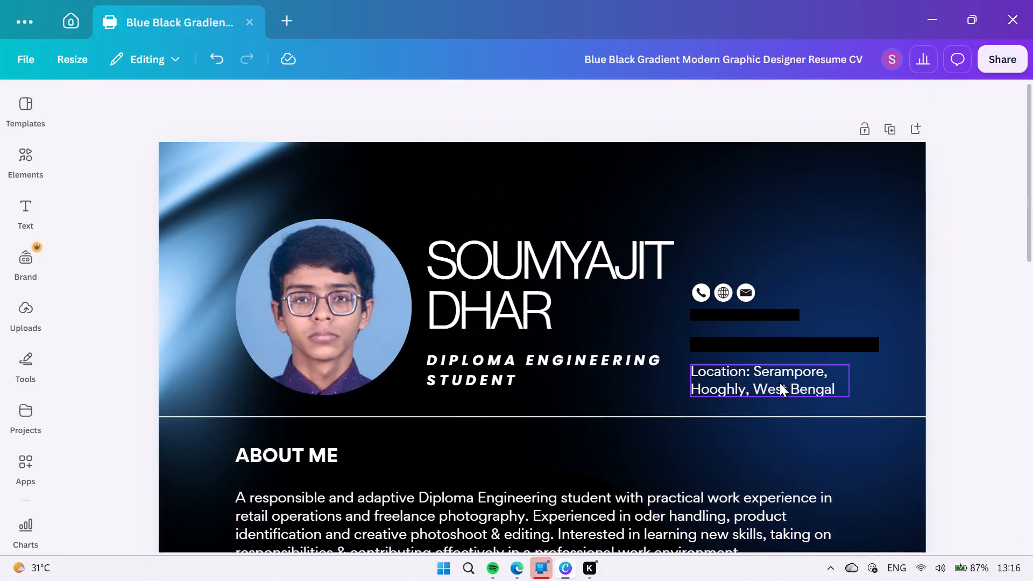
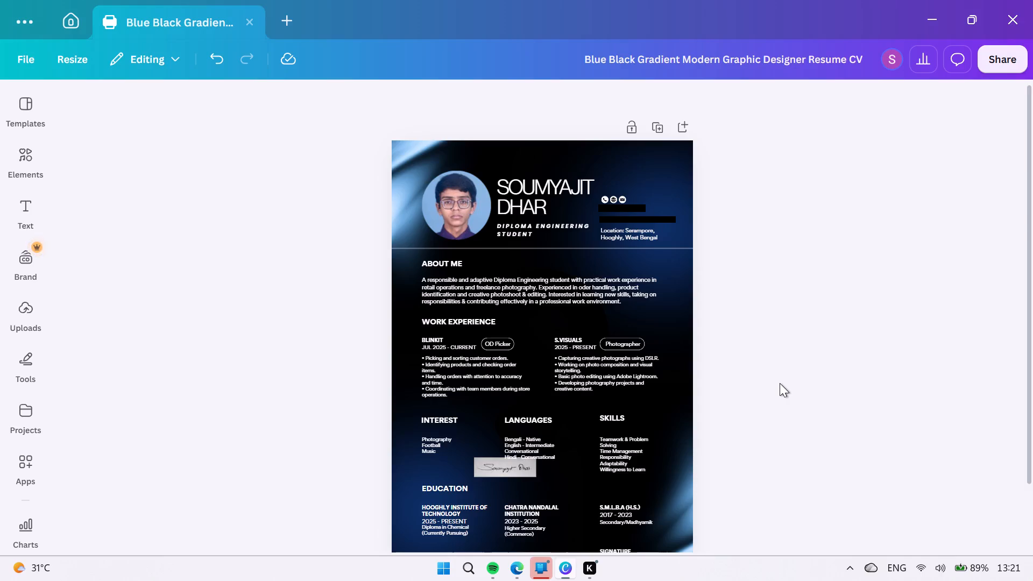
Widen the signature image to about 5.6 and trim its top and bottom edges slightly.
scroll(780, 383, right, 1)
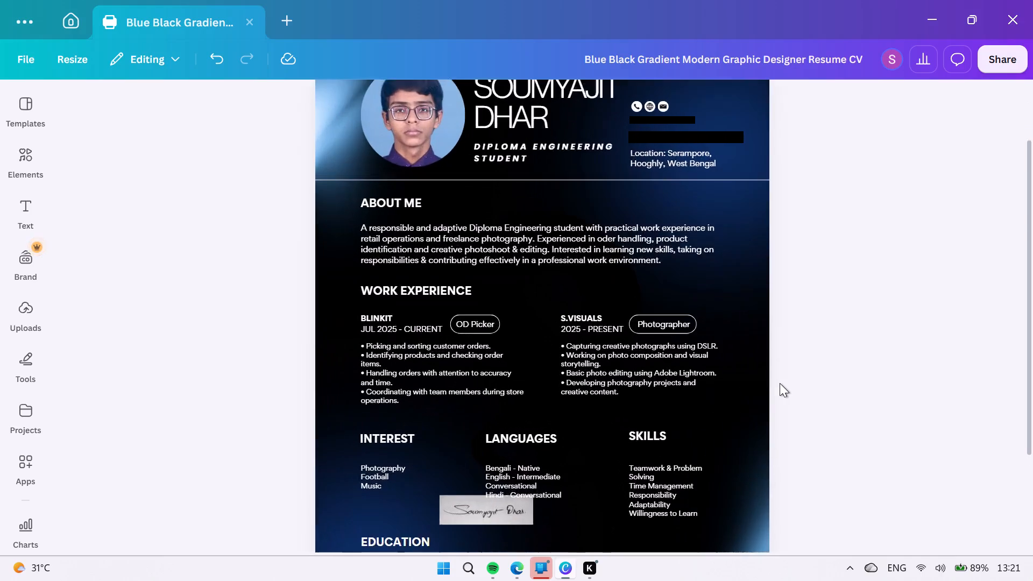
scroll(780, 383, right, 1)
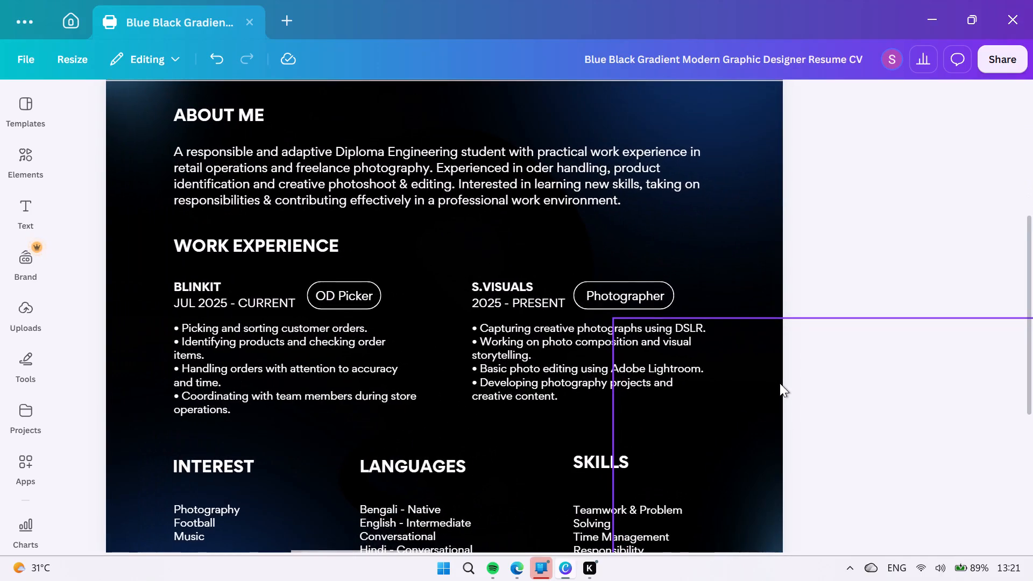
scroll(777, 381, down, 3)
scroll(709, 351, down, 1)
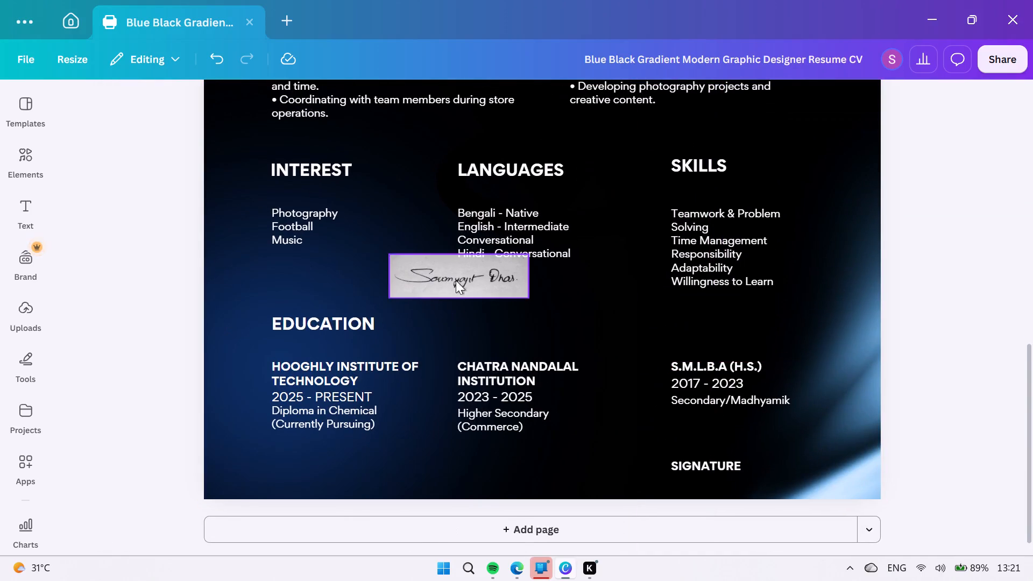
click(431, 274)
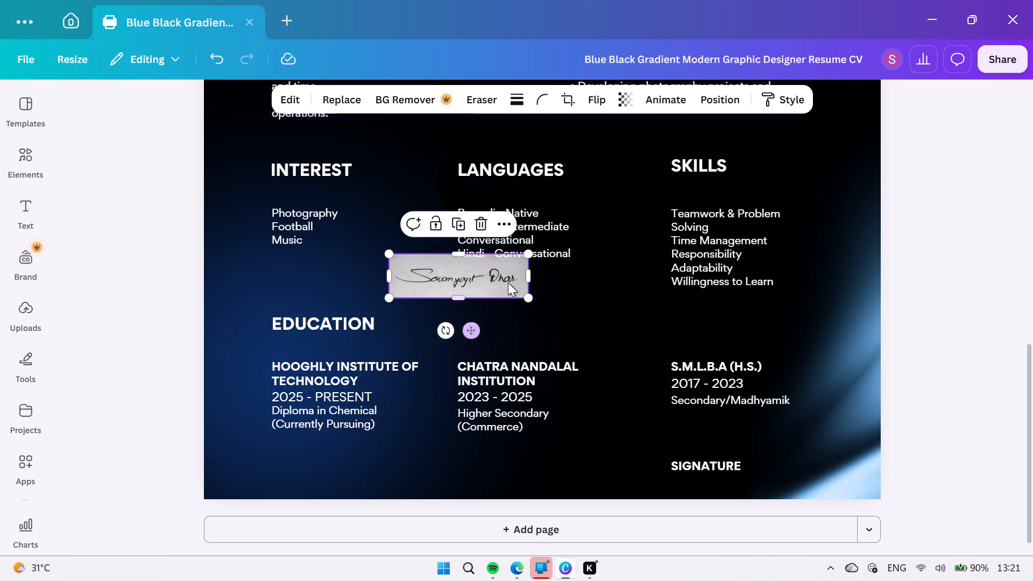
drag(528, 274, 513, 282)
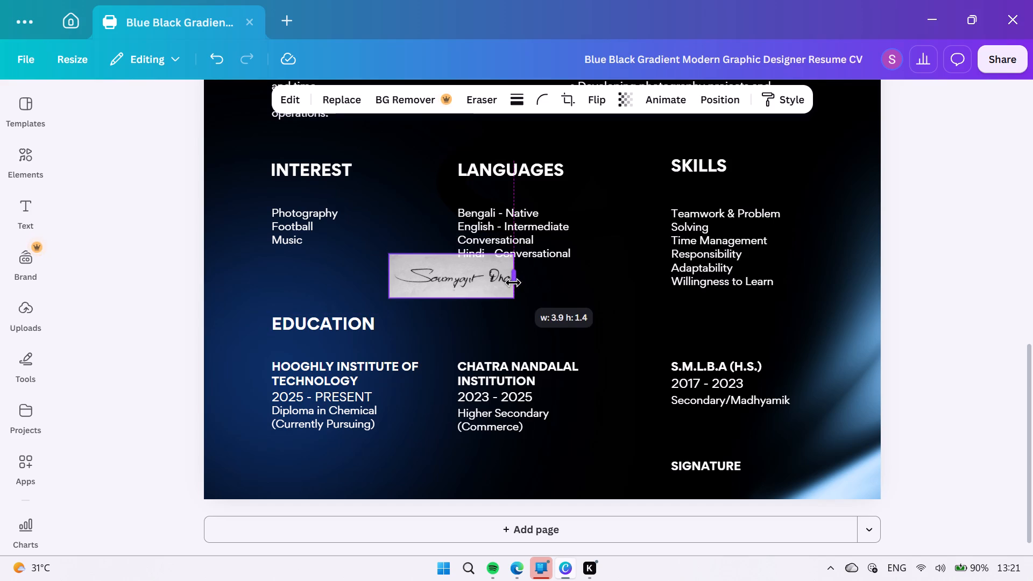
drag(513, 282, 545, 282)
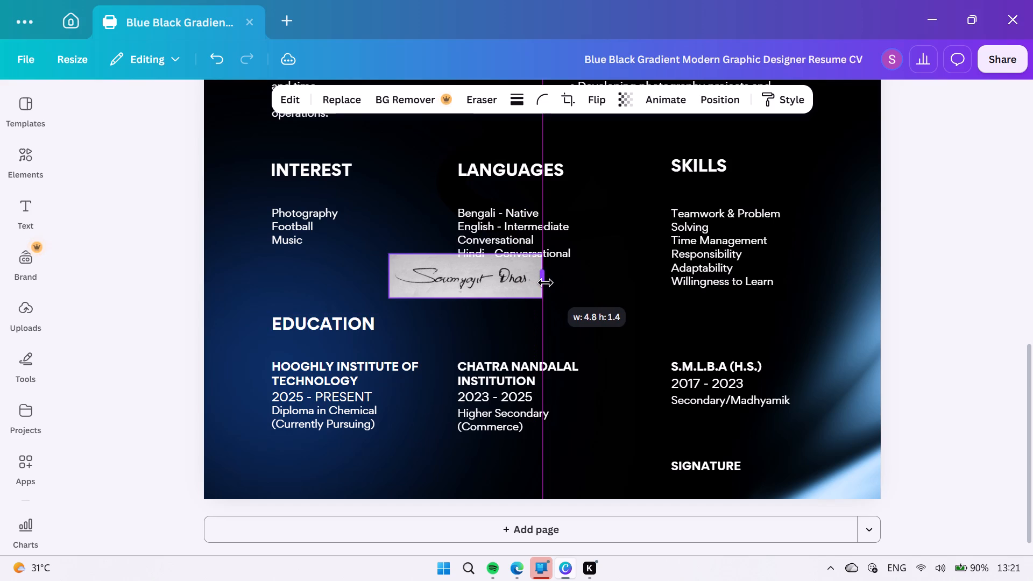
drag(545, 282, 568, 285)
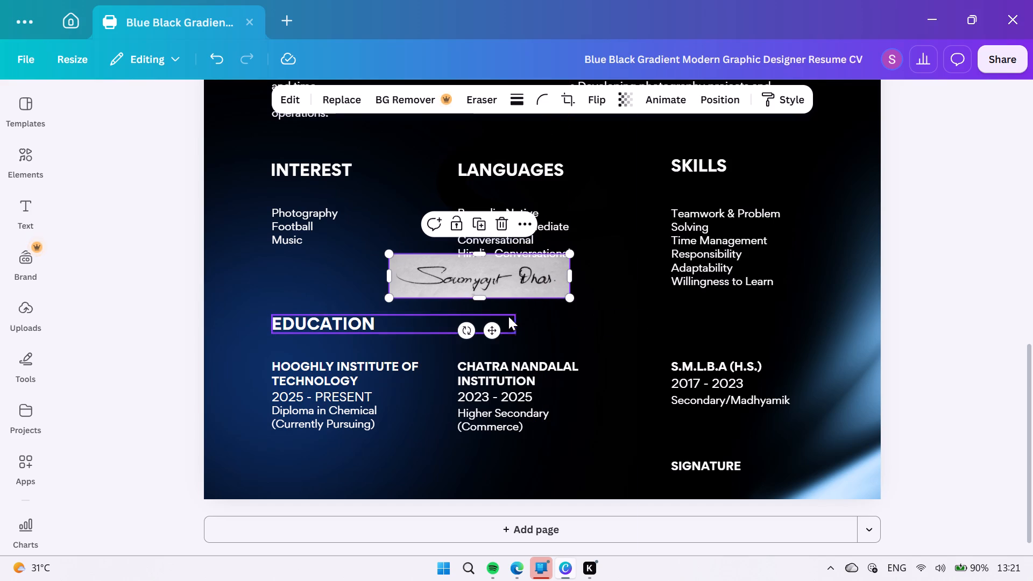
click(477, 296)
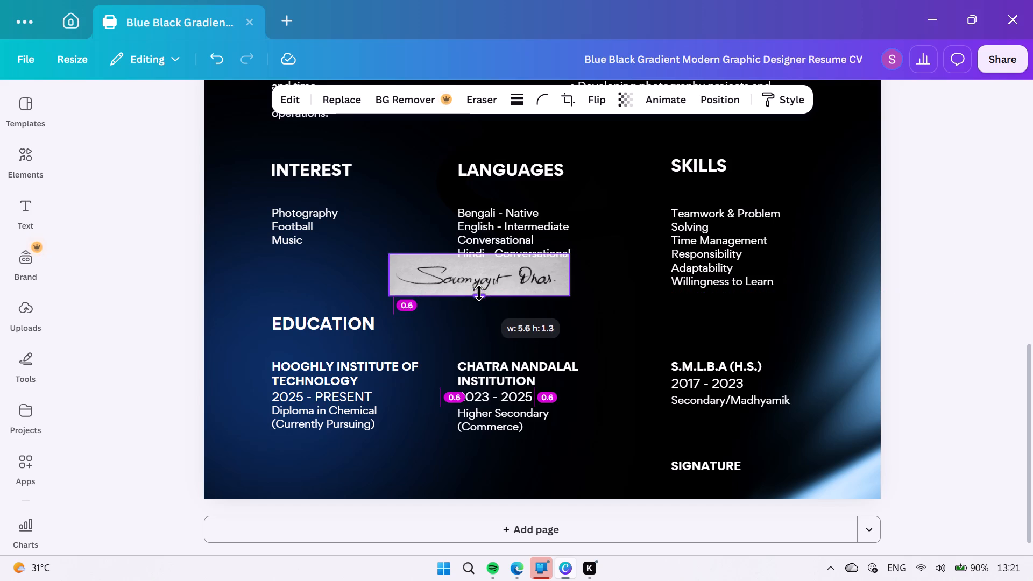
drag(478, 251, 478, 256)
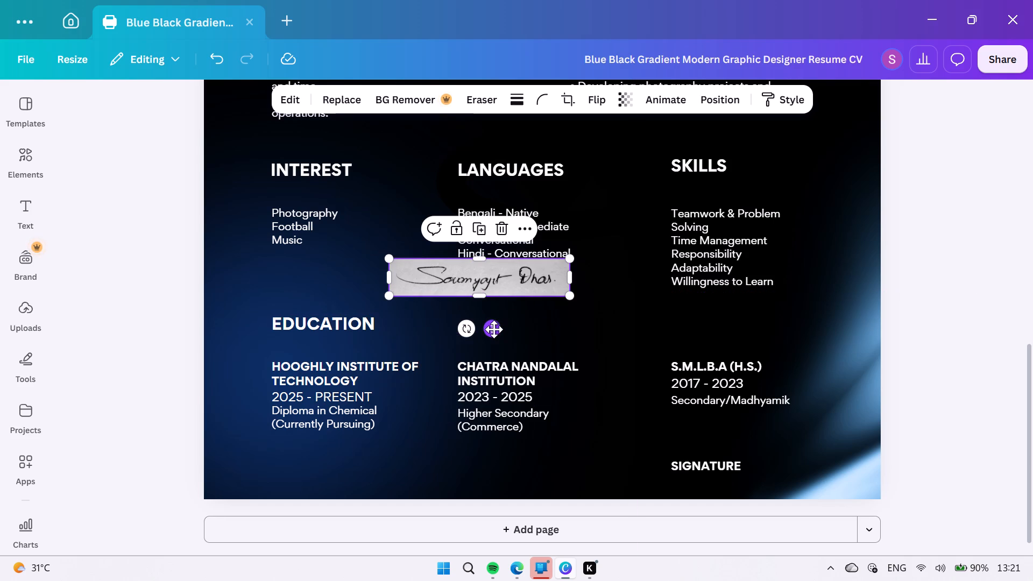
Move the signature image just above the SIGNATURE label and scale it down proportionally to about 2.8 by 0.6.
drag(494, 329, 721, 470)
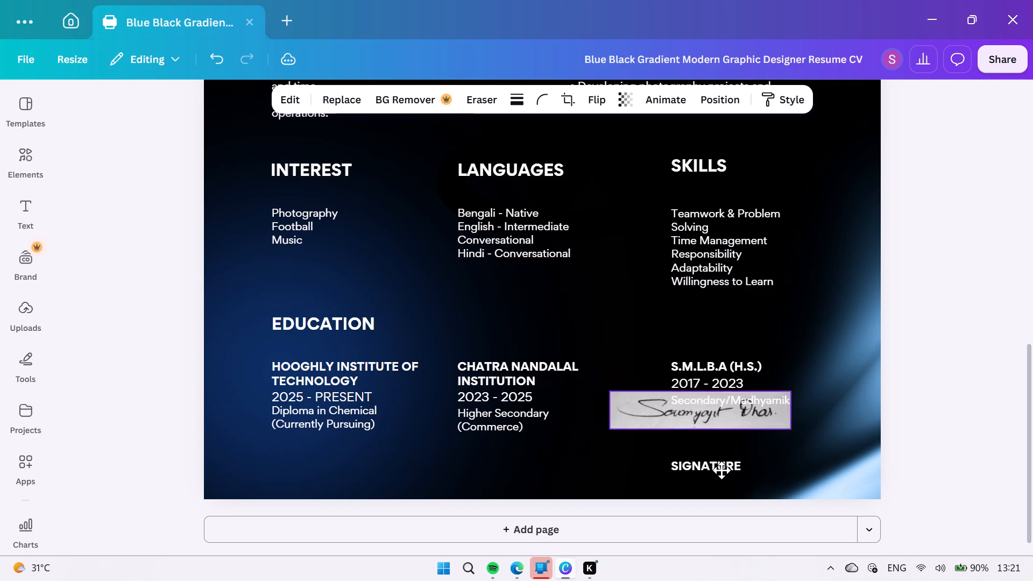
drag(721, 470, 719, 490)
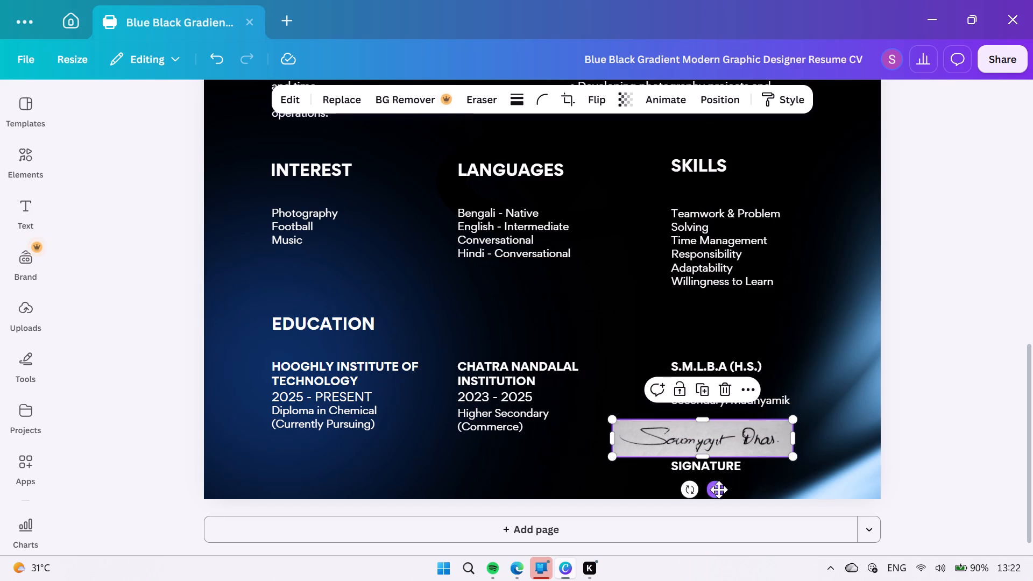
drag(793, 454, 771, 455)
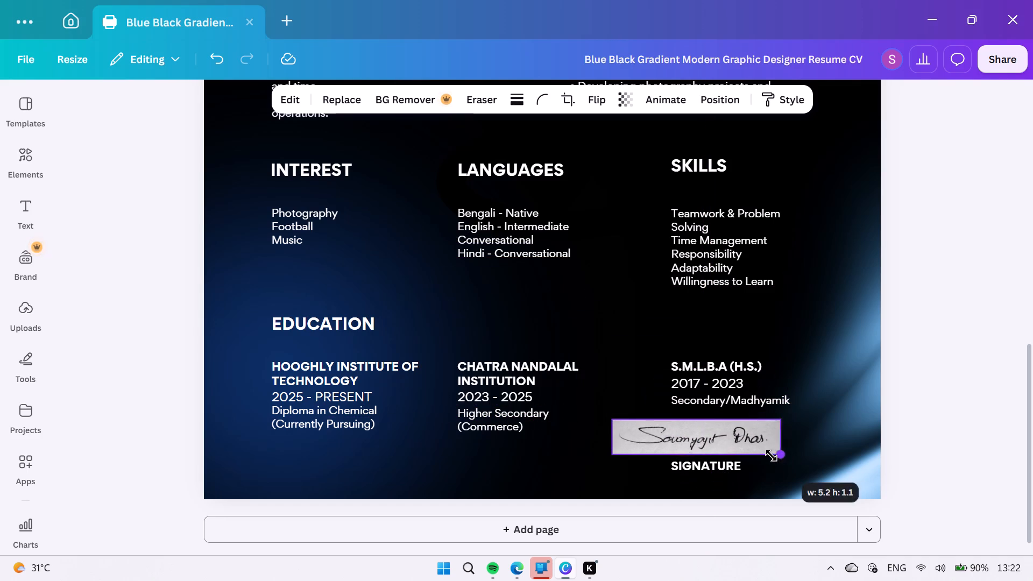
drag(771, 455, 704, 441)
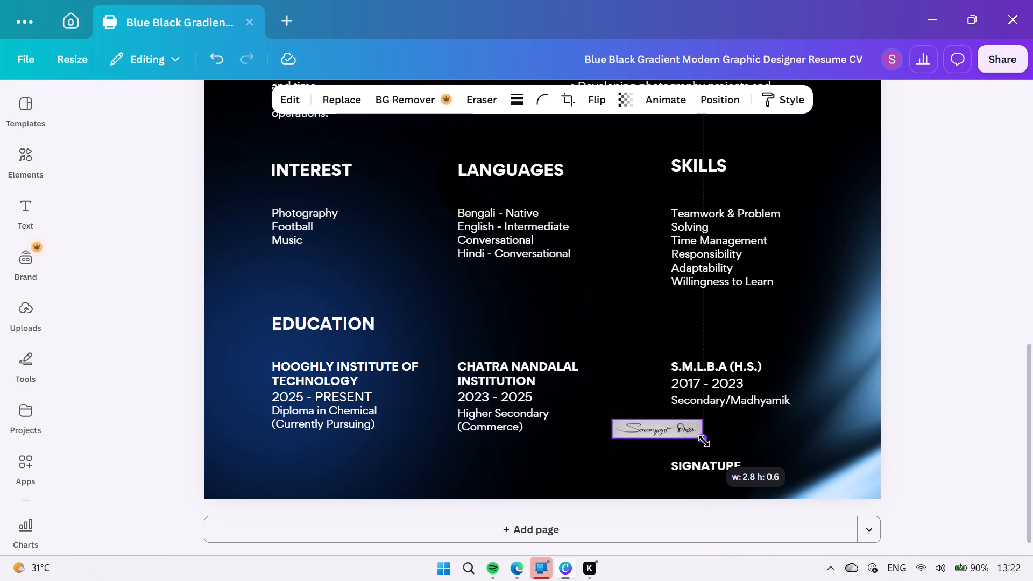
drag(704, 441, 701, 439)
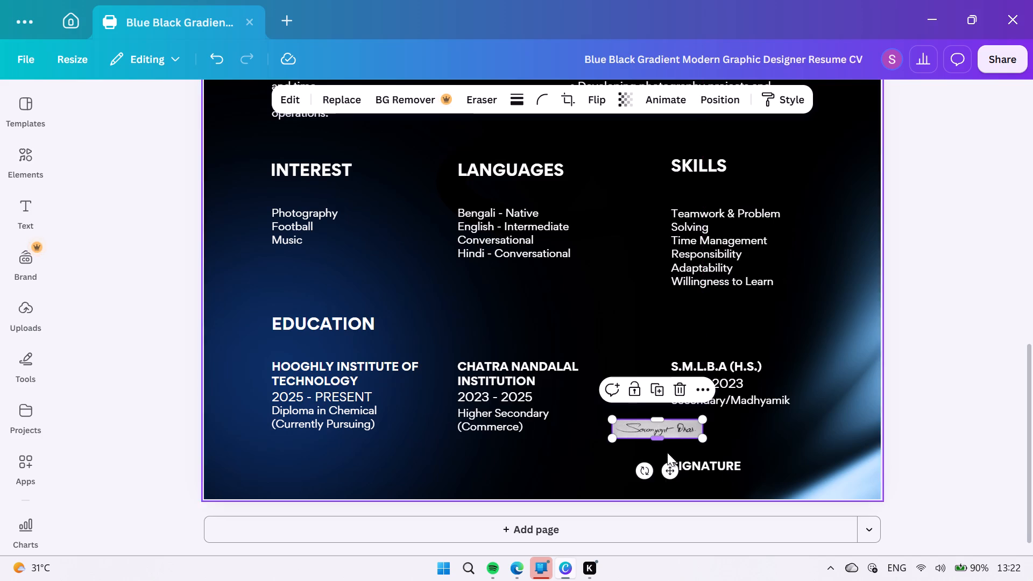
Position the reduced signature image between the Secondary/Madhyamik line and the SIGNATURE label, extending slightly left of the label's start.
drag(672, 471, 748, 479)
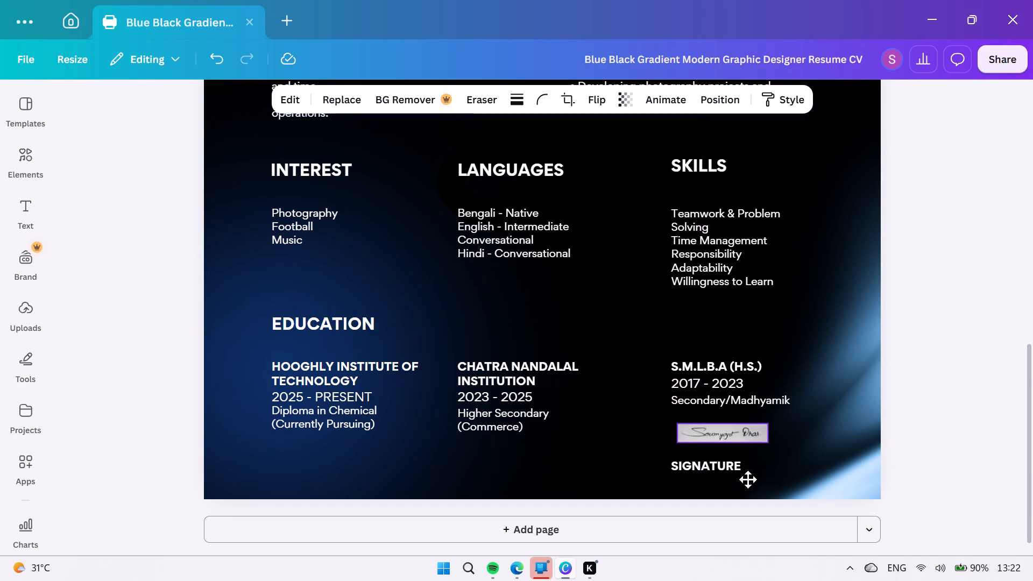
drag(748, 479, 734, 500)
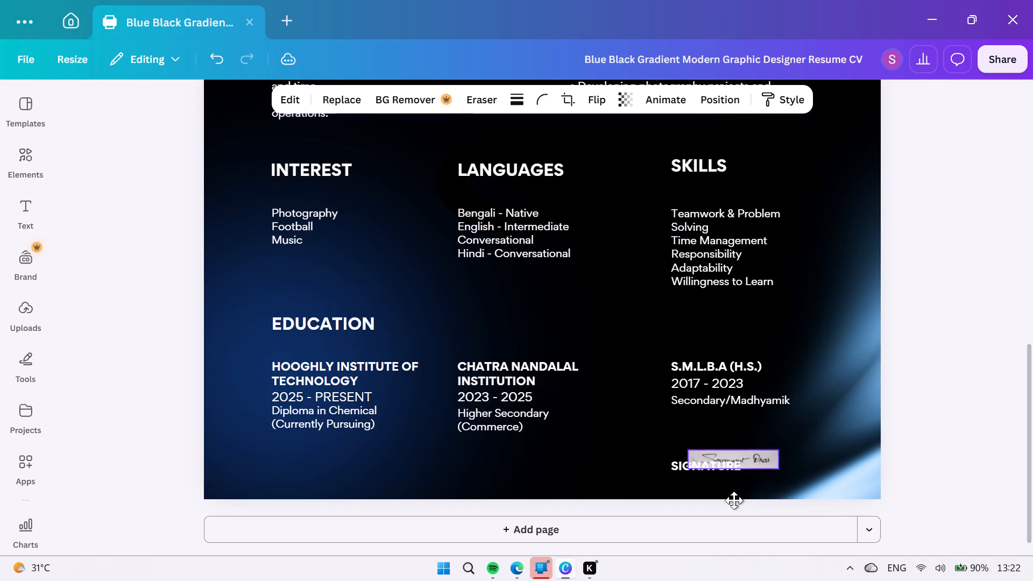
drag(734, 500, 718, 492)
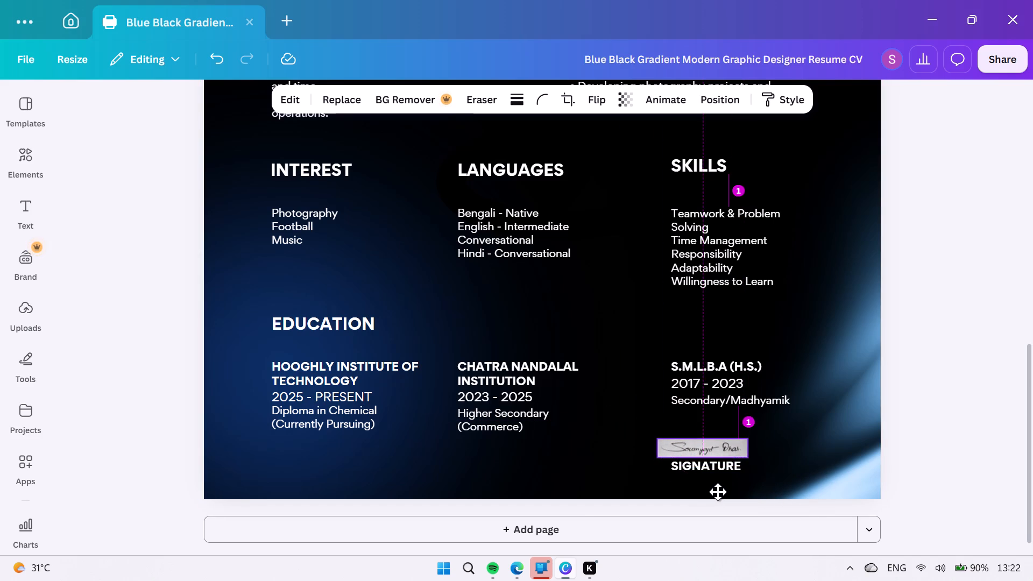
drag(718, 492, 717, 491)
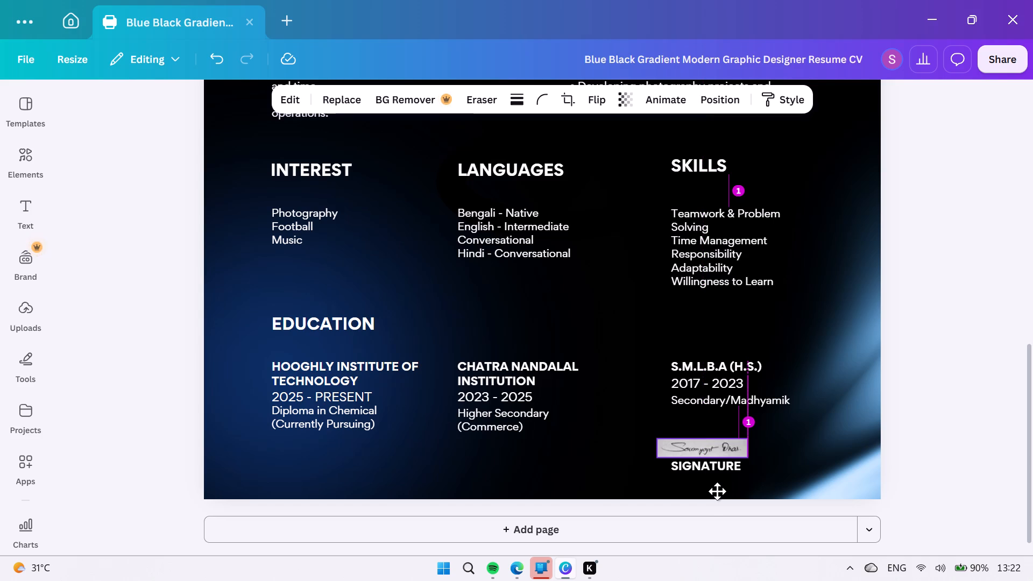
drag(717, 491, 714, 485)
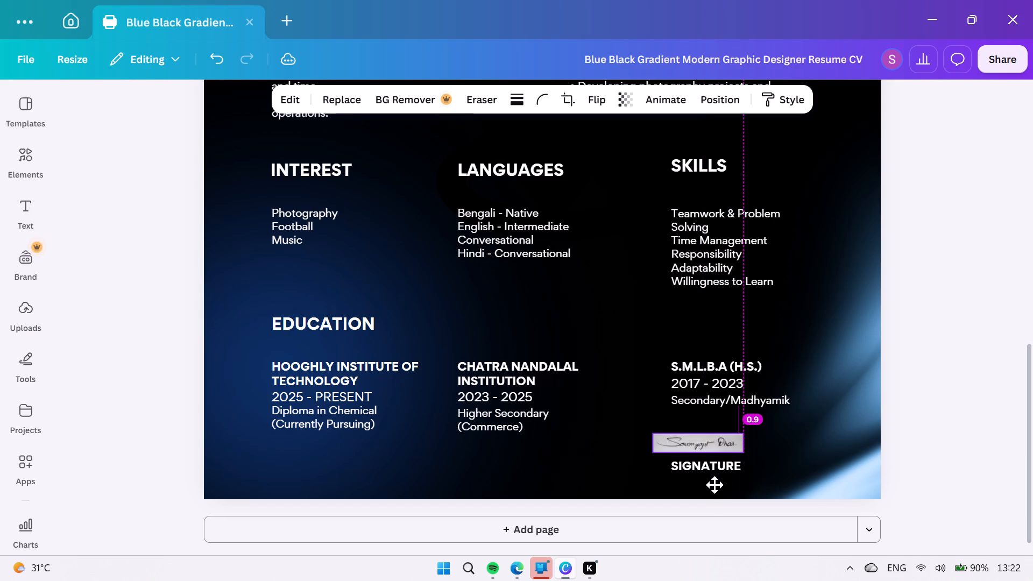
drag(714, 485, 716, 484)
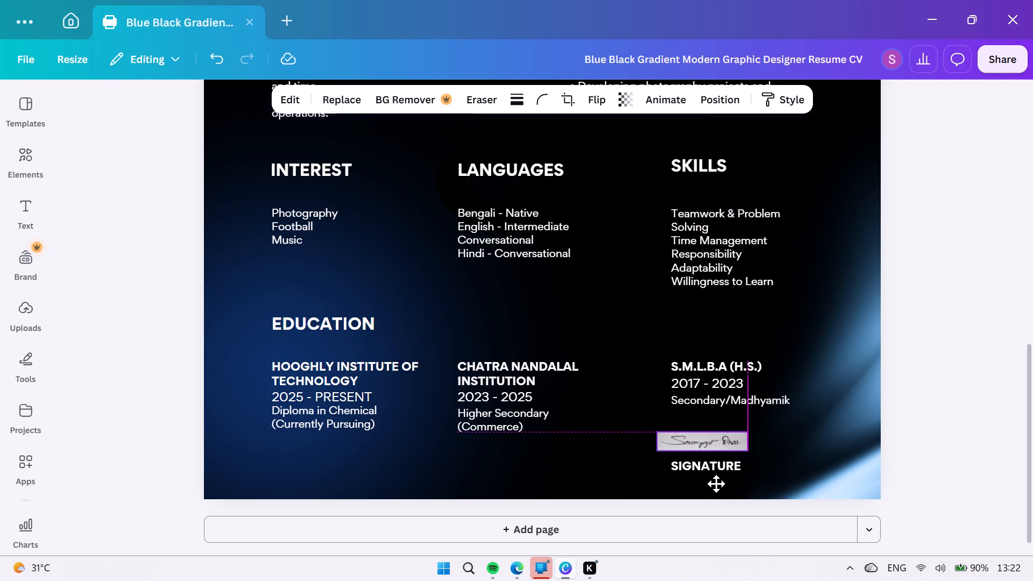
drag(716, 484, 720, 484)
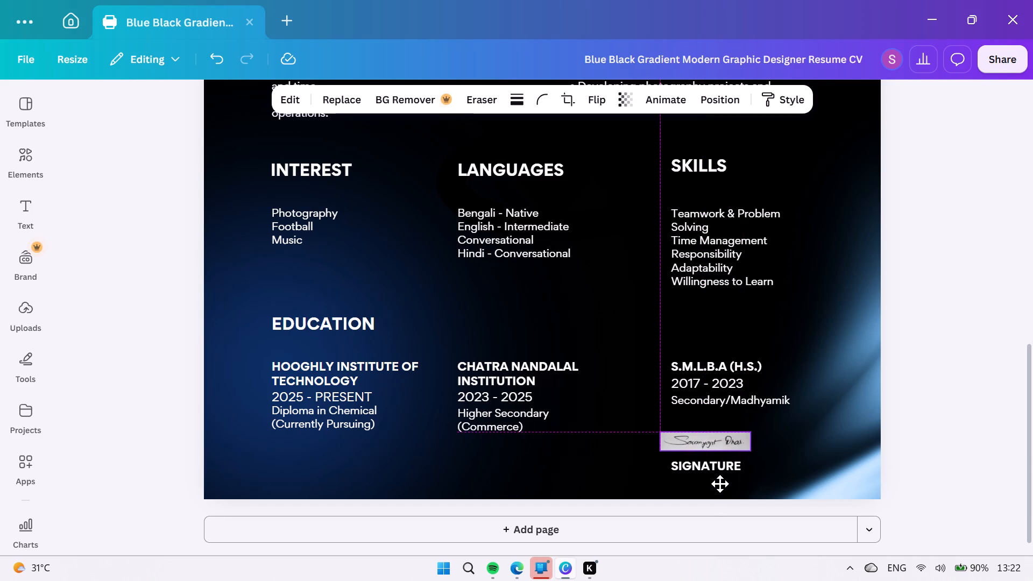
drag(720, 484, 718, 484)
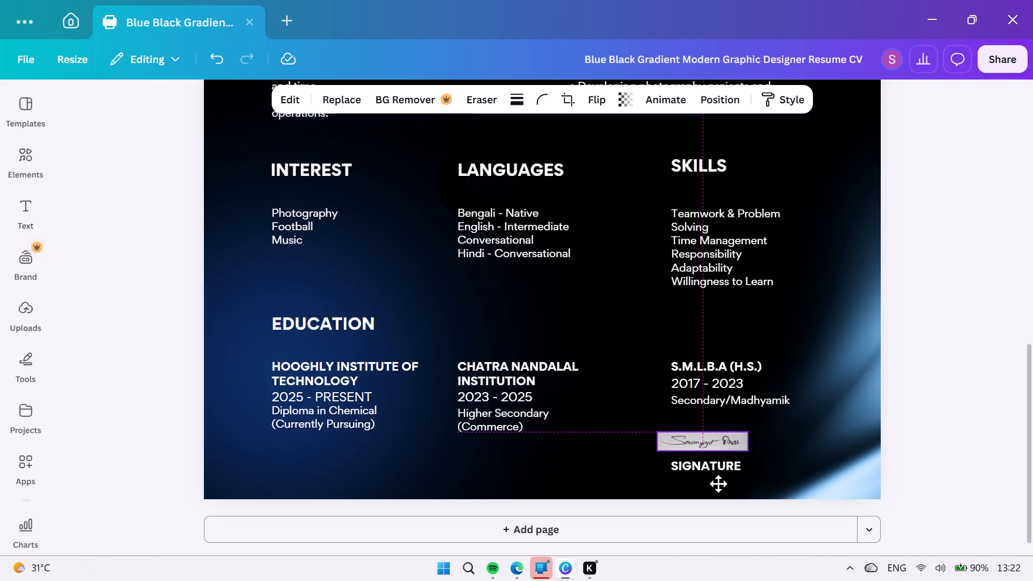
drag(718, 484, 716, 479)
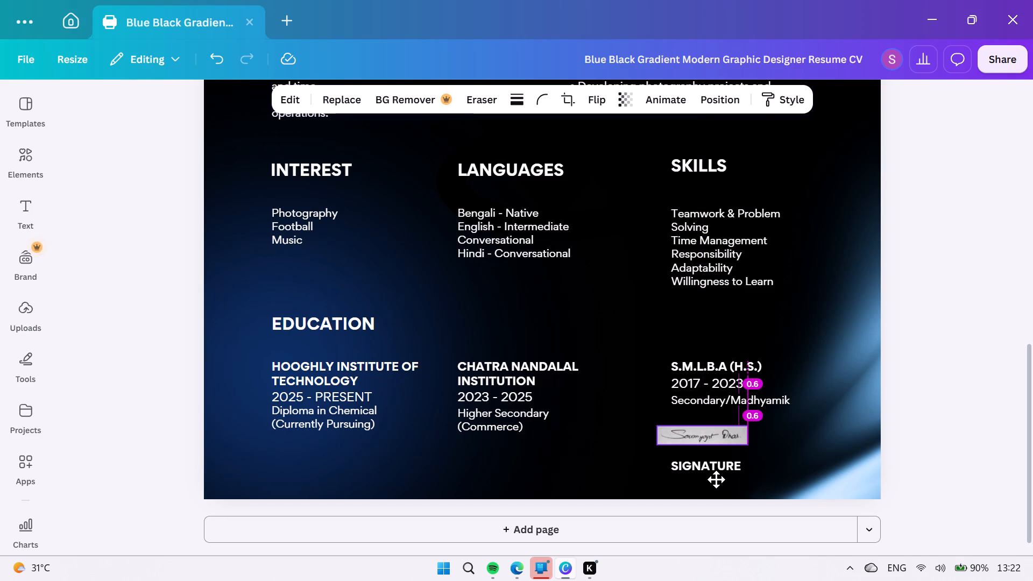
drag(716, 479, 716, 484)
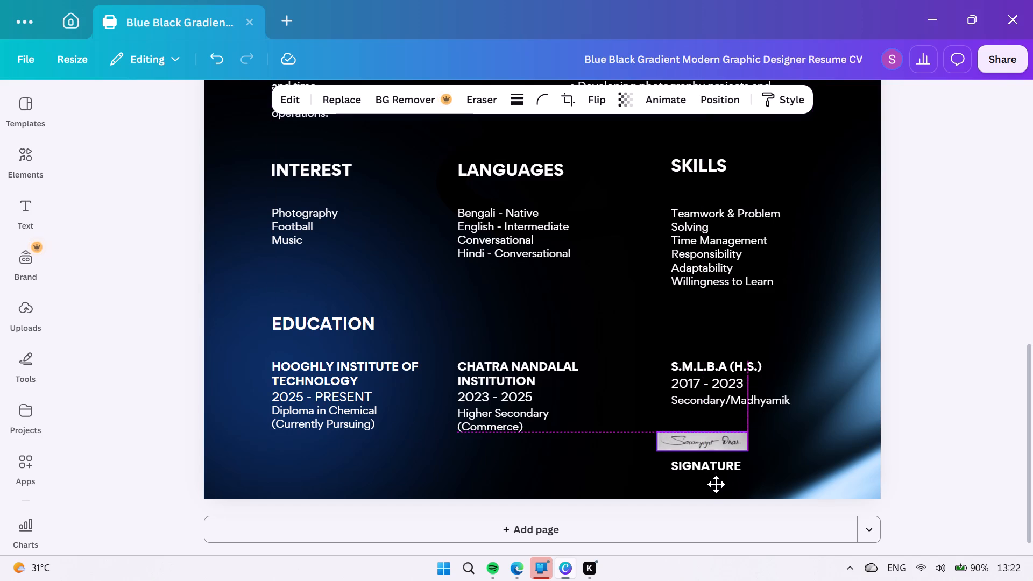
drag(716, 484, 719, 486)
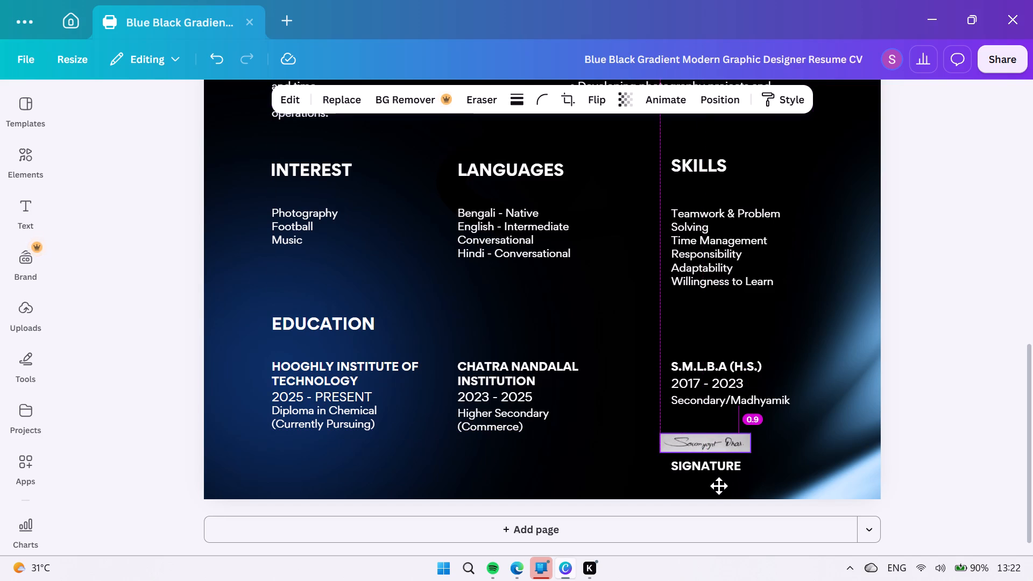
drag(719, 486, 717, 486)
click(773, 472)
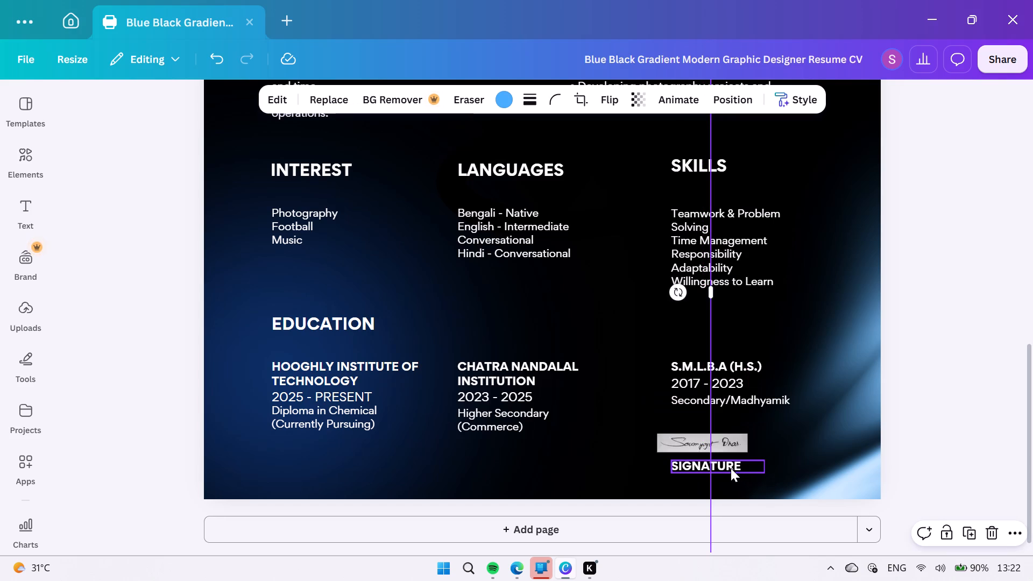
Move the SIGNATURE text up and left so its box sits directly beneath the signature image.
click(726, 467)
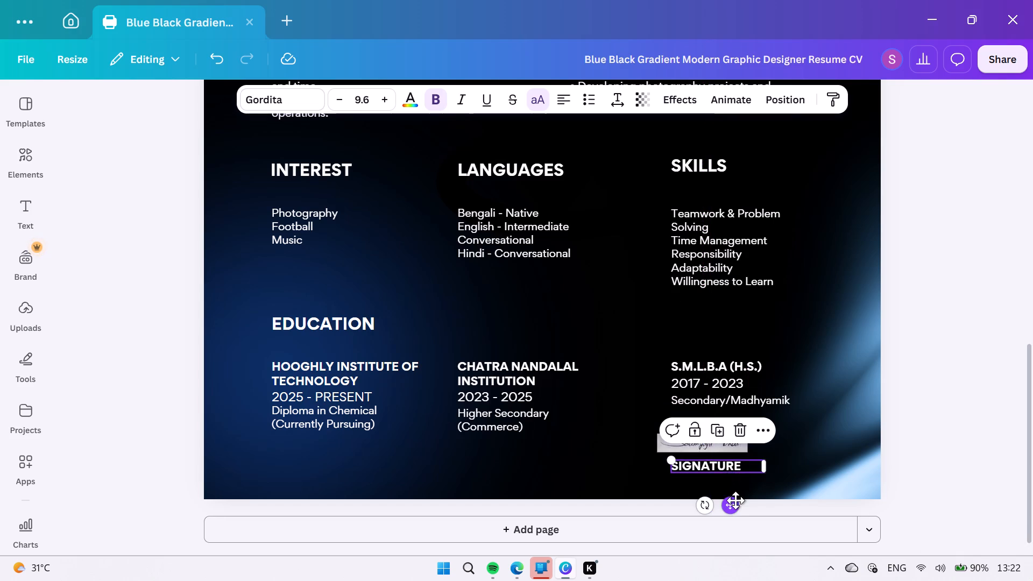
drag(734, 502, 723, 500)
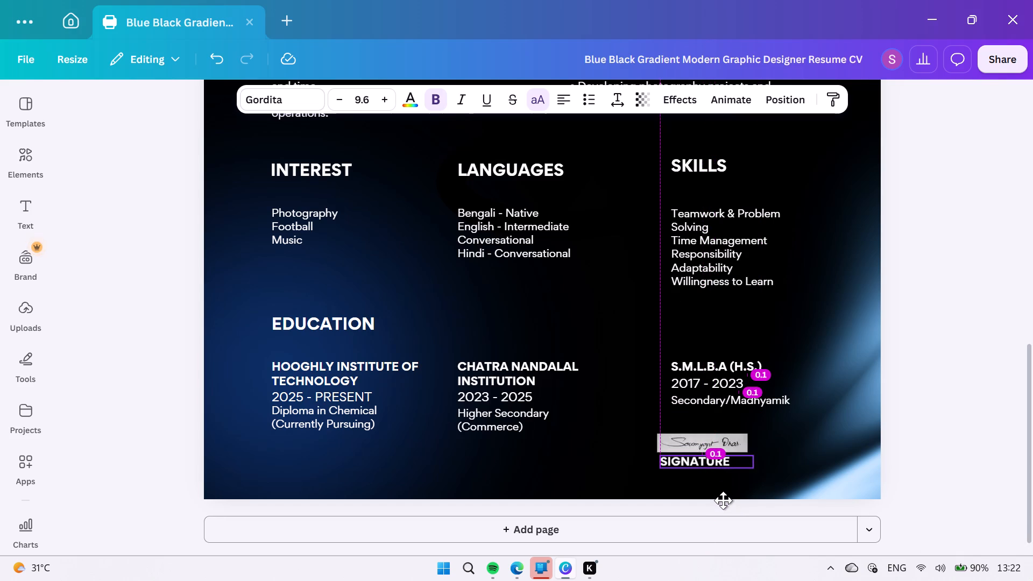
drag(723, 500, 719, 500)
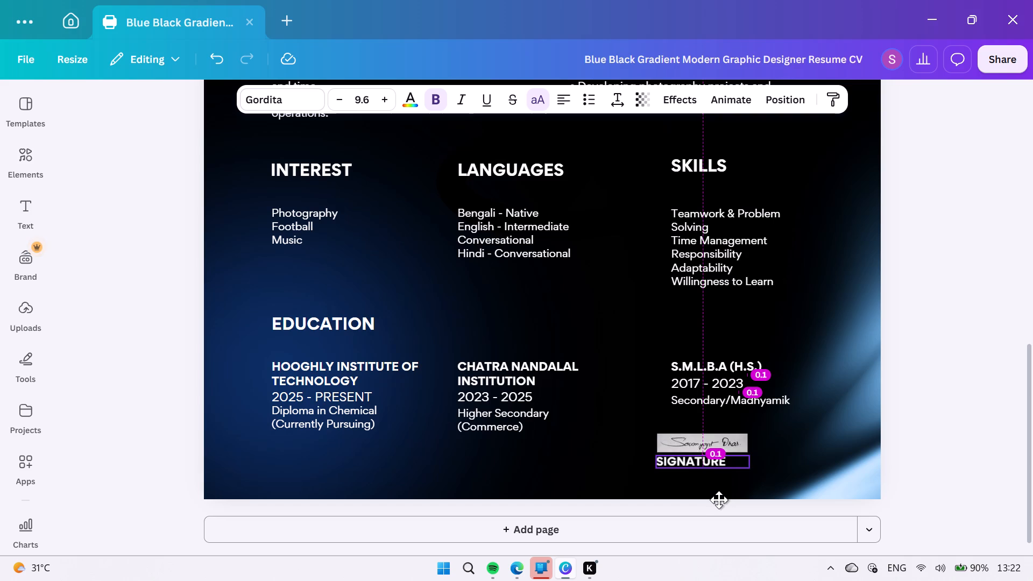
drag(719, 500, 720, 499)
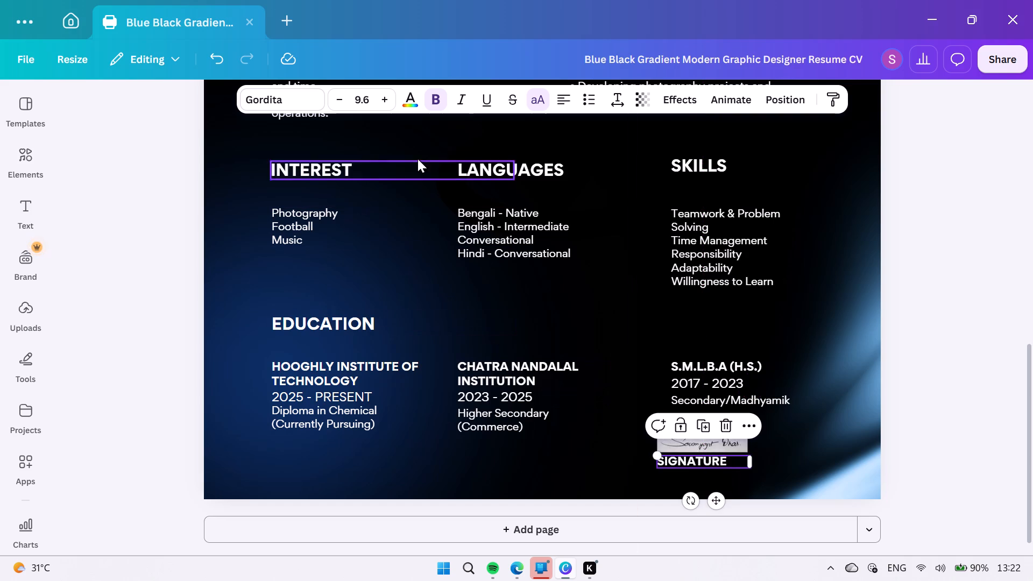
Centre-align the SIGNATURE text, nudge it slightly left under the signature image and clear the selection.
click(560, 109)
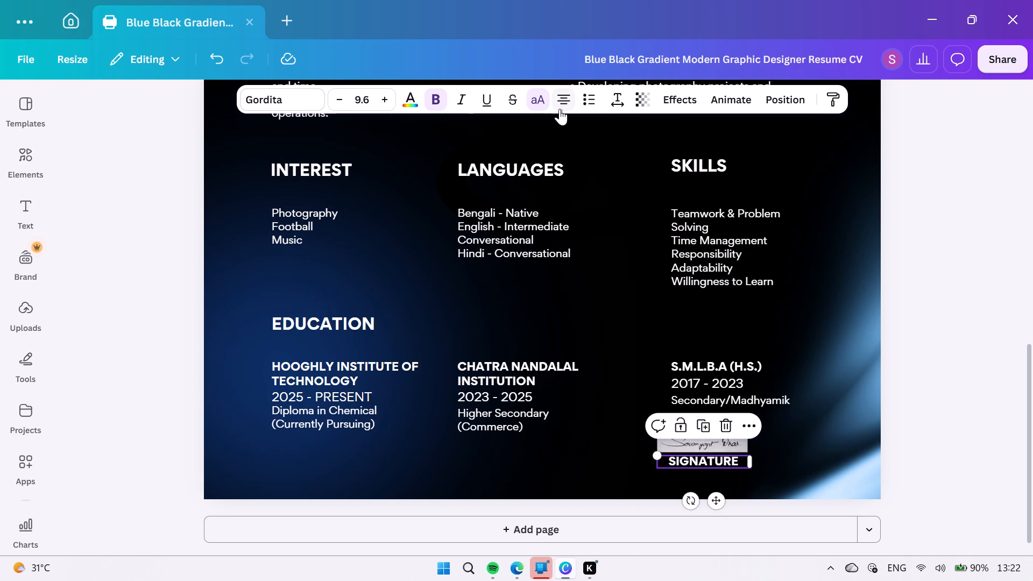
click(560, 109)
click(560, 109)
click(560, 109)
click(560, 109)
click(720, 501)
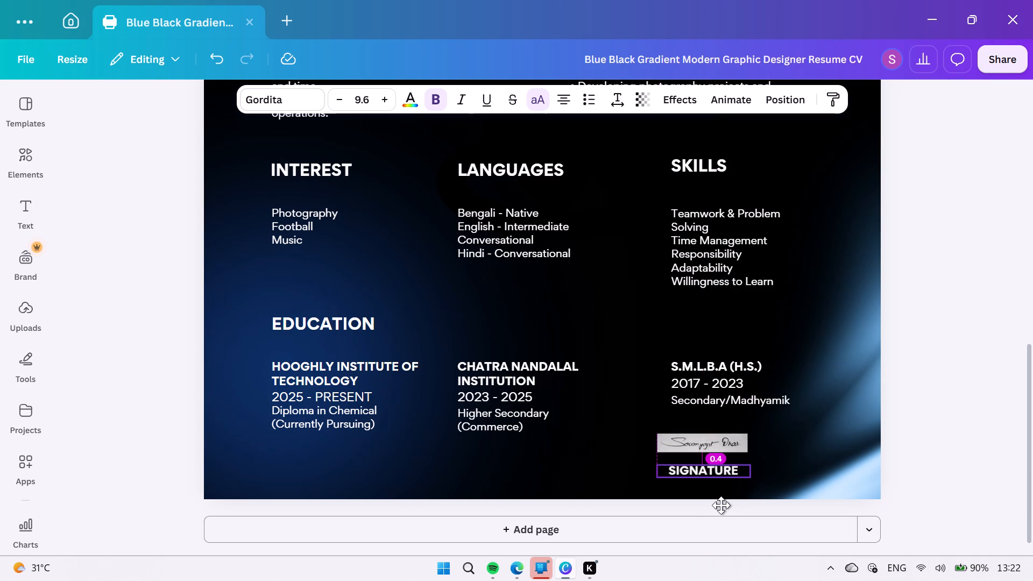
click(779, 452)
click(952, 390)
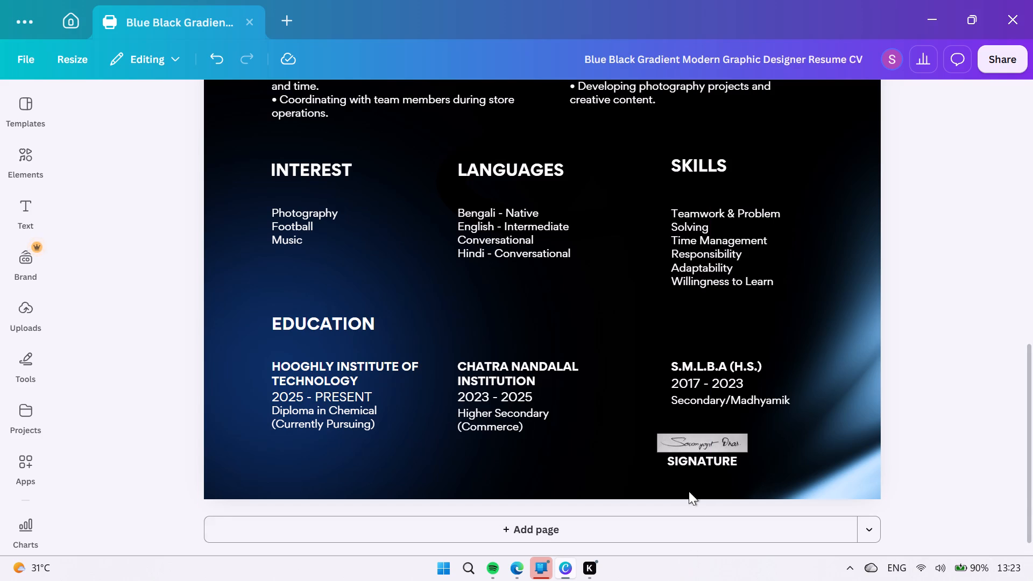
Move the SIGNATURE text to the left of the signature image and lower the image onto the same line as the text.
click(693, 461)
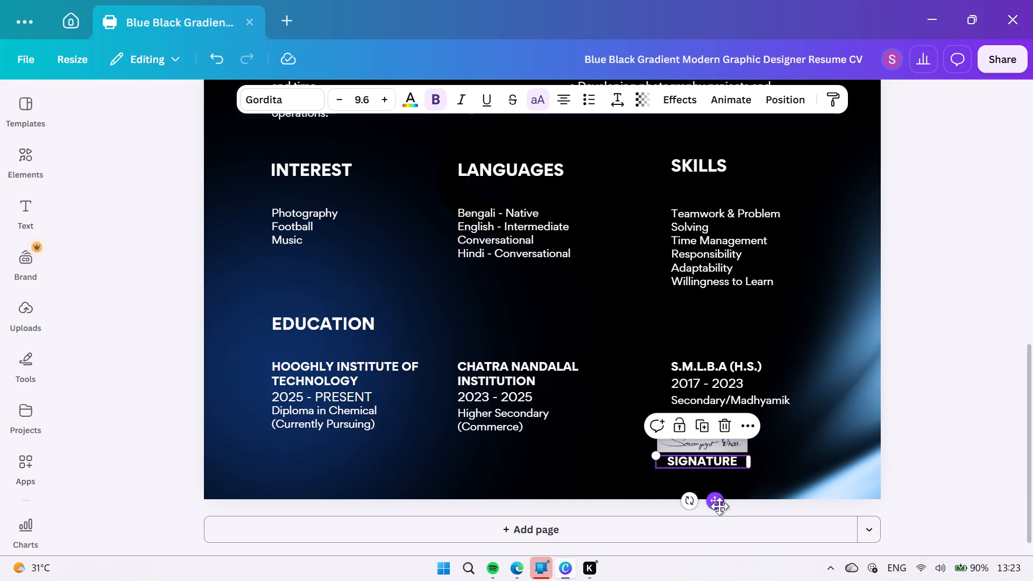
drag(719, 506, 626, 508)
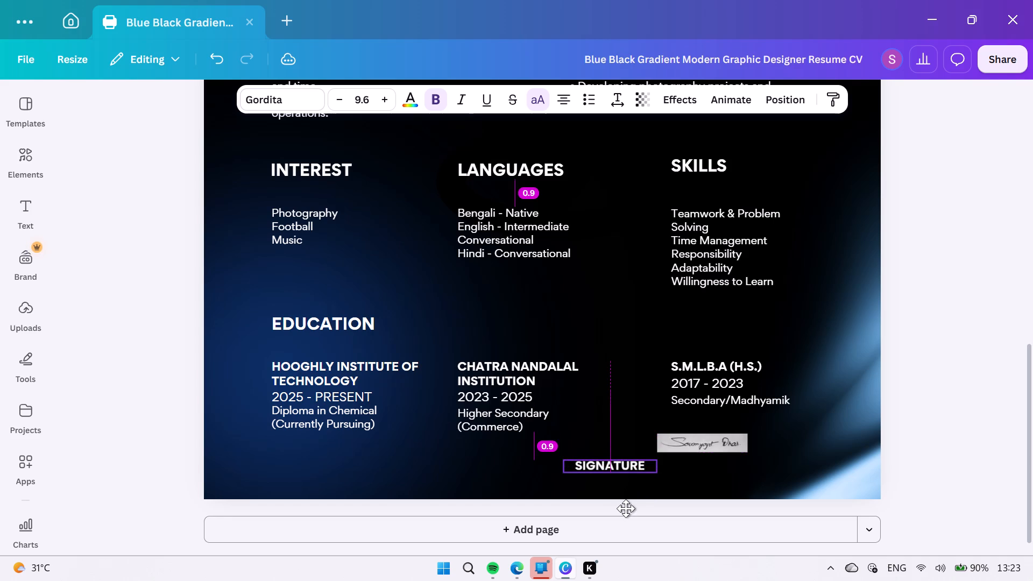
drag(626, 508, 625, 509)
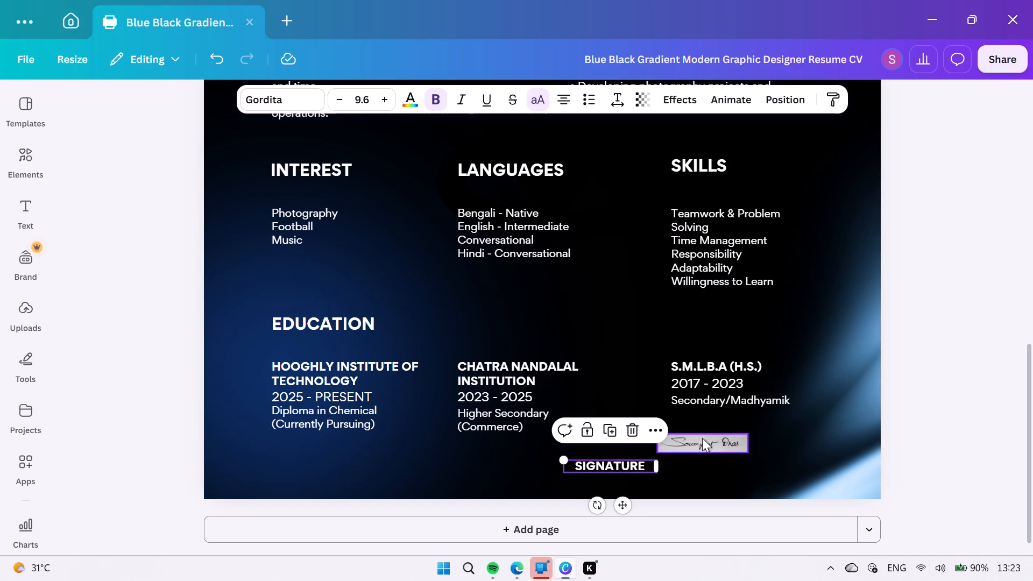
click(702, 438)
drag(717, 483, 729, 499)
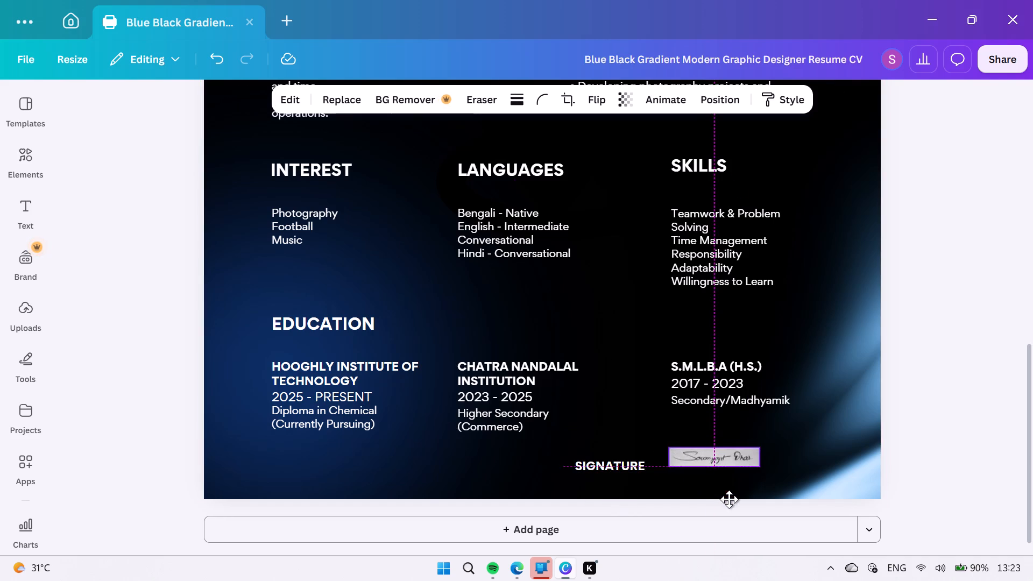
drag(729, 499, 728, 503)
Enlarge the signature image proportionally to about 3.8 by 0.8 and nudge it slightly left towards the SIGNATURE text.
drag(758, 474, 771, 490)
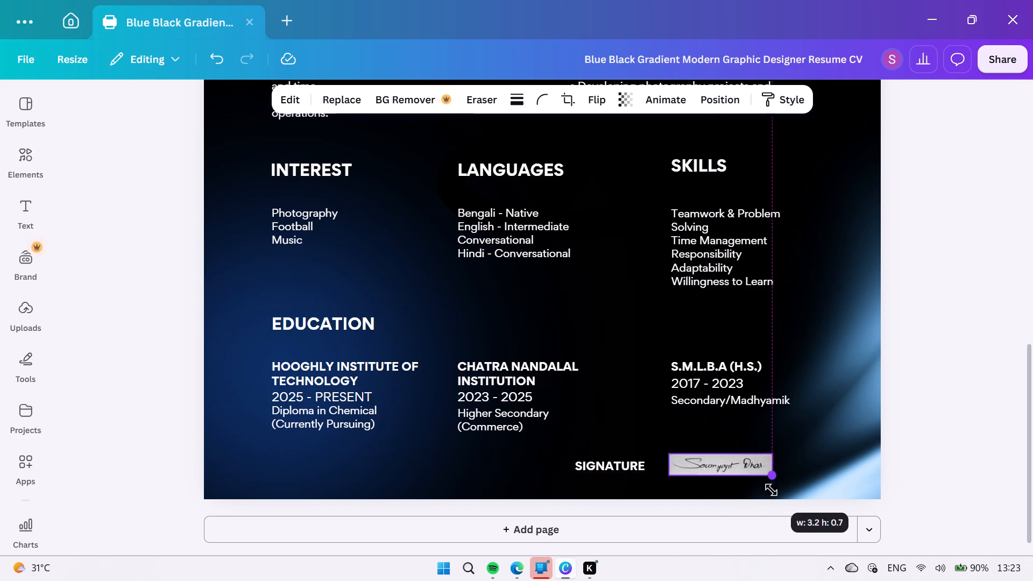
drag(771, 490, 786, 500)
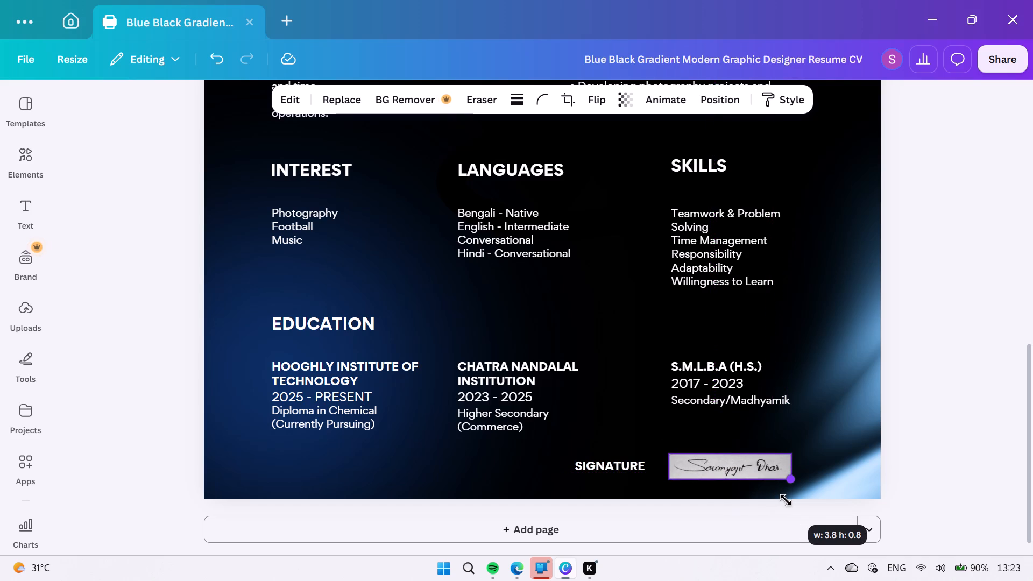
drag(786, 500, 794, 507)
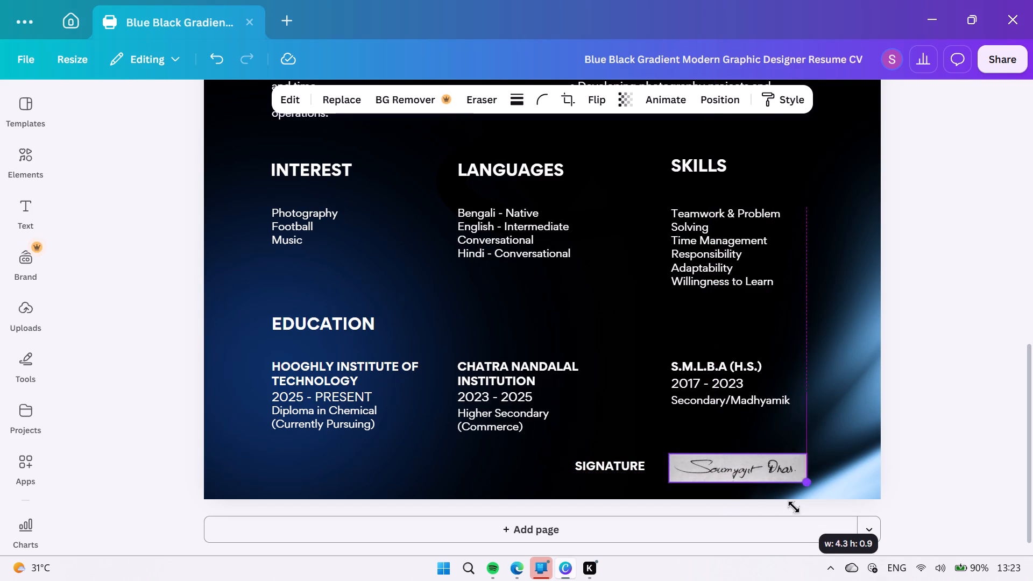
drag(794, 507, 788, 505)
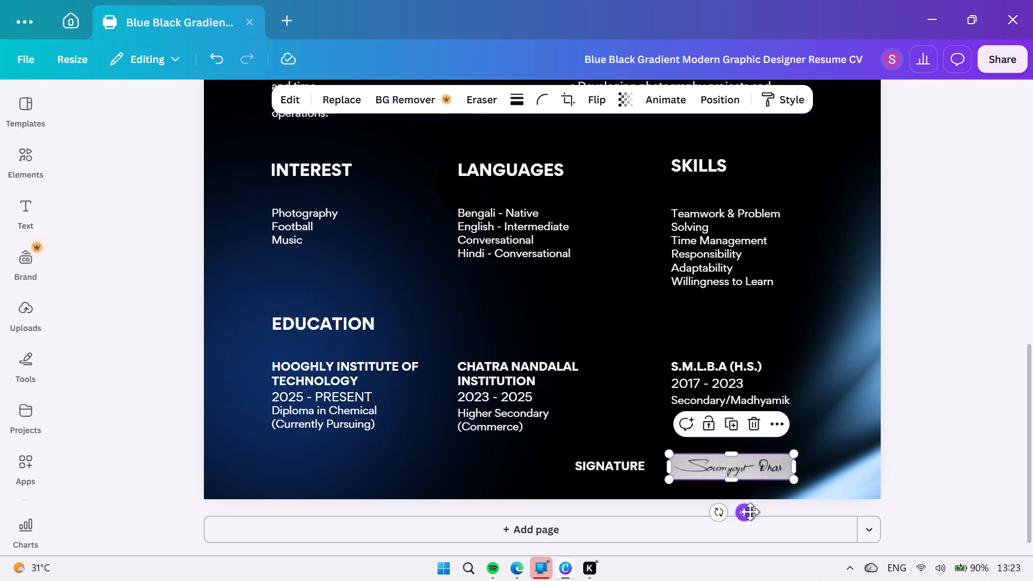
click(747, 512)
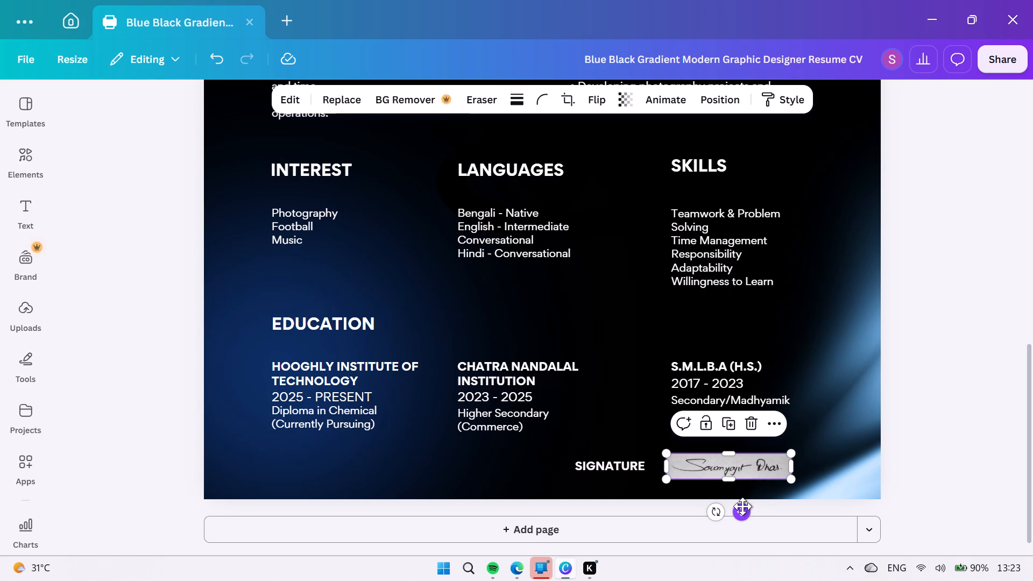
Nudge the SIGNATURE text slightly right towards the signature image and clear the selection.
scroll(754, 480, down, 3)
scroll(754, 479, up, 8)
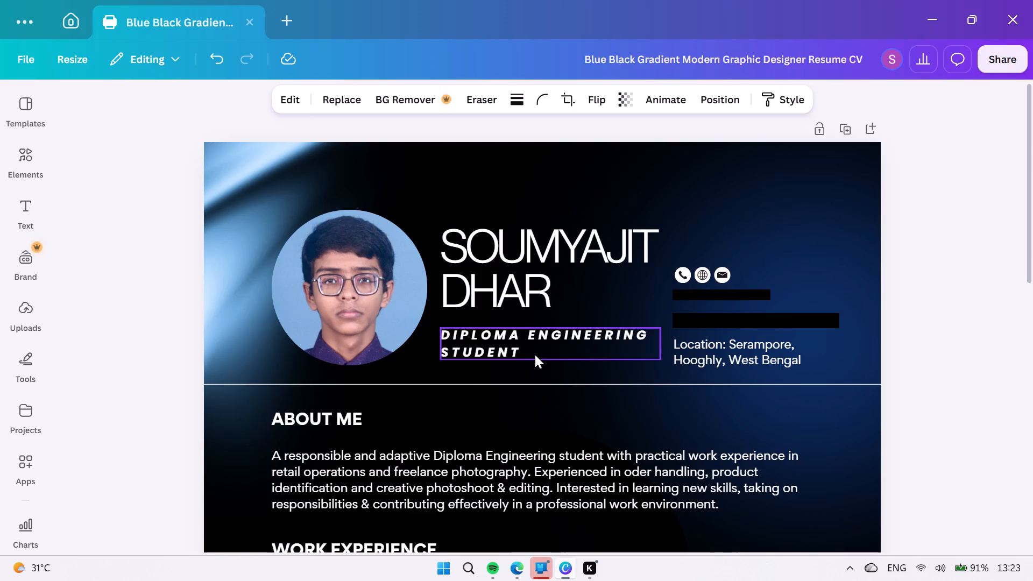
scroll(537, 354, down, 7)
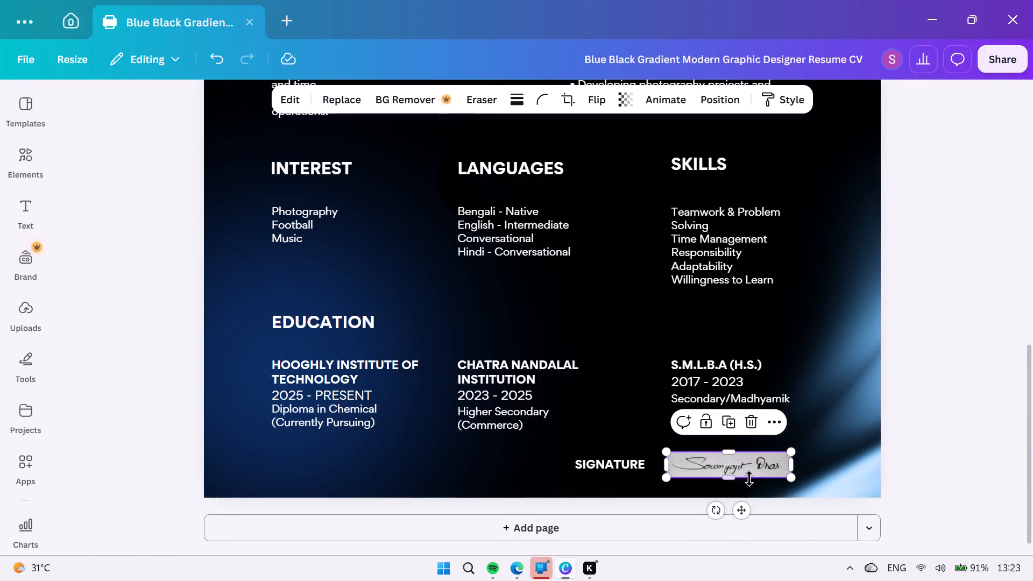
click(624, 467)
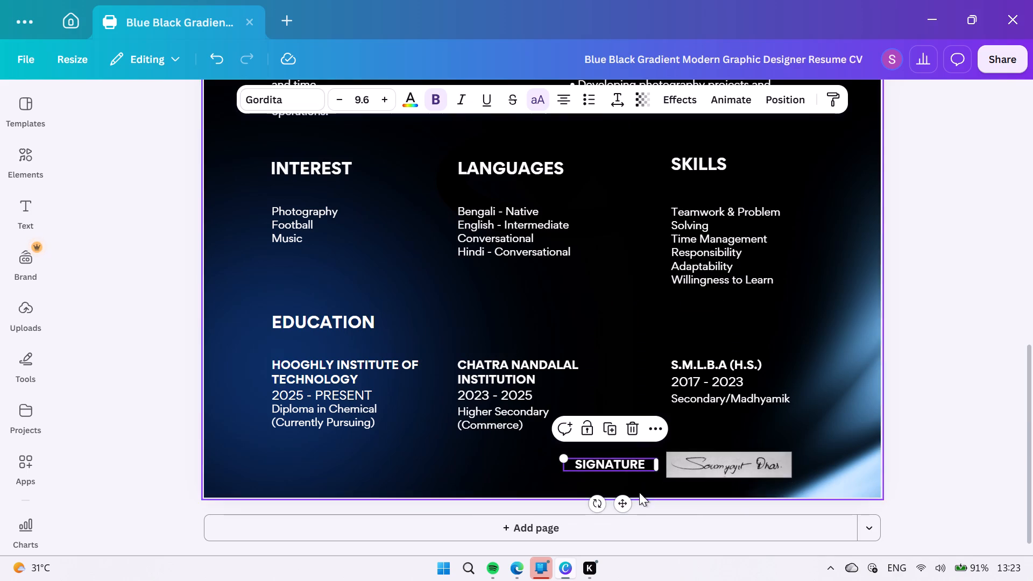
click(624, 504)
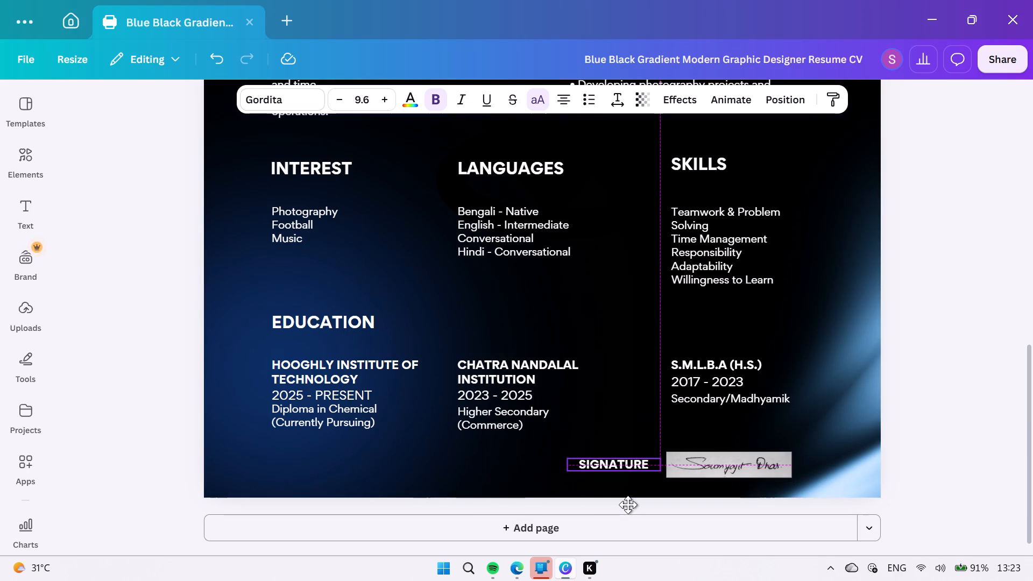
click(825, 413)
click(930, 412)
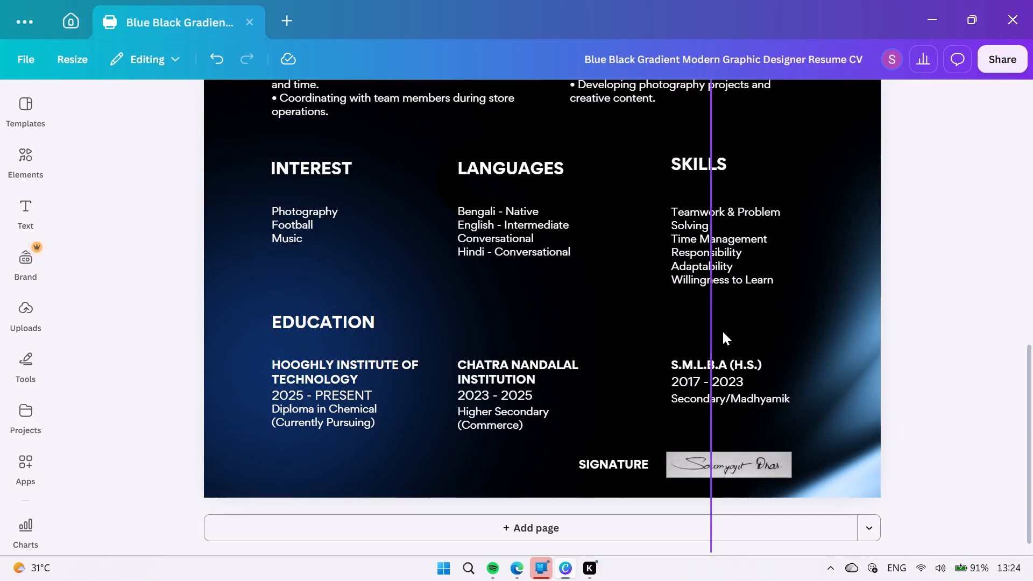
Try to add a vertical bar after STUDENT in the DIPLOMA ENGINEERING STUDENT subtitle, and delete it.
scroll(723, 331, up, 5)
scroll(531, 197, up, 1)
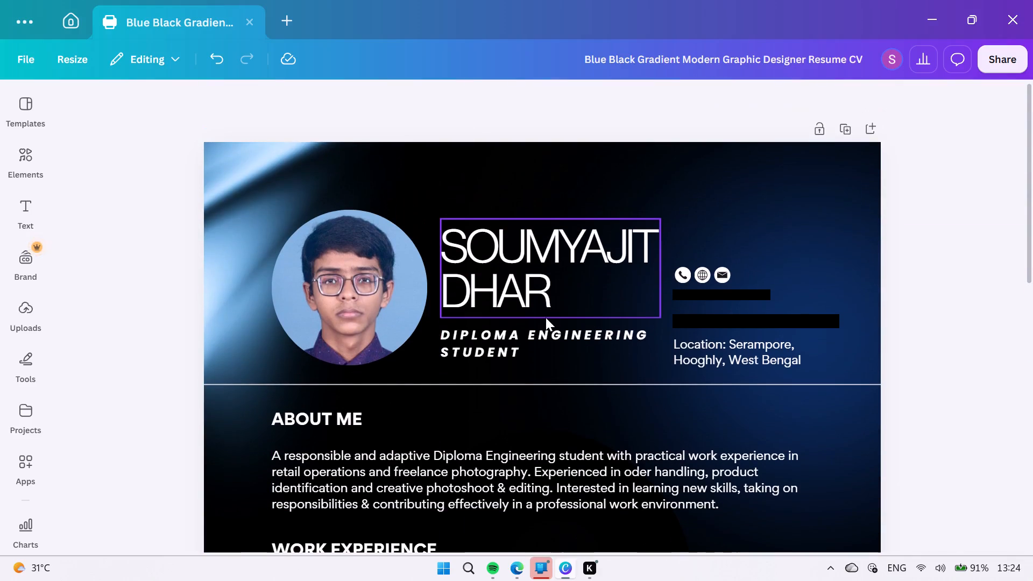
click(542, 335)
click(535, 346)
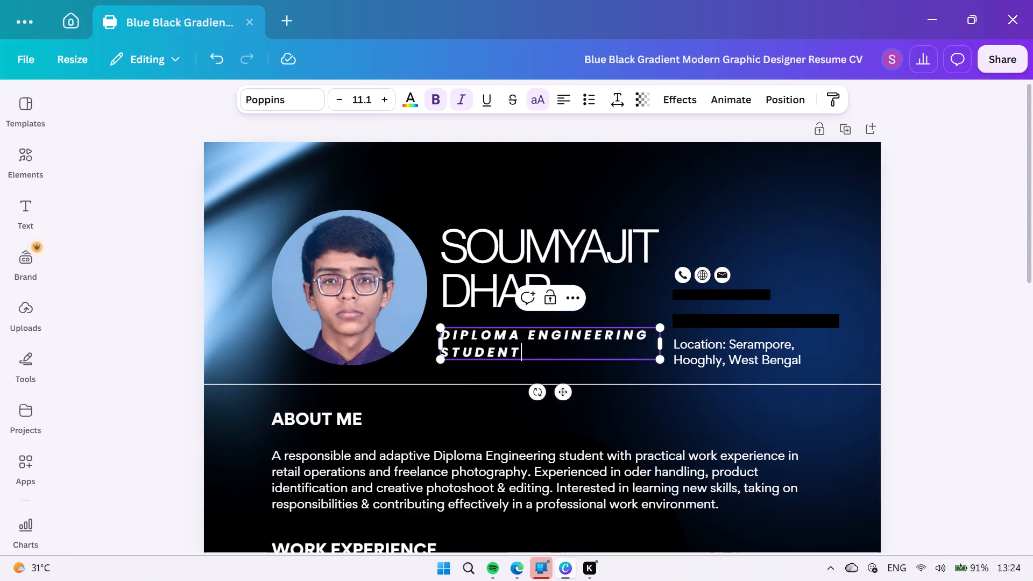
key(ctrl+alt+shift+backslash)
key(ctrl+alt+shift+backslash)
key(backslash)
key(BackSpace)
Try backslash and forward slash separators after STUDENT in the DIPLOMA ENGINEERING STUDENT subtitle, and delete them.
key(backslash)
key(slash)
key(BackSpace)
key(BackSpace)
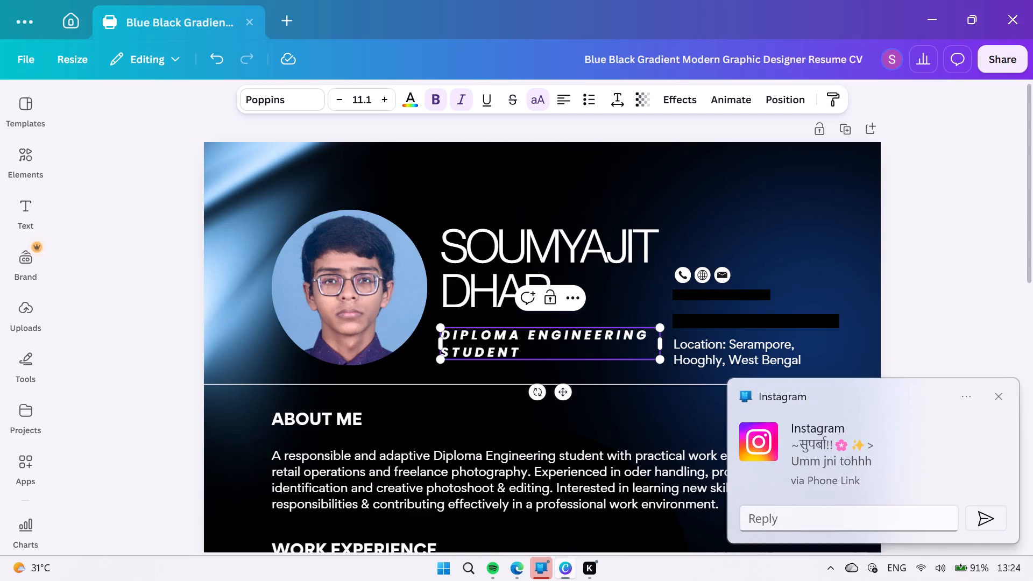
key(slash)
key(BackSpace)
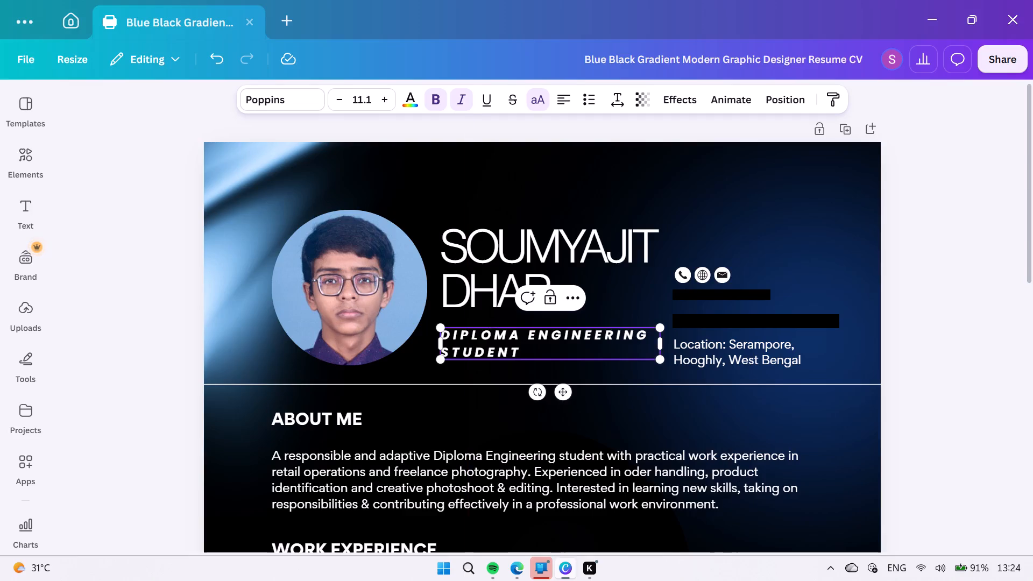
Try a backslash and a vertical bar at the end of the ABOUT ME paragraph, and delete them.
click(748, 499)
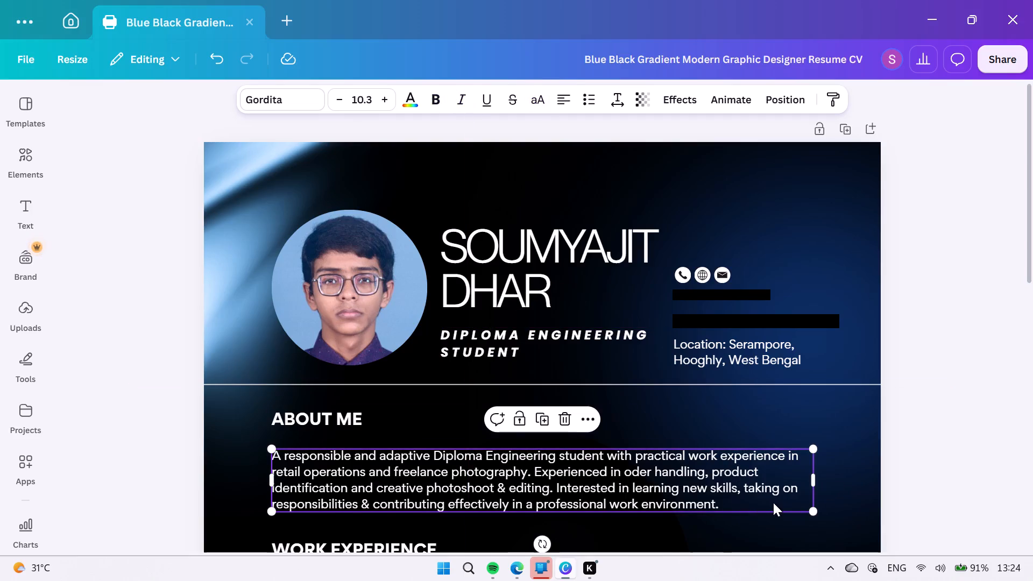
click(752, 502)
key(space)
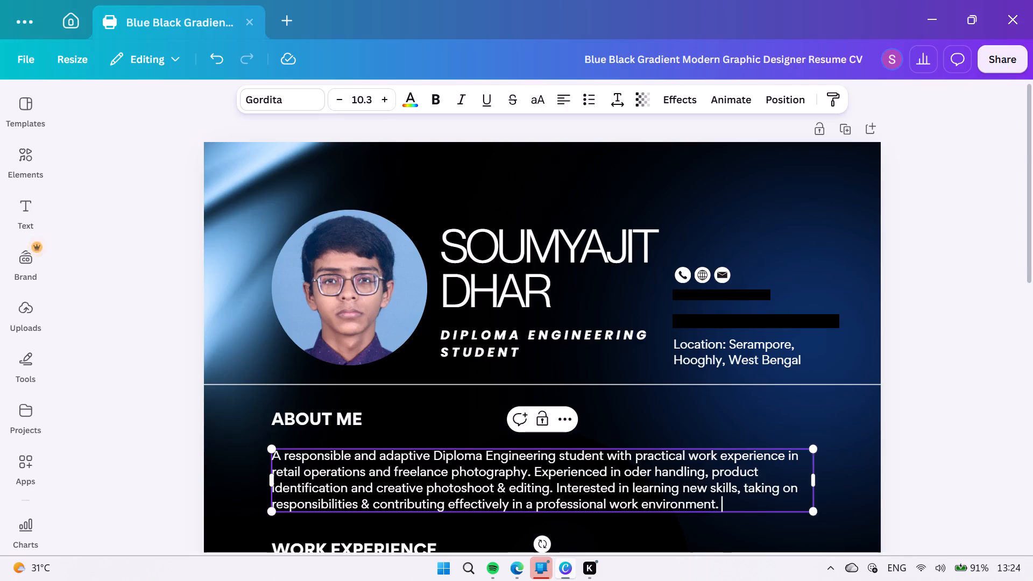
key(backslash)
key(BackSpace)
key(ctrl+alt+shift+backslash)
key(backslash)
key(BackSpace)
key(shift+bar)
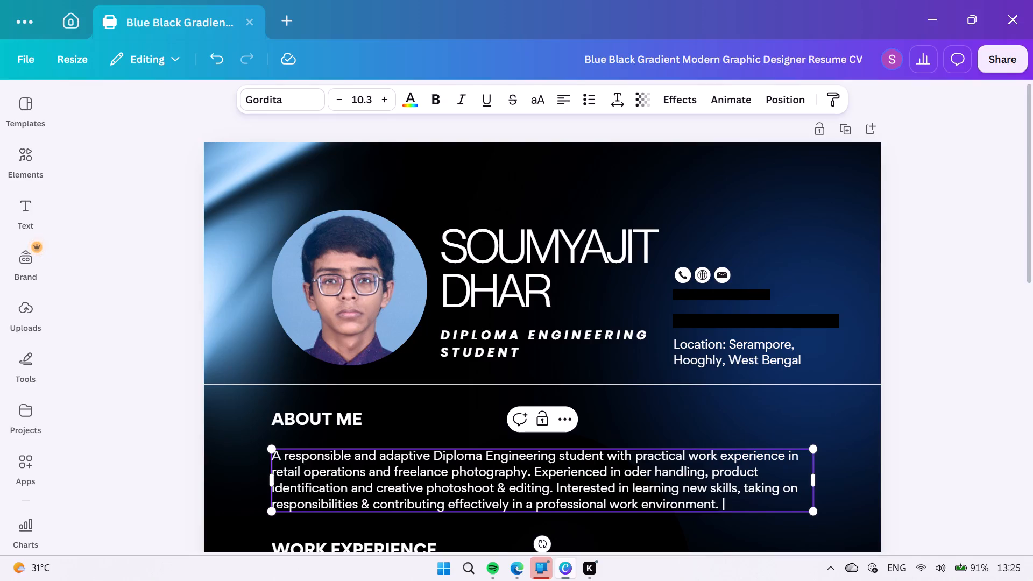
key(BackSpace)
Add a vertical bar after STUDENT in the DIPLOMA ENGINEERING STUDENT subtitle.
click(531, 351)
click(531, 351)
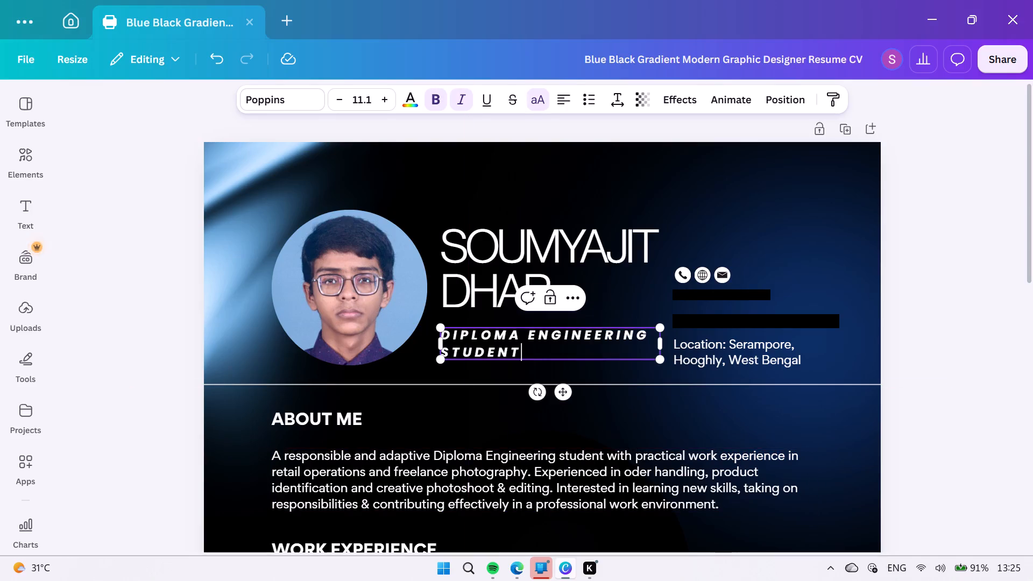
key(shift+bar)
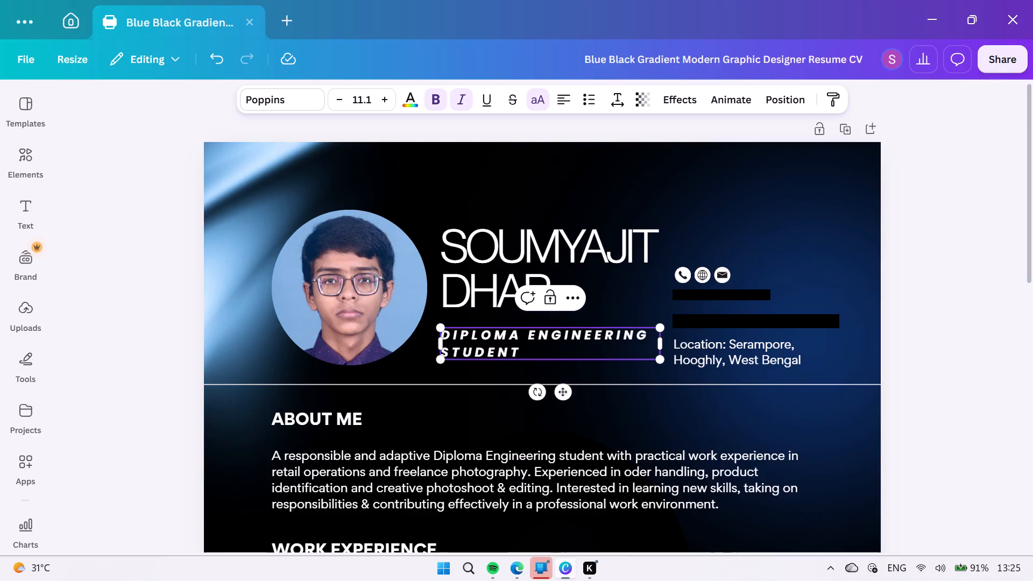
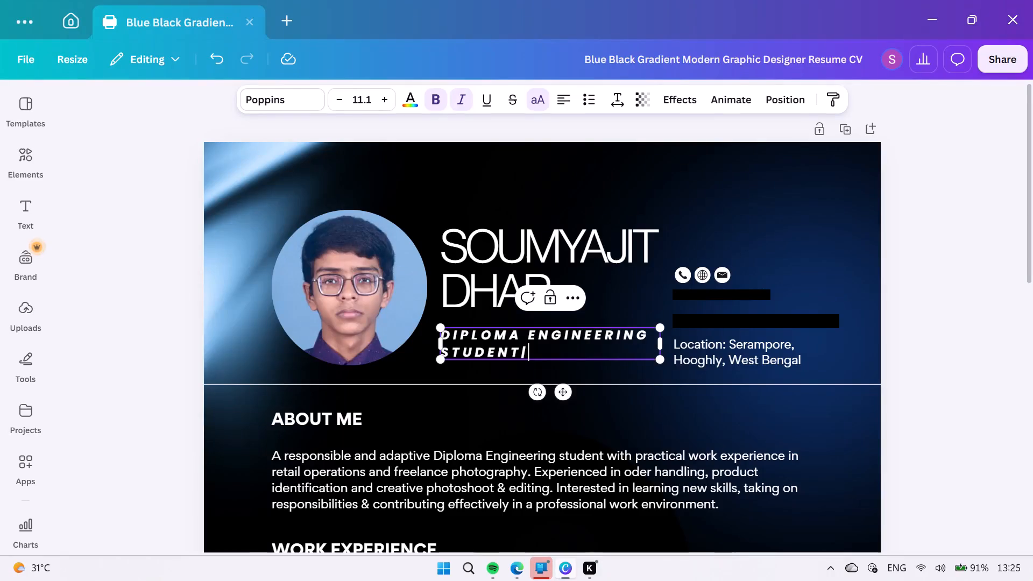
Append FREELANCE PHOTOGRAPHER after the vertical bar in the DIPLOMA ENGINEERING STUDENT subtitle.
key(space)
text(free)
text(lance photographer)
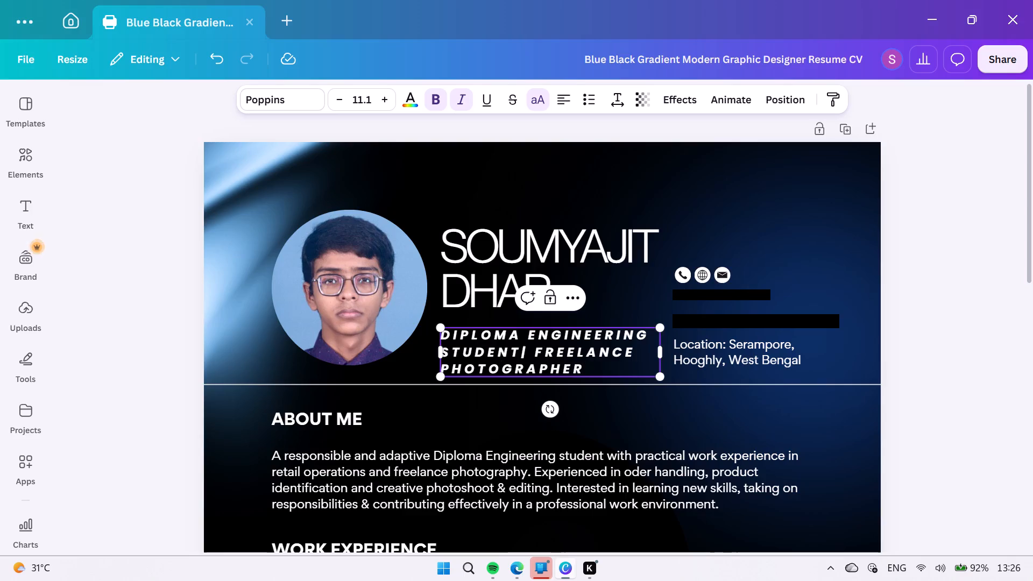
Reduce the header subtitle's font size to 10.1.
click(339, 100)
click(339, 100)
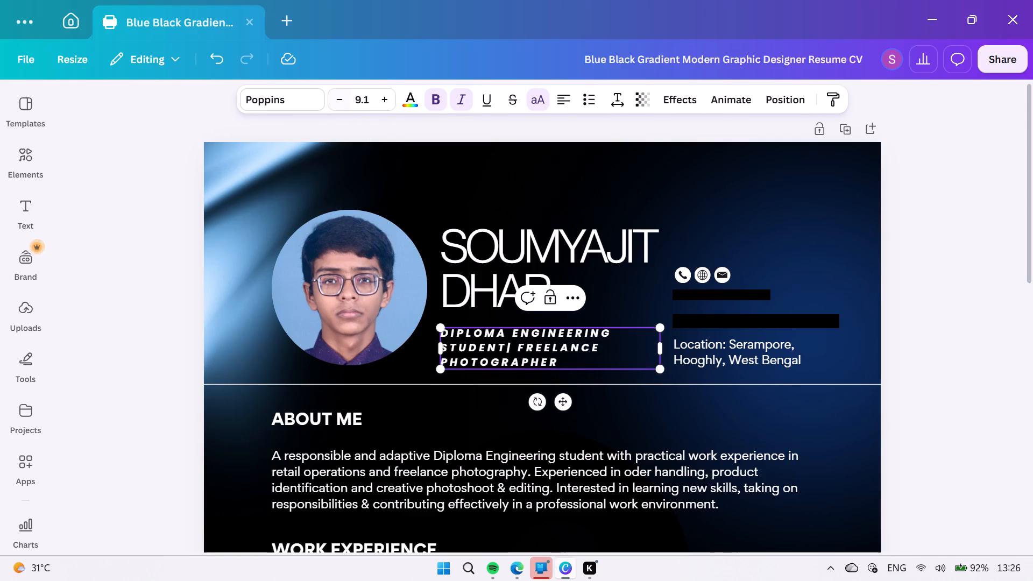
click(389, 104)
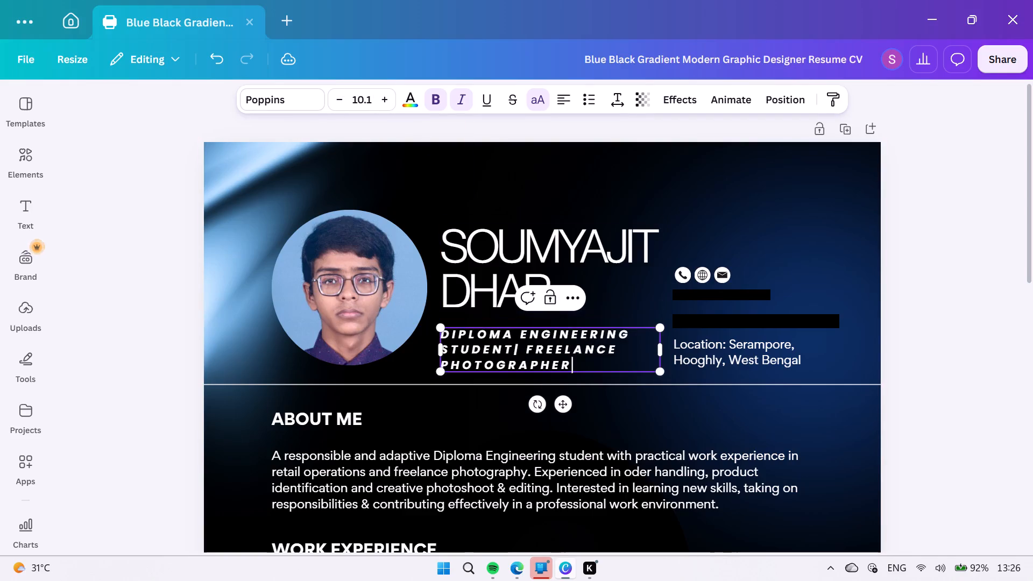
Insert a space between STUDENT and the vertical bar in the header subtitle and clear the selection.
click(512, 346)
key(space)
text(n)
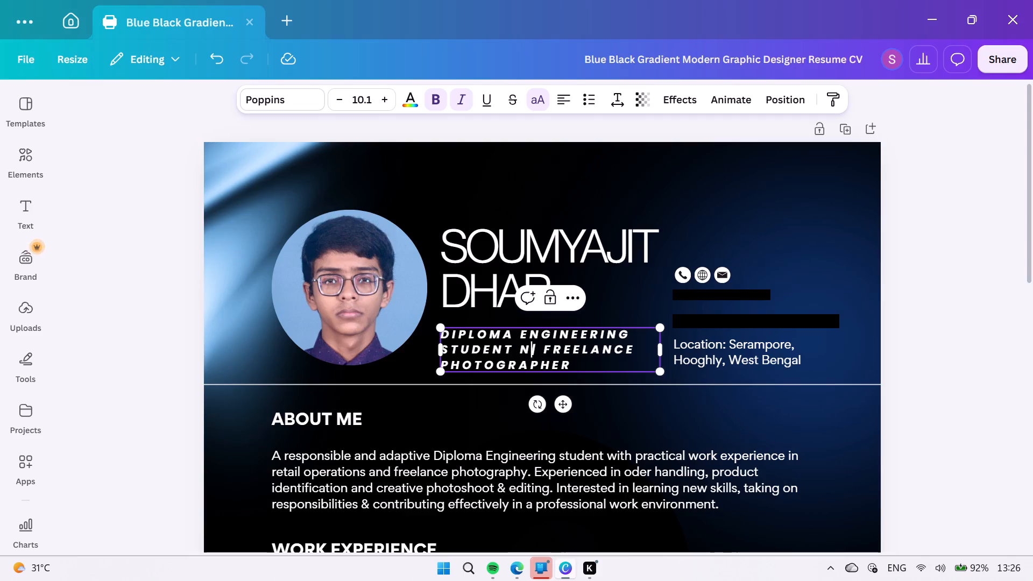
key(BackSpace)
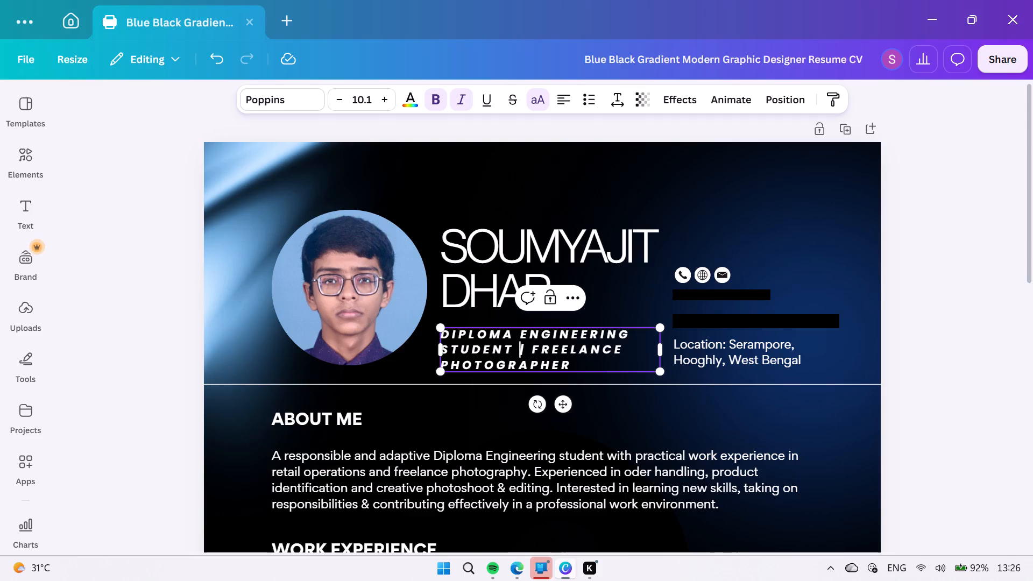
click(988, 271)
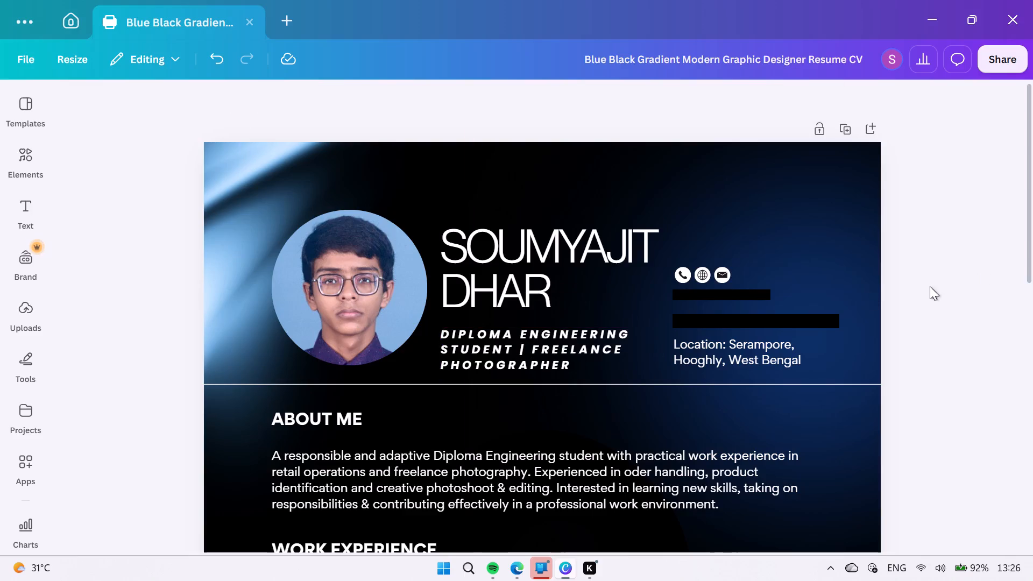
View the lower resume sections and the design's visit analytics, and return to the resume.
scroll(808, 316, down, 4)
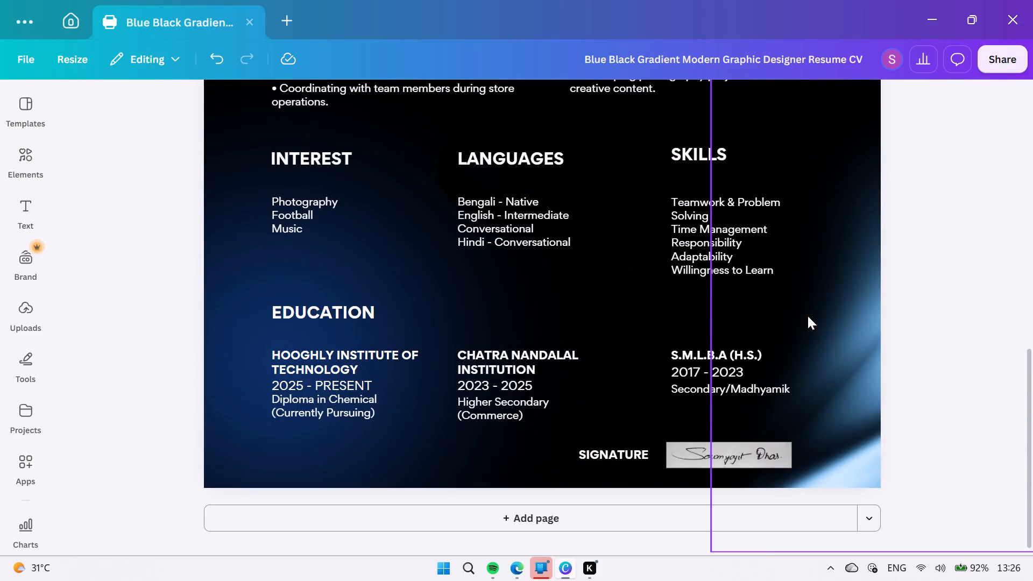
click(926, 299)
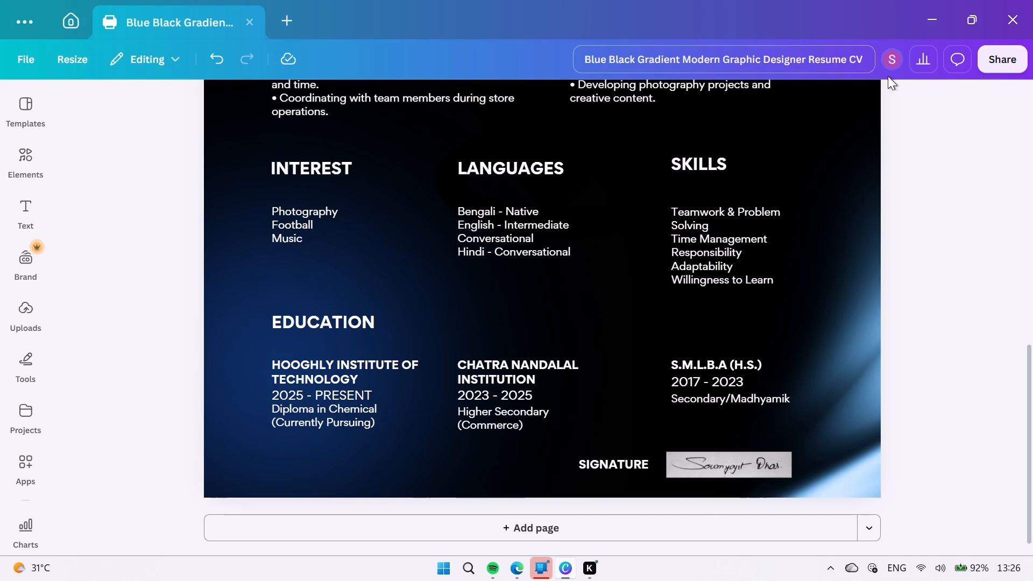
click(923, 63)
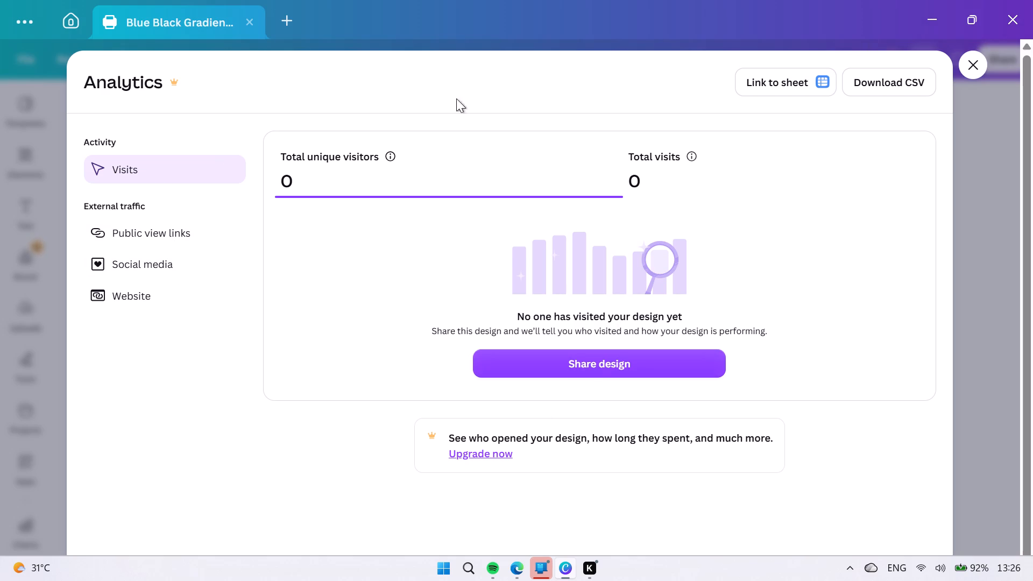
click(974, 58)
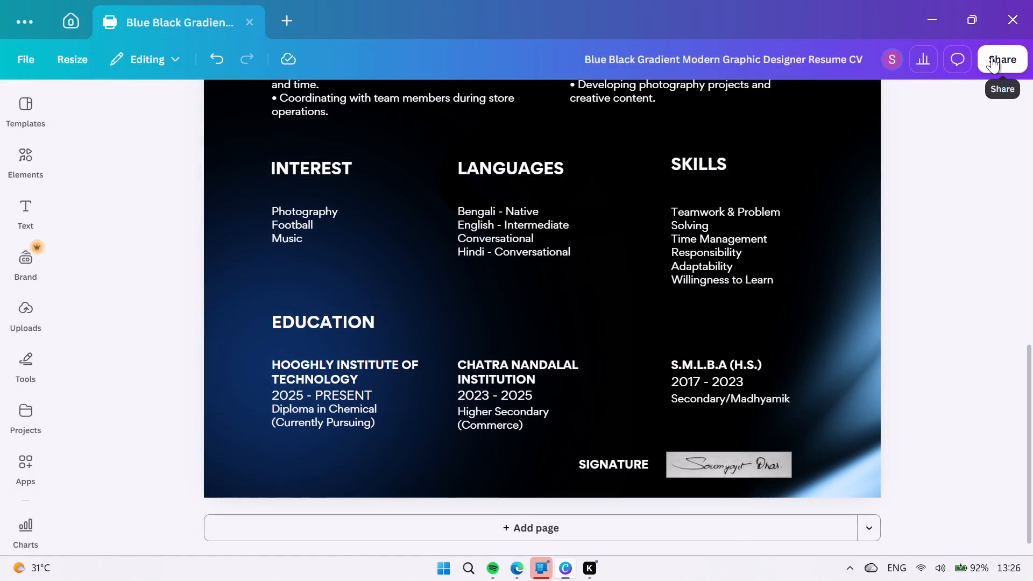
Download the resume as a PDF with the Digital preset and the advanced options switched off.
click(992, 57)
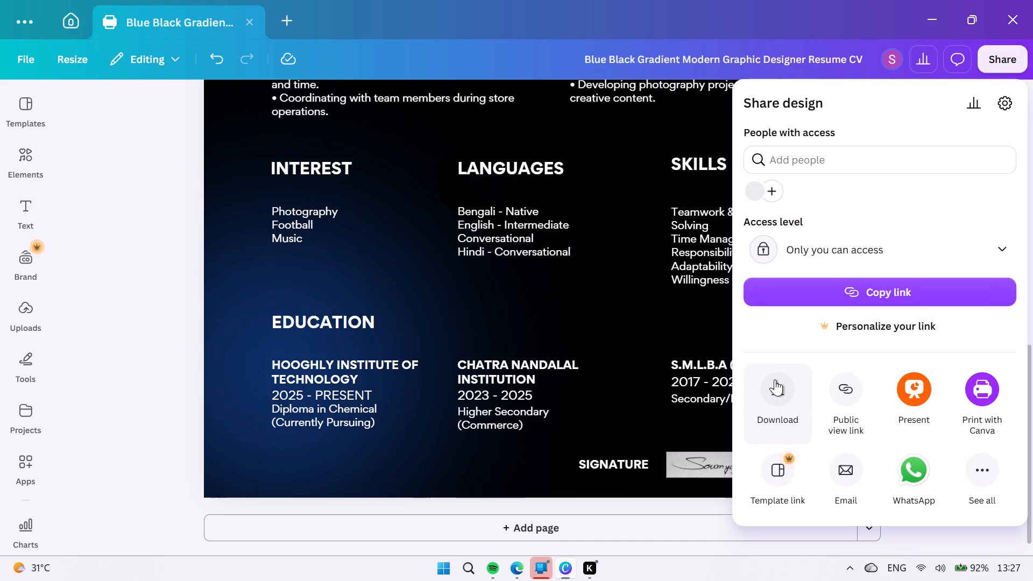
click(890, 246)
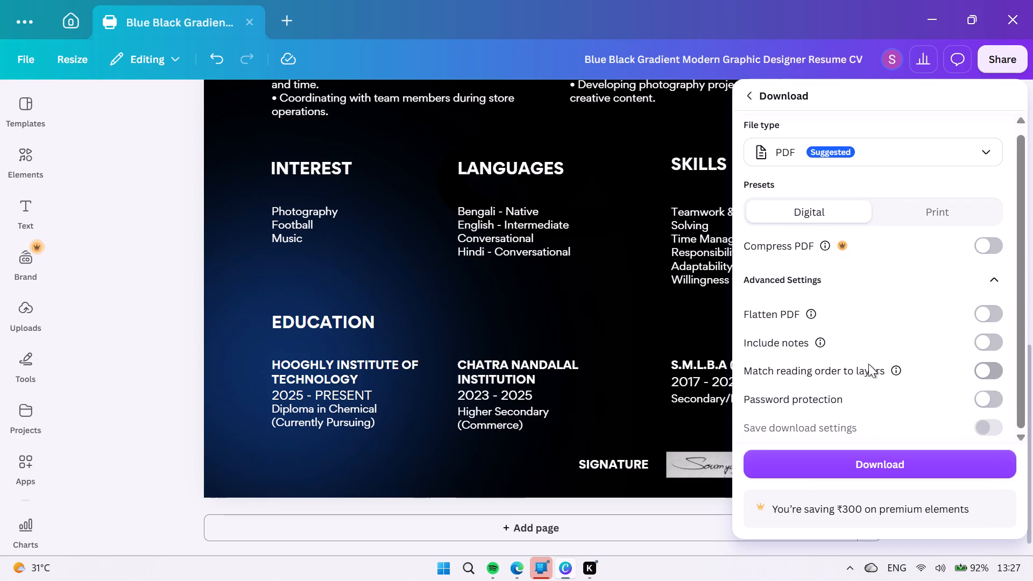
scroll(870, 361, up, 1)
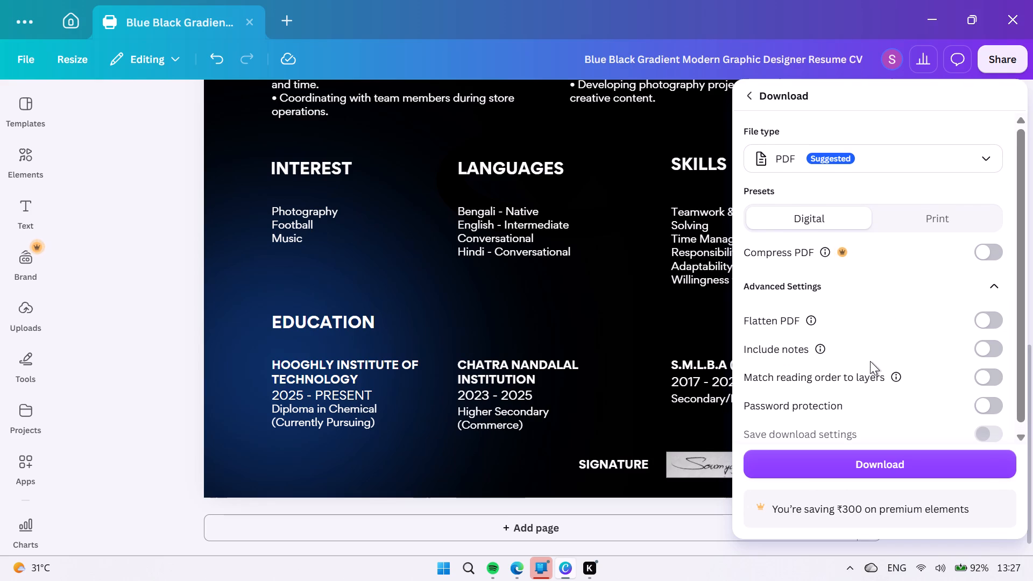
scroll(870, 361, up, 1)
click(874, 463)
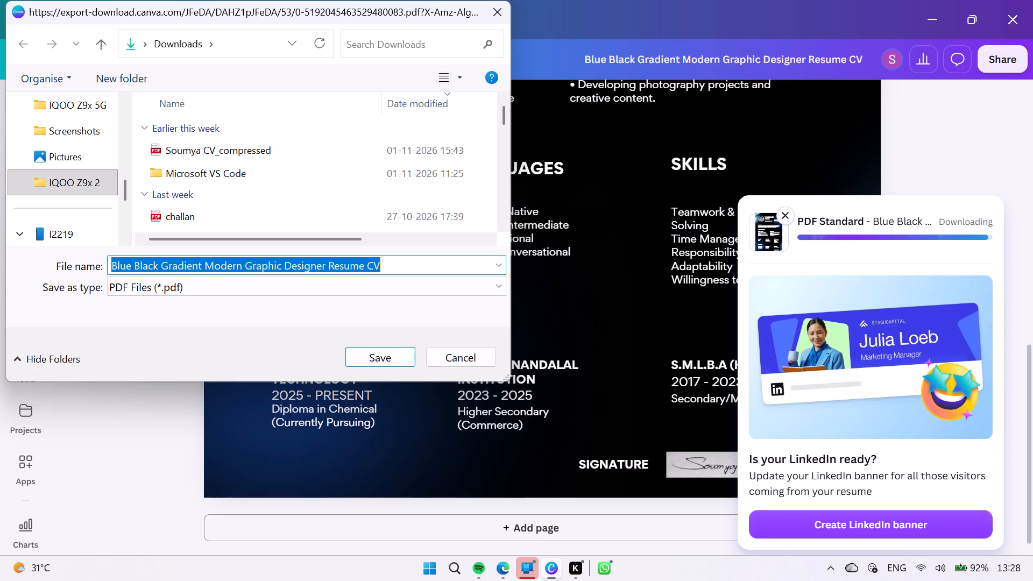
Choose the Downloads folder as the save location for the PDF.
scroll(48, 206, down, 1)
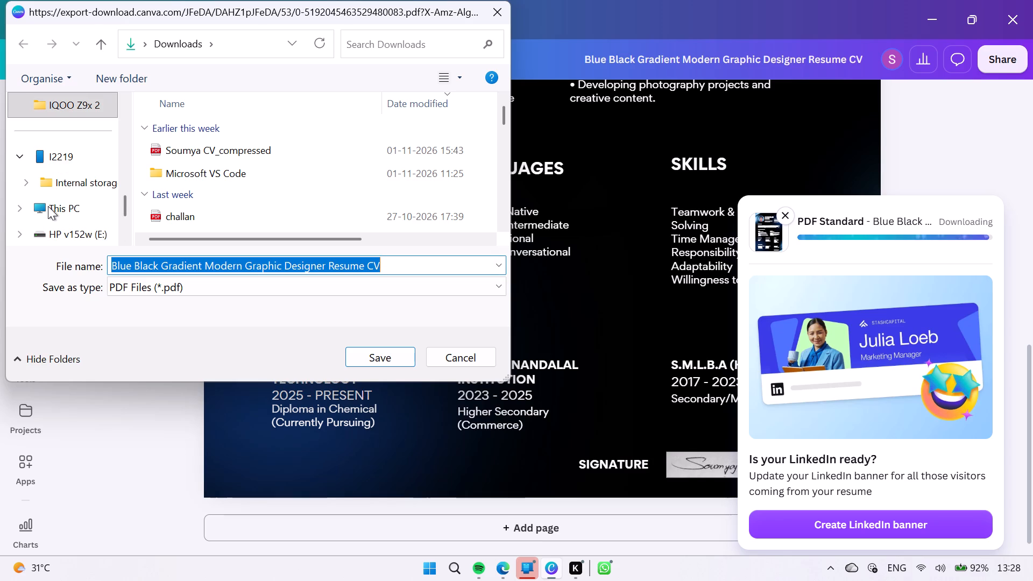
scroll(48, 206, down, 2)
scroll(48, 206, up, 5)
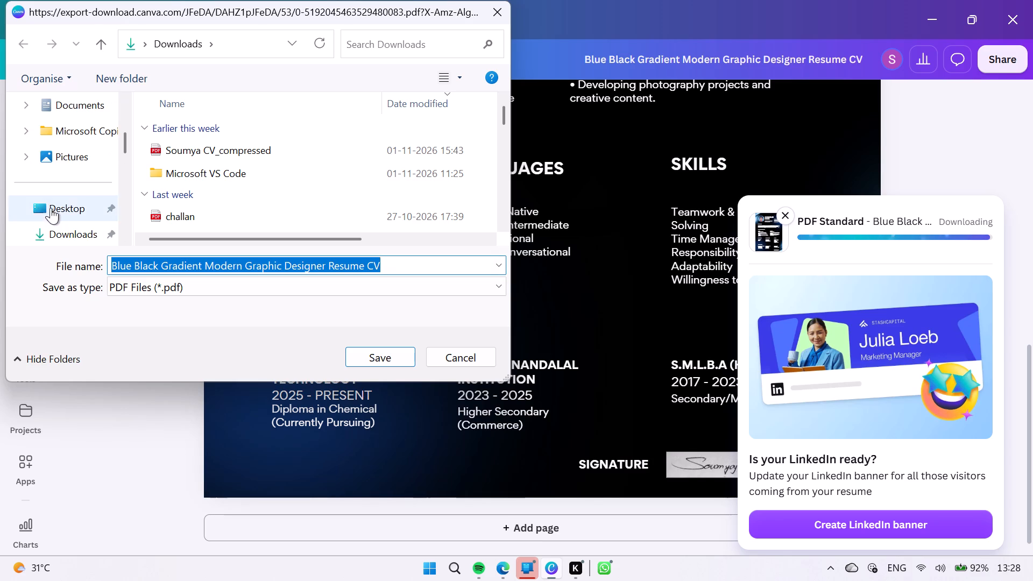
click(59, 228)
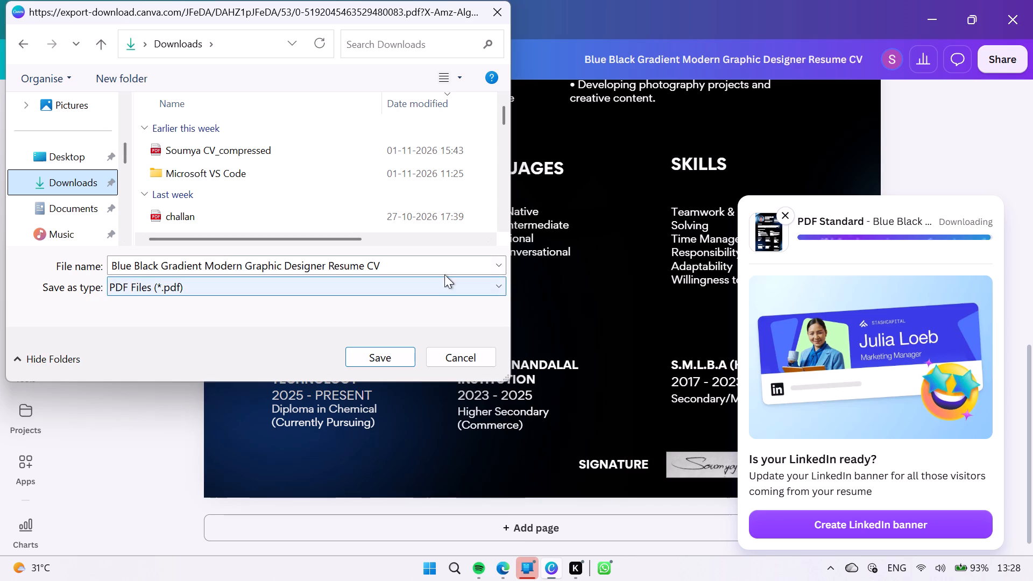
Shorten the PDF's suggested file name to Resume.
click(415, 265)
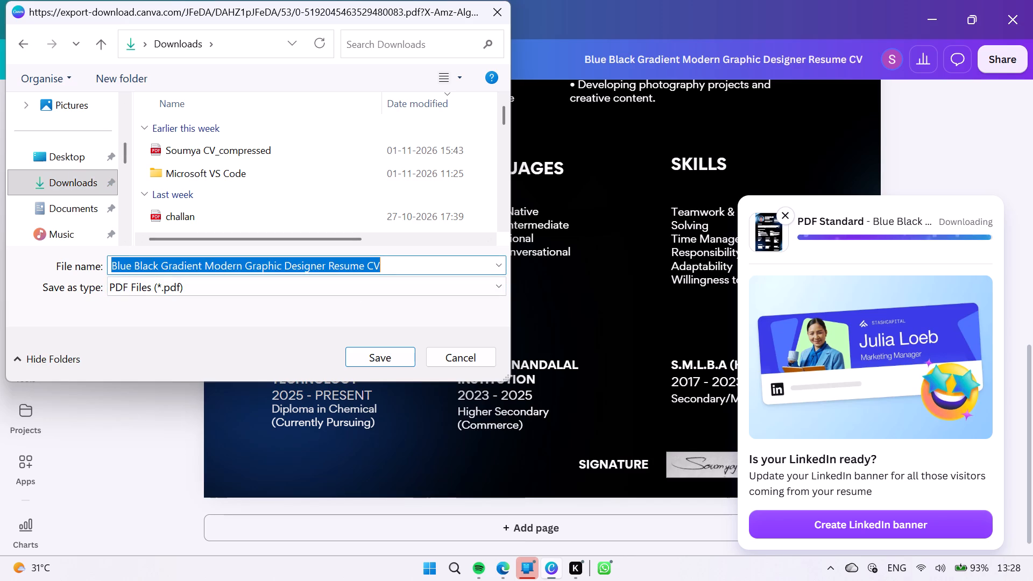
click(388, 264)
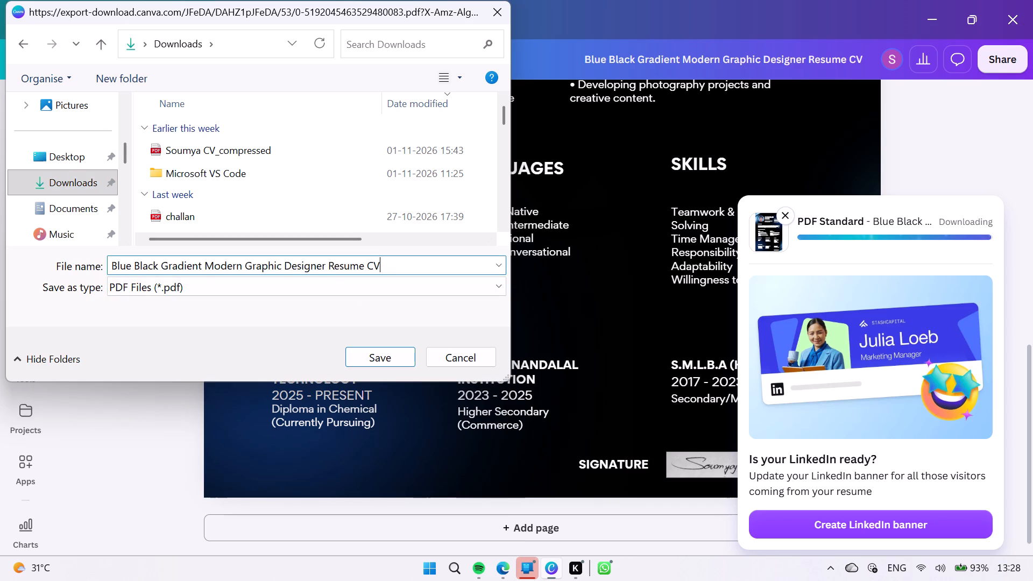
key(BackSpace)
key(BackSpace)
key(BackSpace)
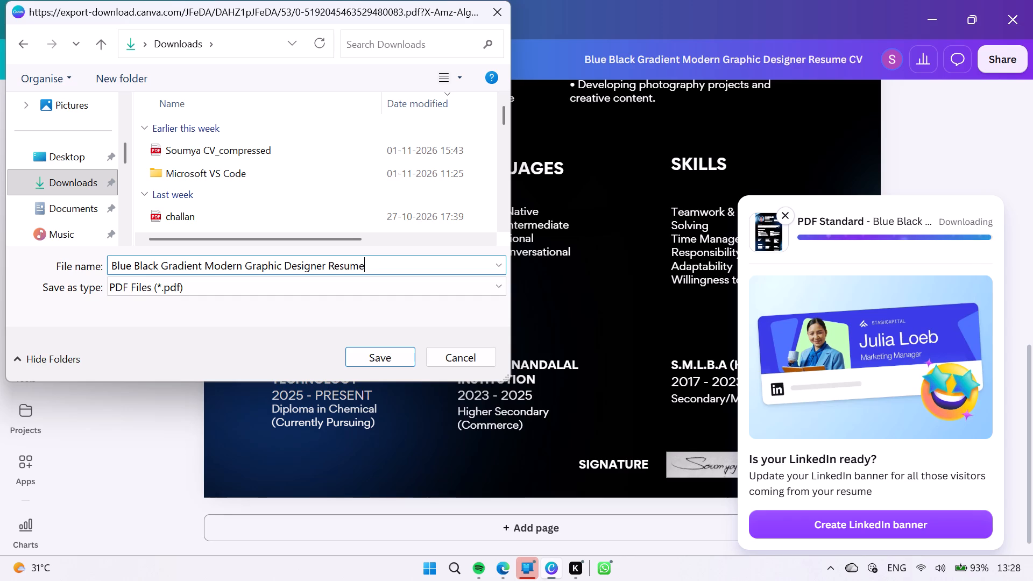
click(323, 269)
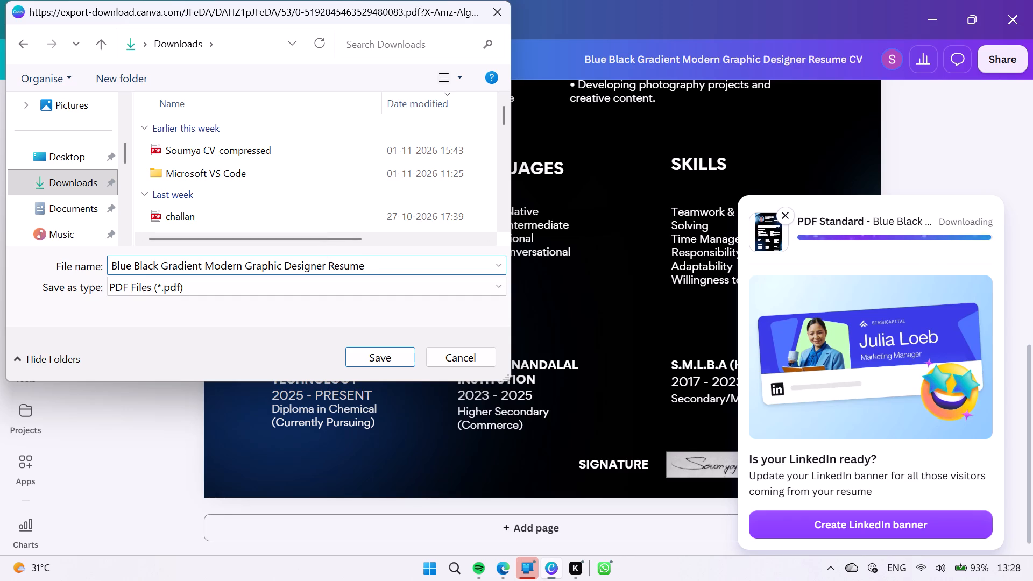
click(327, 267)
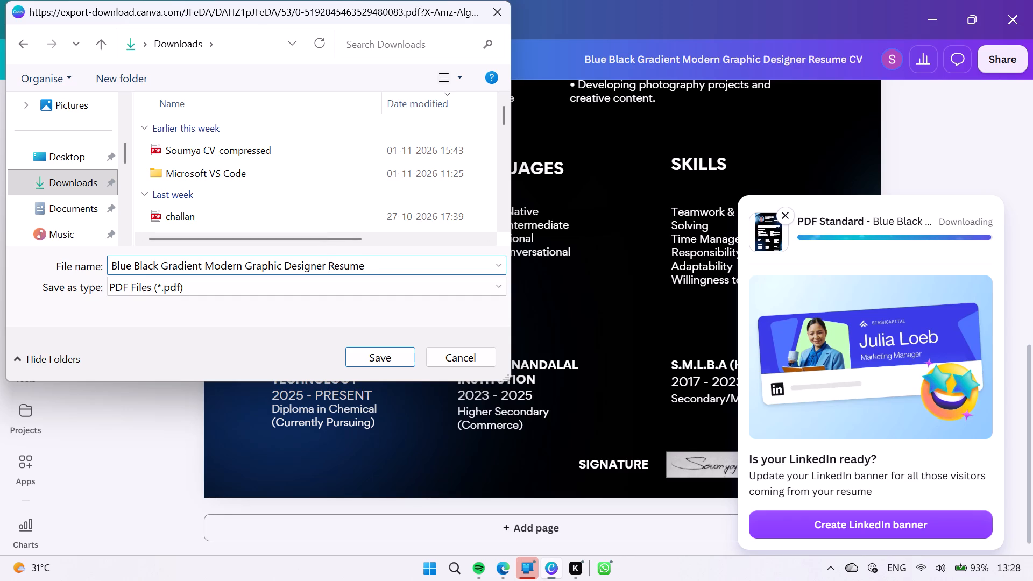
key(BackSpace)
key(BackSpace)
key(BackSpace)
key(BackSpace)
key(BackSpace)
key(BackSpace)
key(BackSpace)
key(BackSpace)
key(BackSpace)
key(BackSpace)
key(BackSpace)
key(BackSpace)
key(BackSpace)
key(BackSpace)
key(BackSpace)
key(BackSpace)
key(BackSpace)
key(BackSpace)
key(BackSpace)
key(BackSpace)
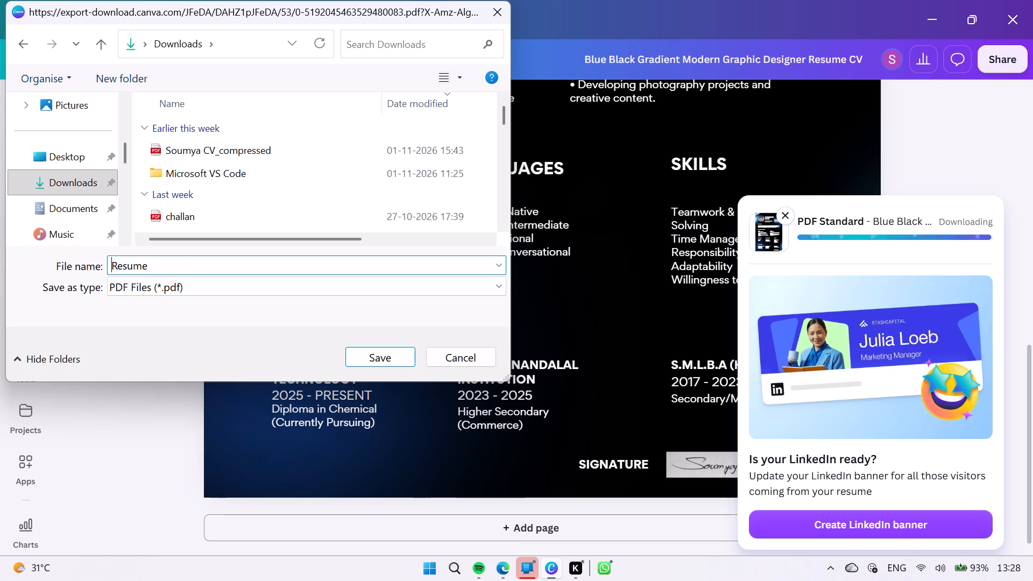
Put the resume owner's full name and a space before Resume in the file name, and save the PDF.
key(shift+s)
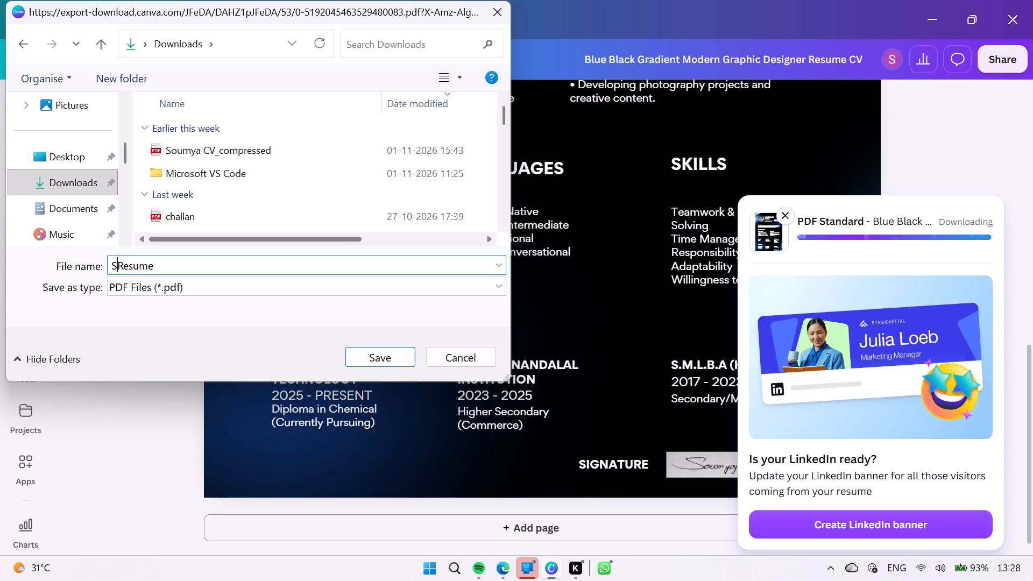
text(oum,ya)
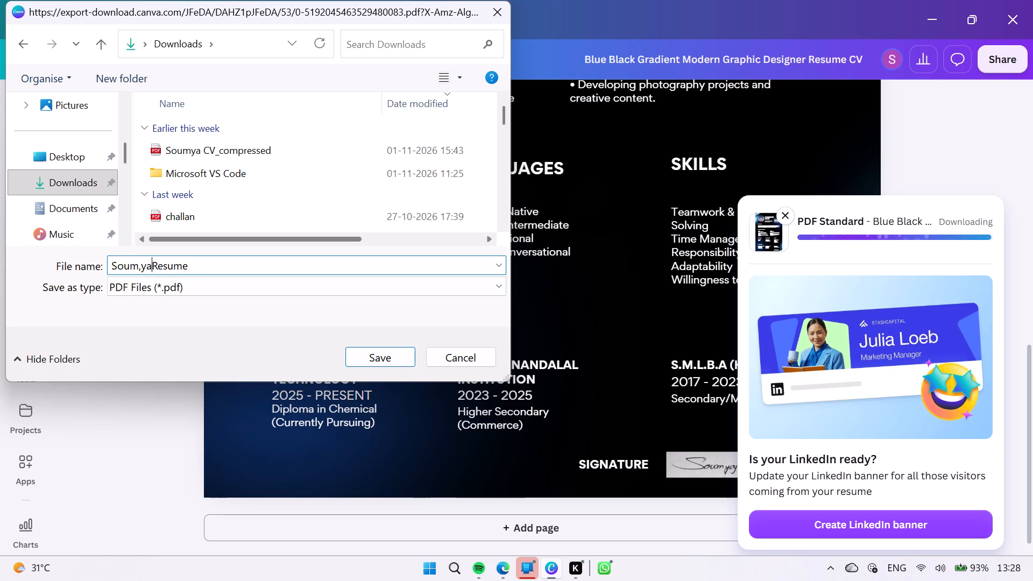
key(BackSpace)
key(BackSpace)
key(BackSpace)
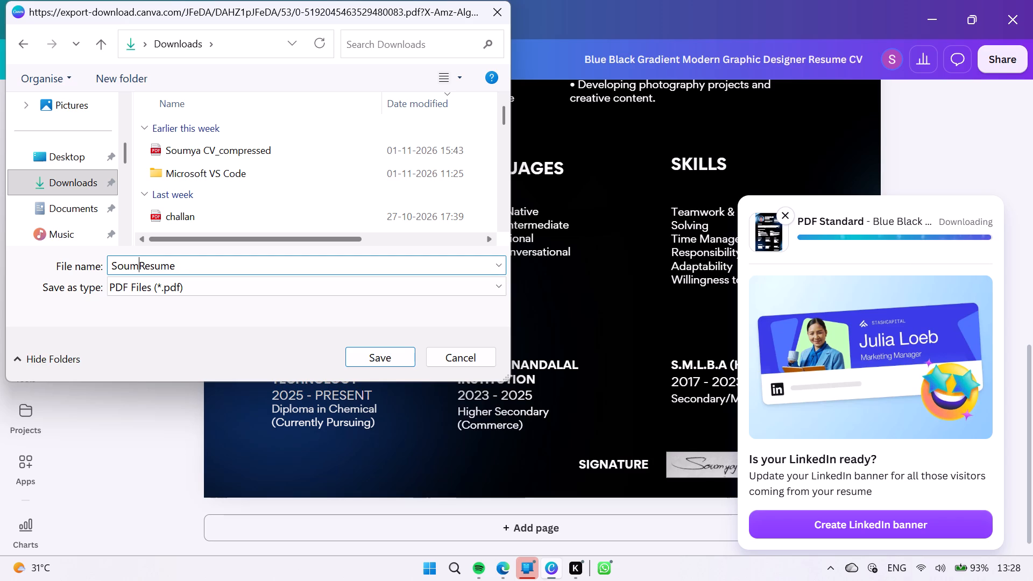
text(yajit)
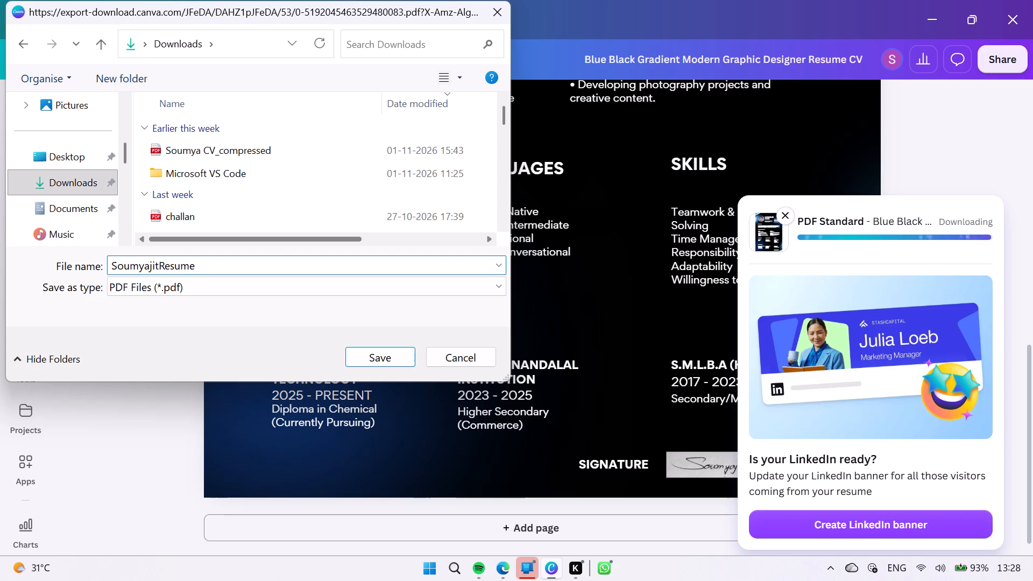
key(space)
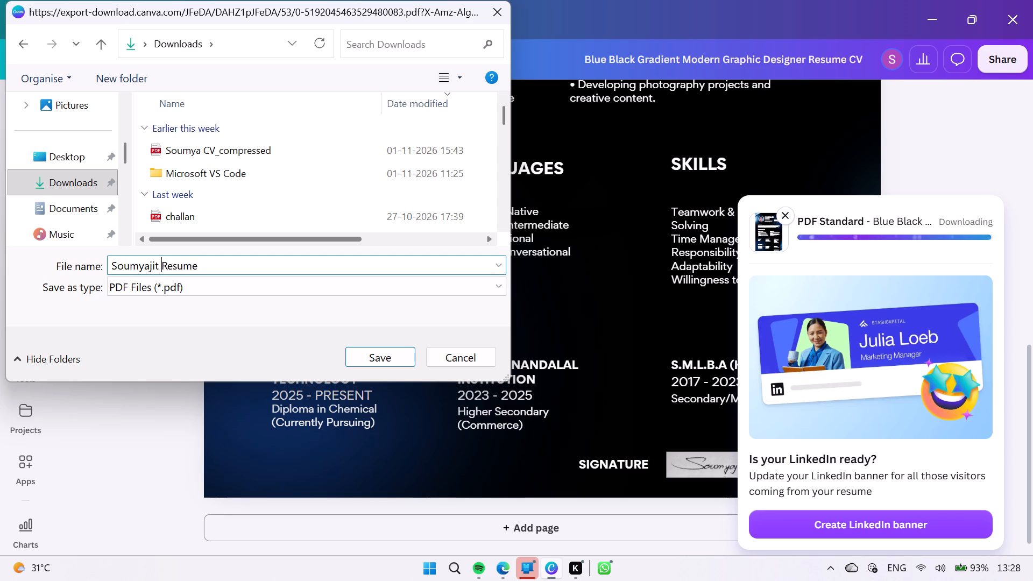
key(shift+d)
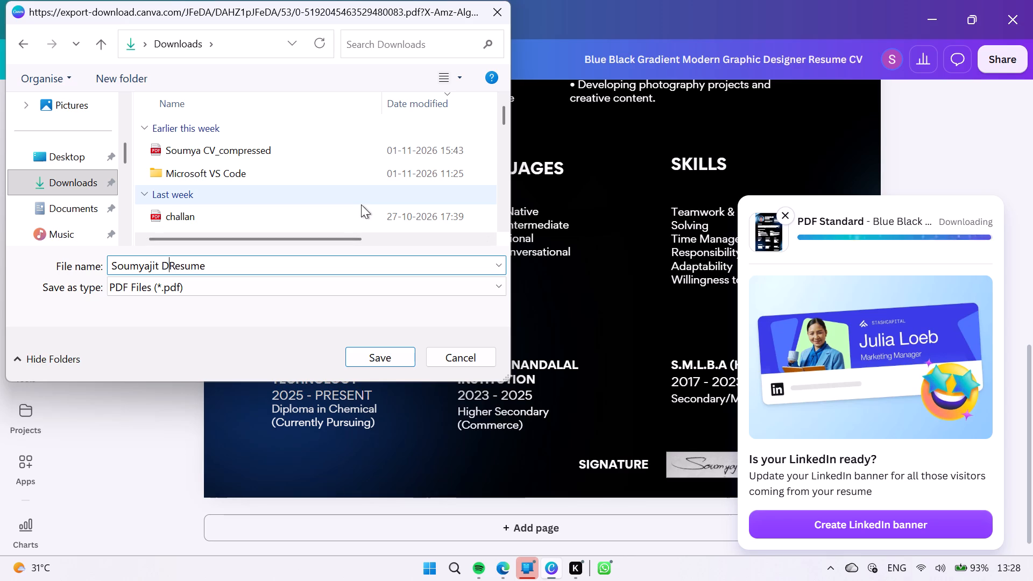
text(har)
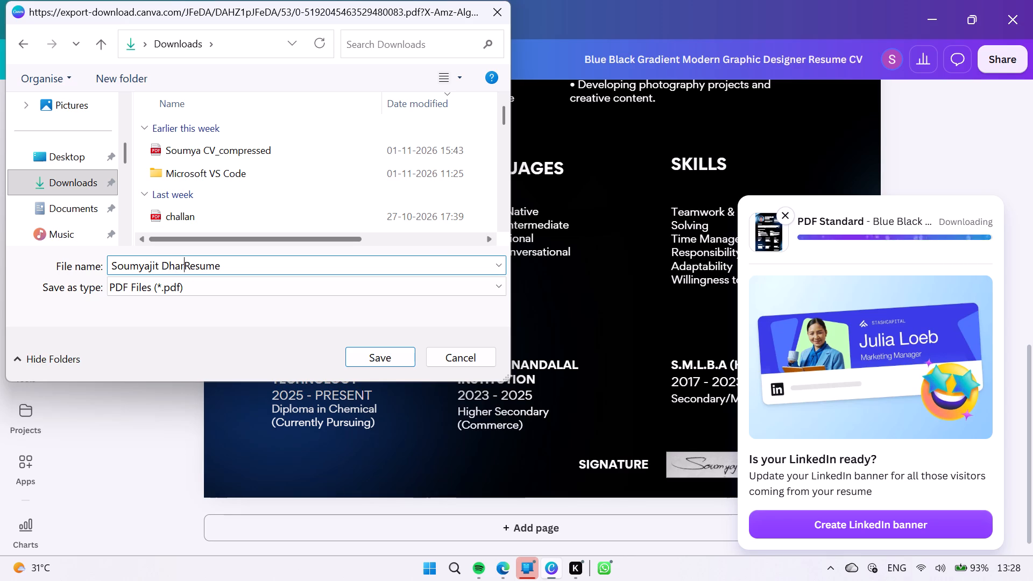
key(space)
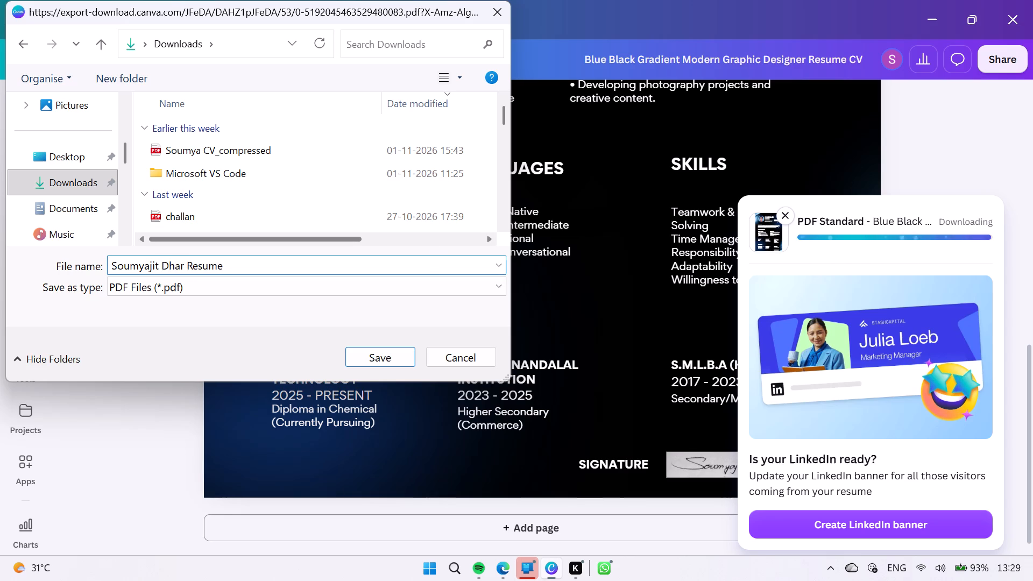
click(388, 356)
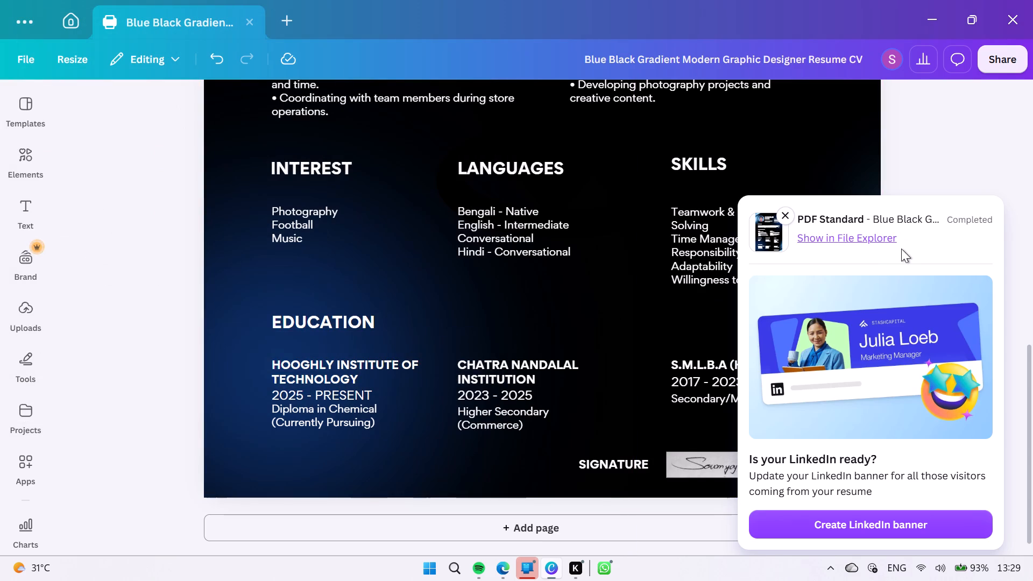